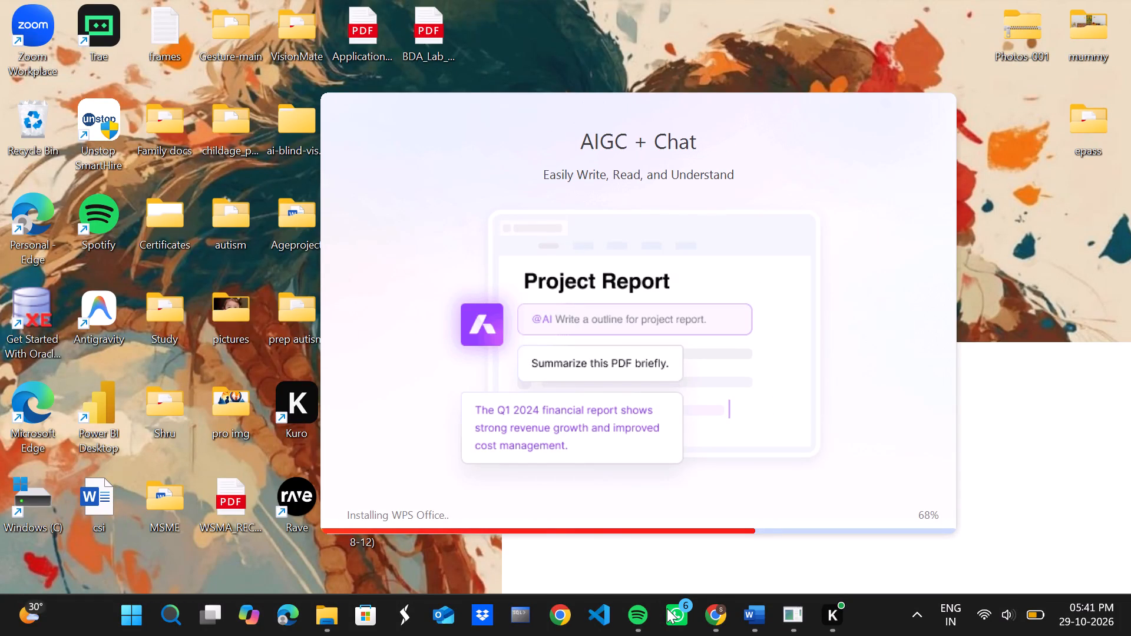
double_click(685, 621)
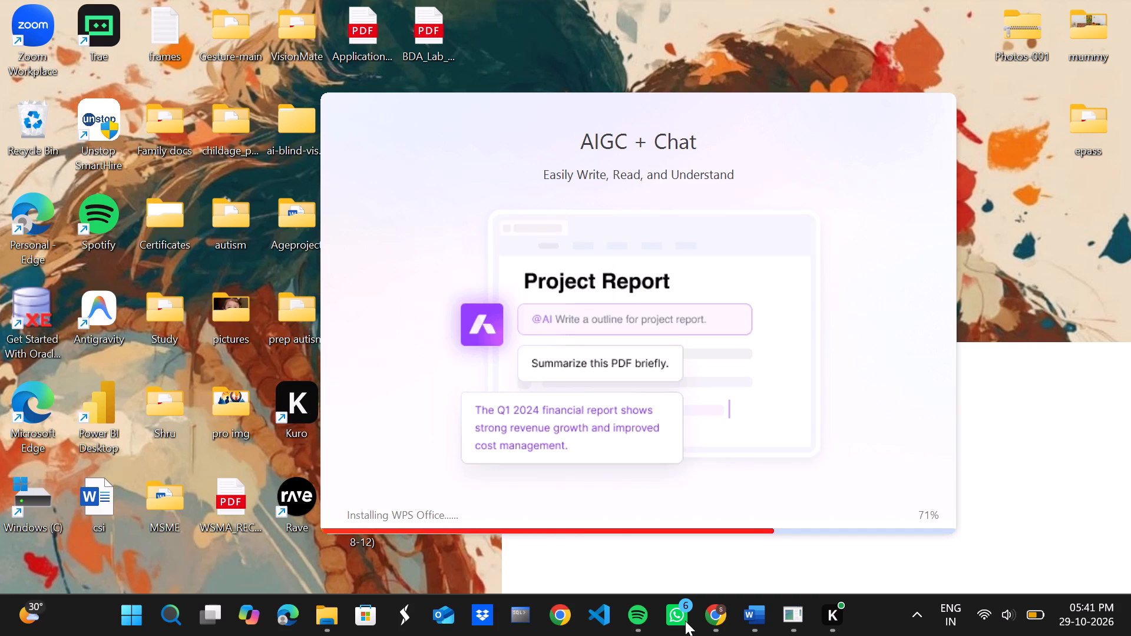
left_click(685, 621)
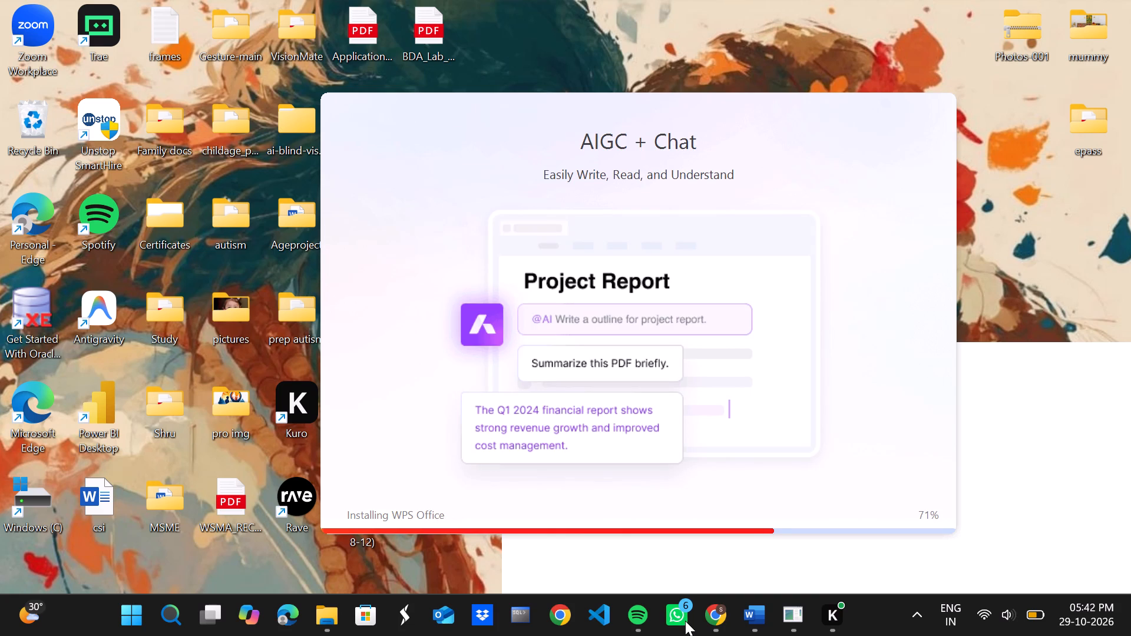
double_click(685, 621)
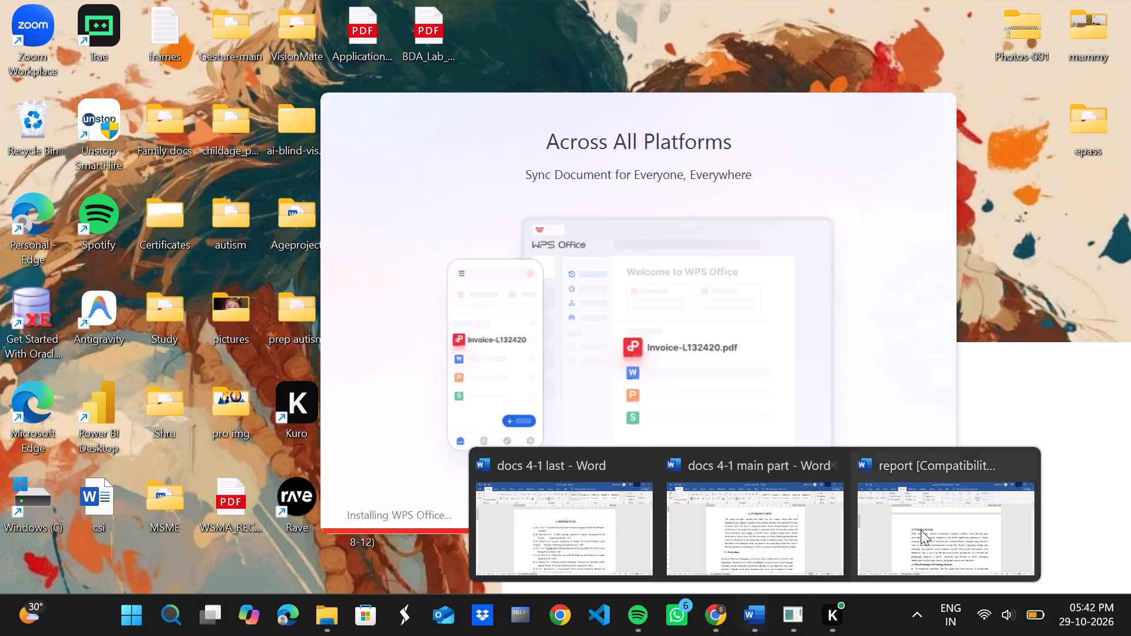
Switch to the open report document in Word.
left_click(937, 524)
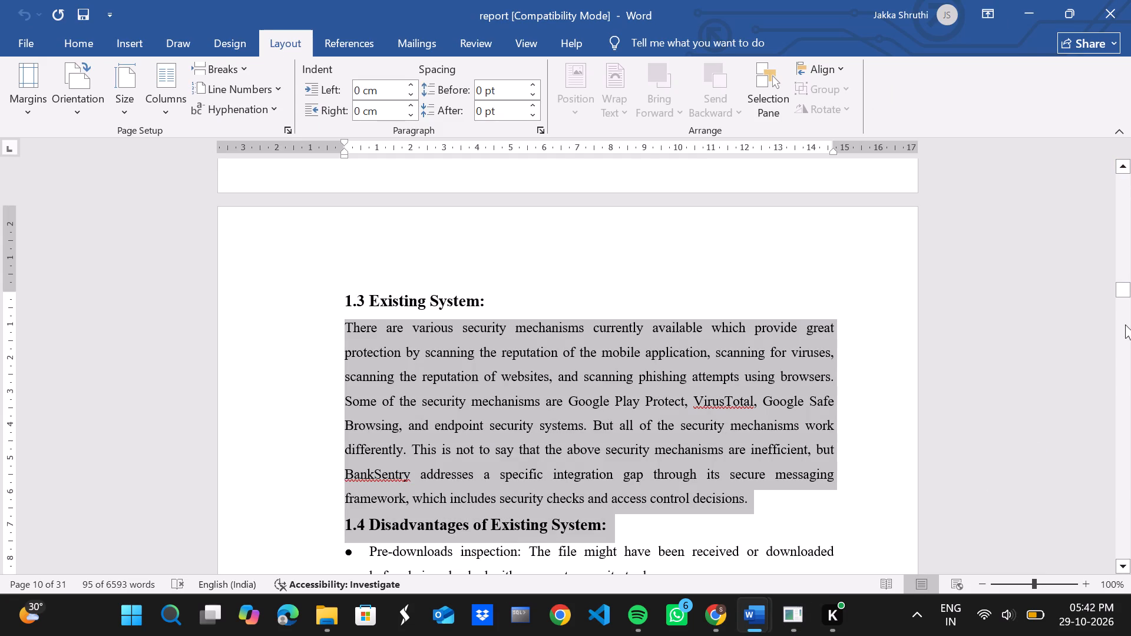
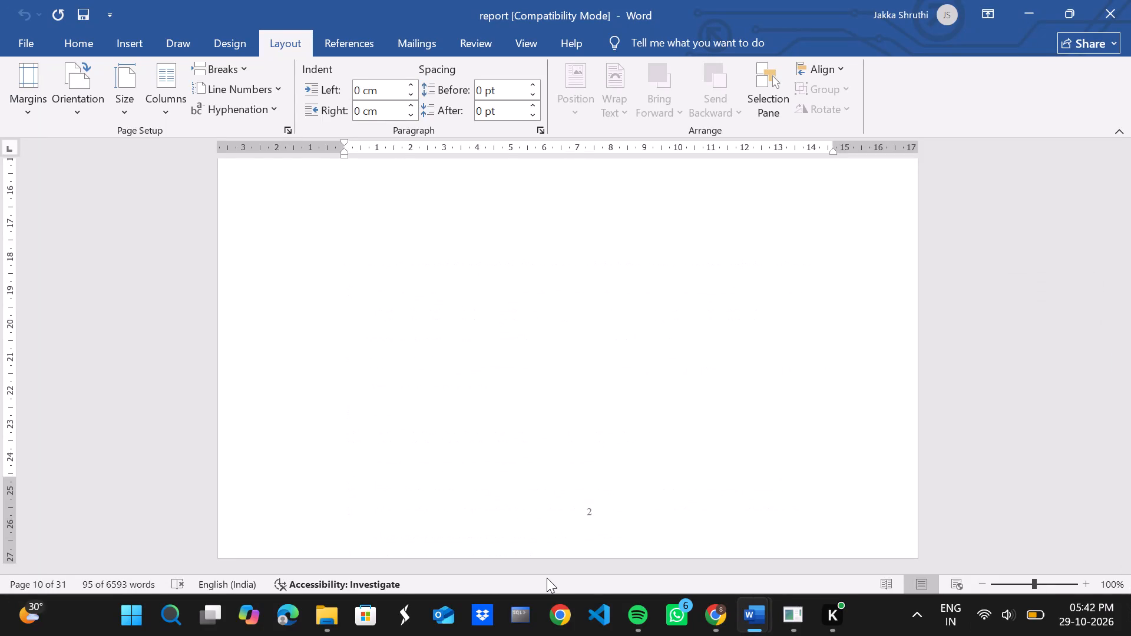
Look through the report's references, appendix, conclusion, figures and results chapter to check their content and page layout.
scroll(547, 578, "up", 4)
scroll(567, 340, "up", 4)
scroll(567, 340, "down", 3)
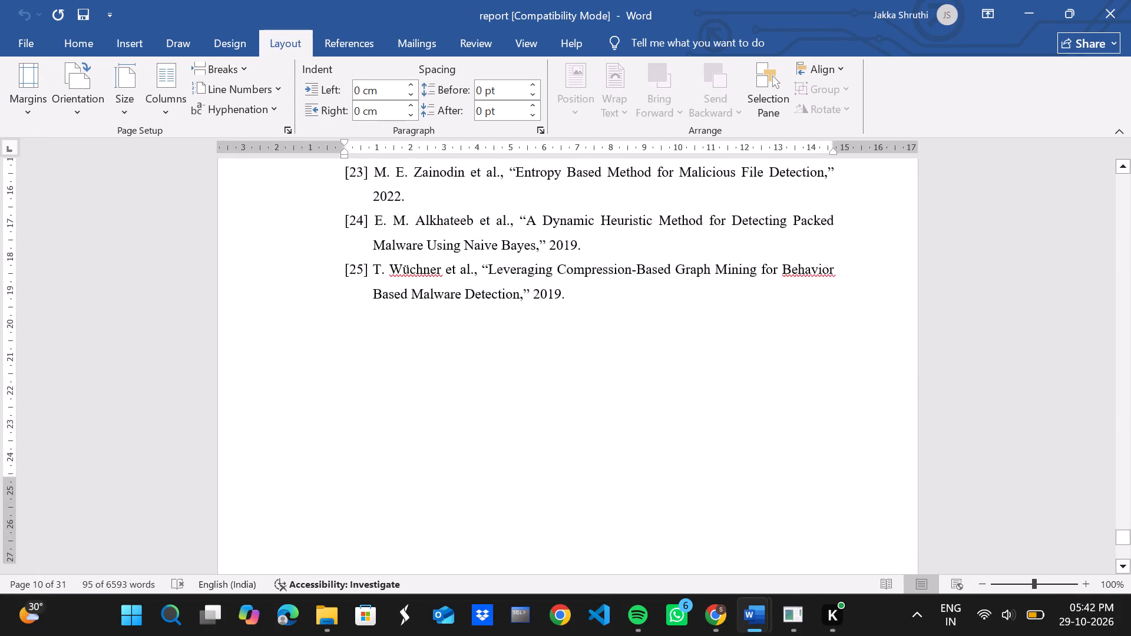
scroll(567, 340, "down", 5)
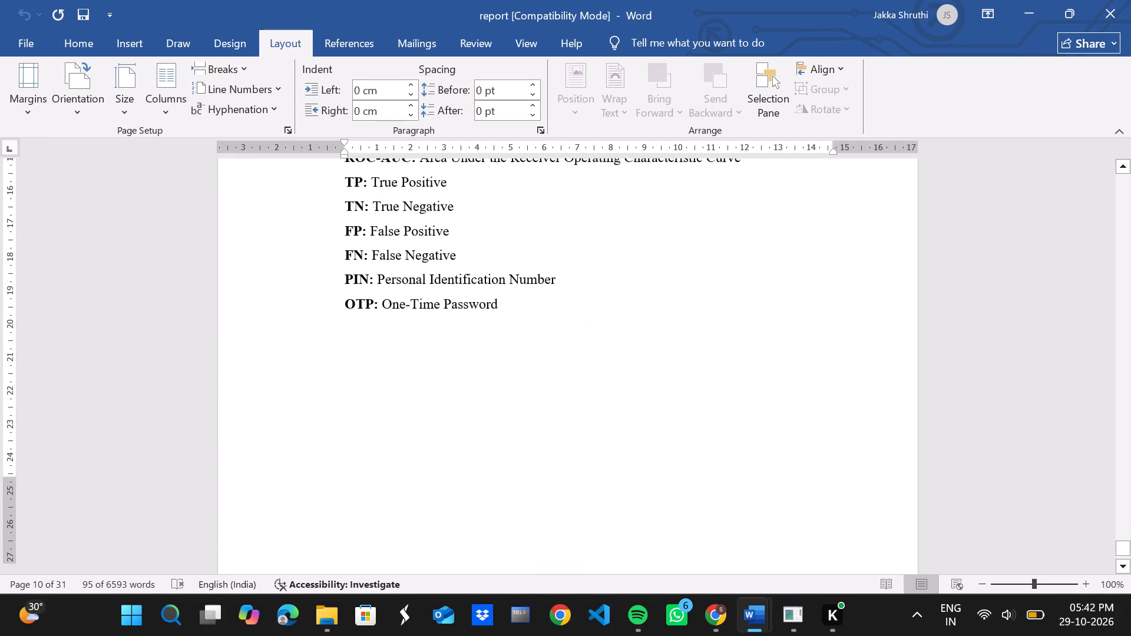
scroll(567, 340, "down", 5)
scroll(567, 340, "up", 7)
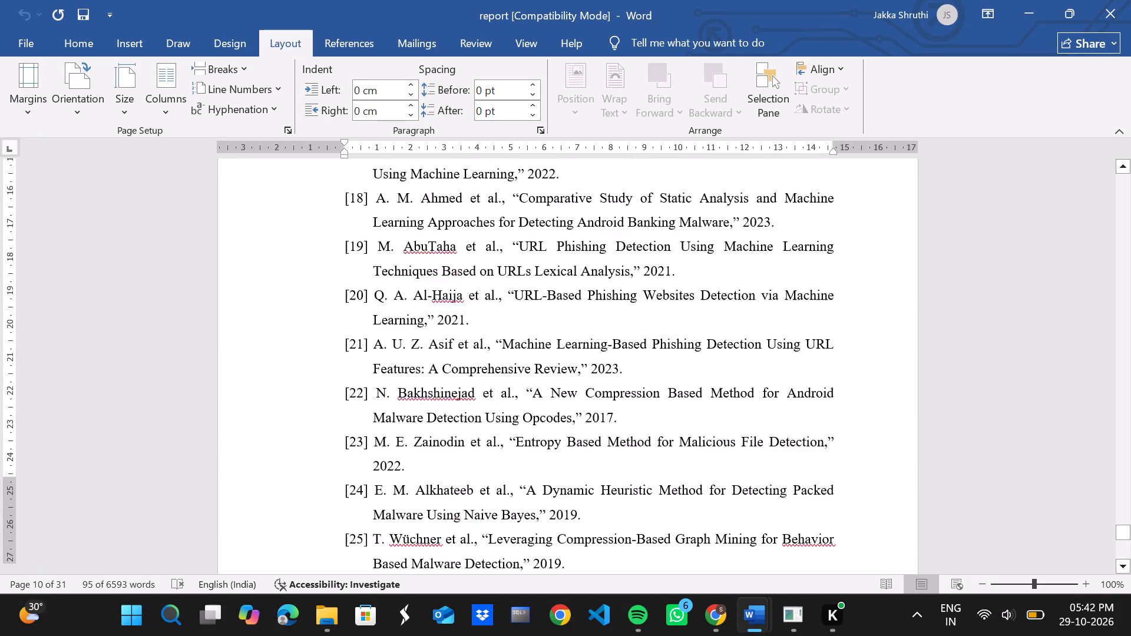
scroll(567, 340, "up", 5)
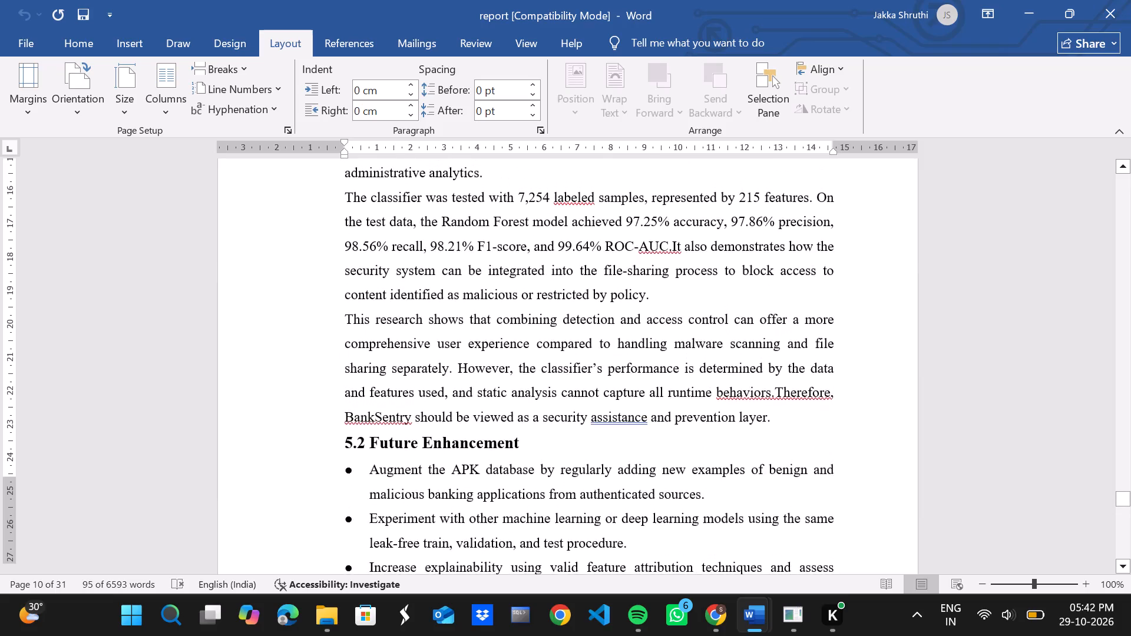
scroll(567, 340, "down", 3)
scroll(567, 340, "up", 5)
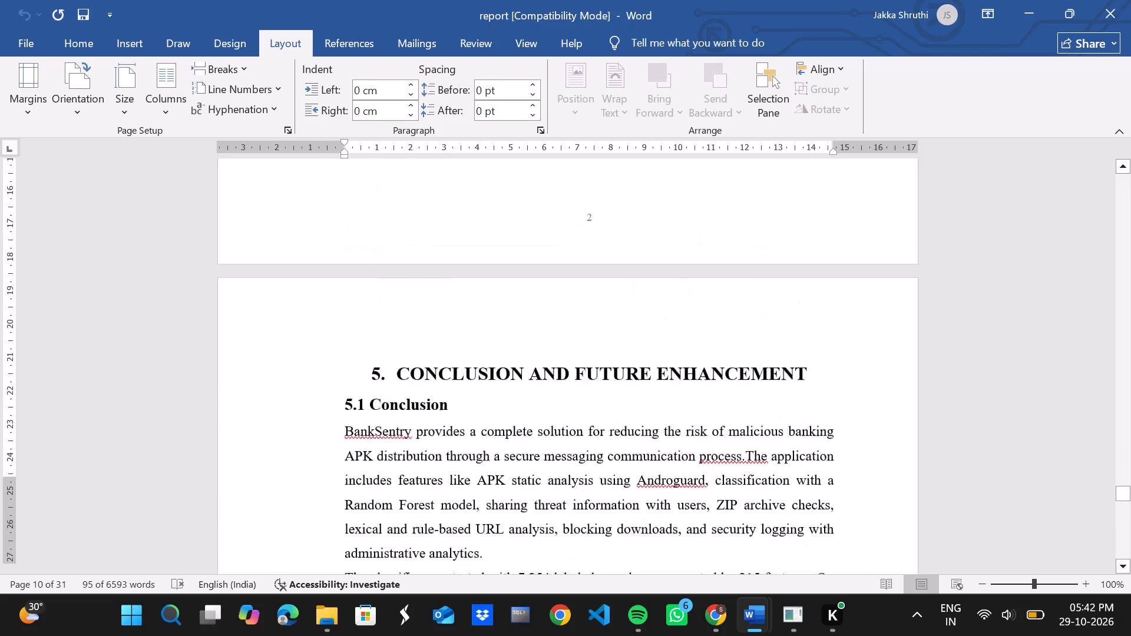
scroll(567, 340, "up", 7)
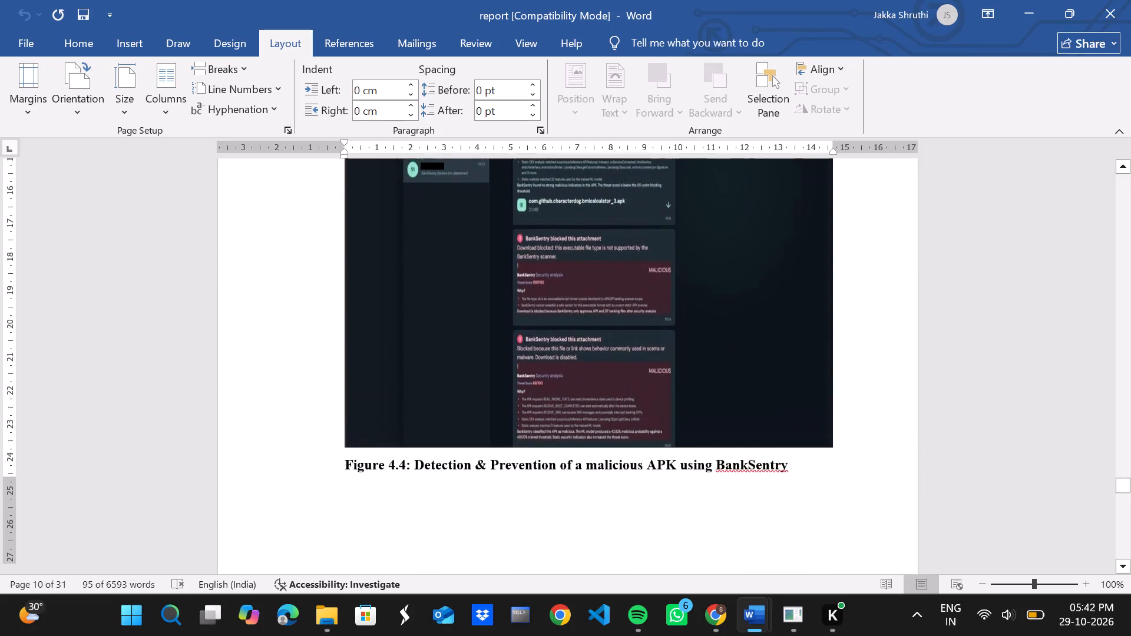
scroll(567, 340, "up", 8)
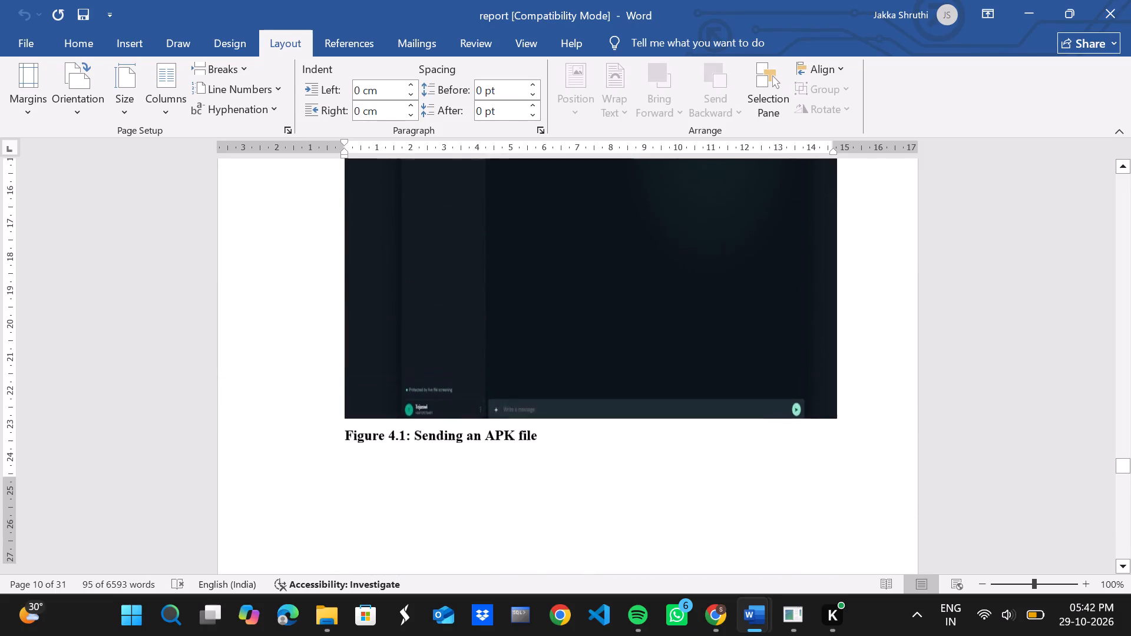
scroll(567, 340, "up", 7)
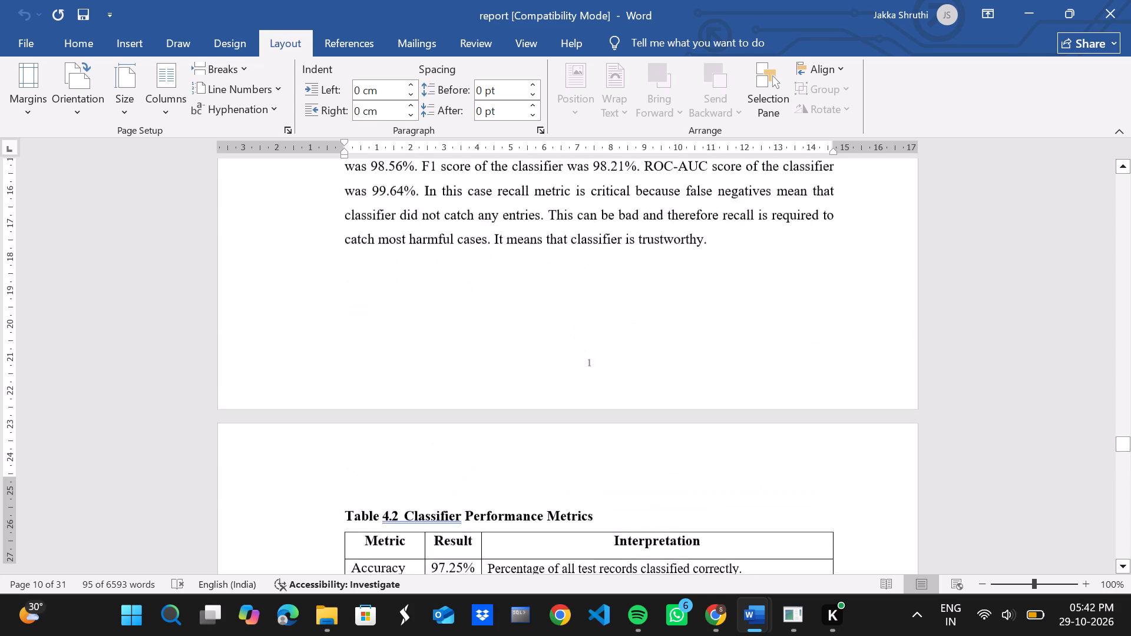
scroll(567, 340, "up", 5)
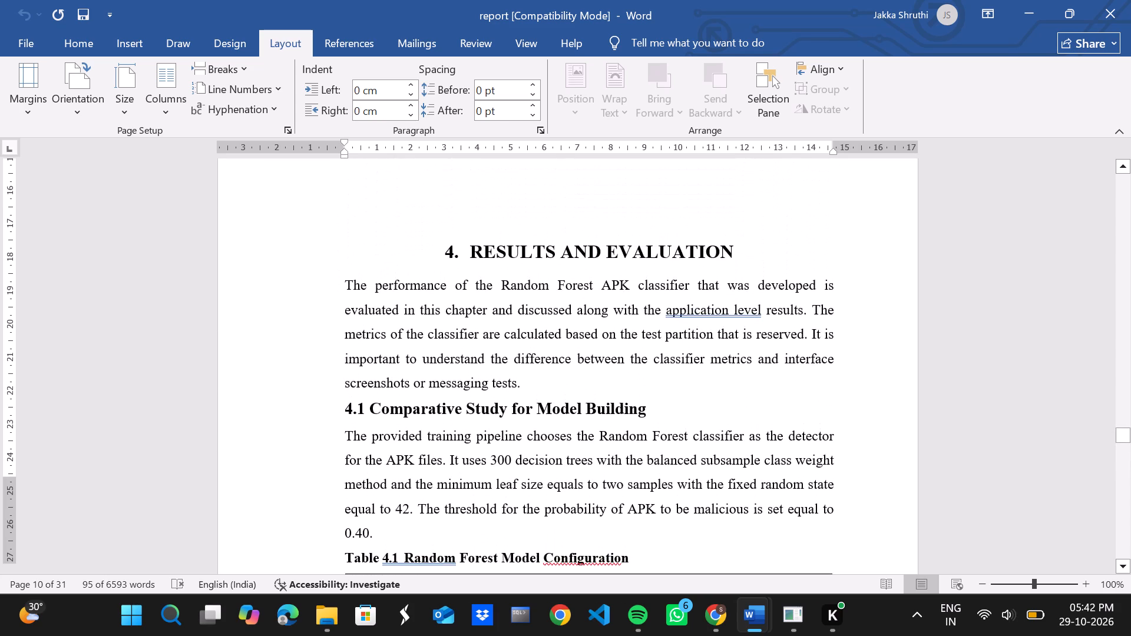
scroll(567, 340, "down", 14)
scroll(567, 340, "down", 15)
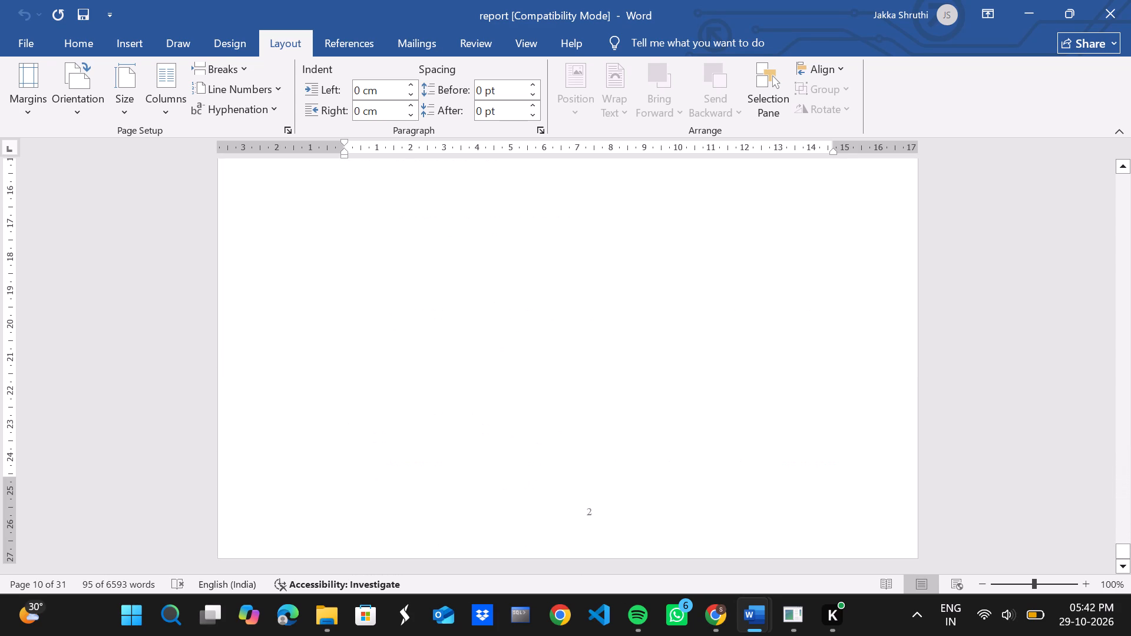
scroll(567, 340, "up", 5)
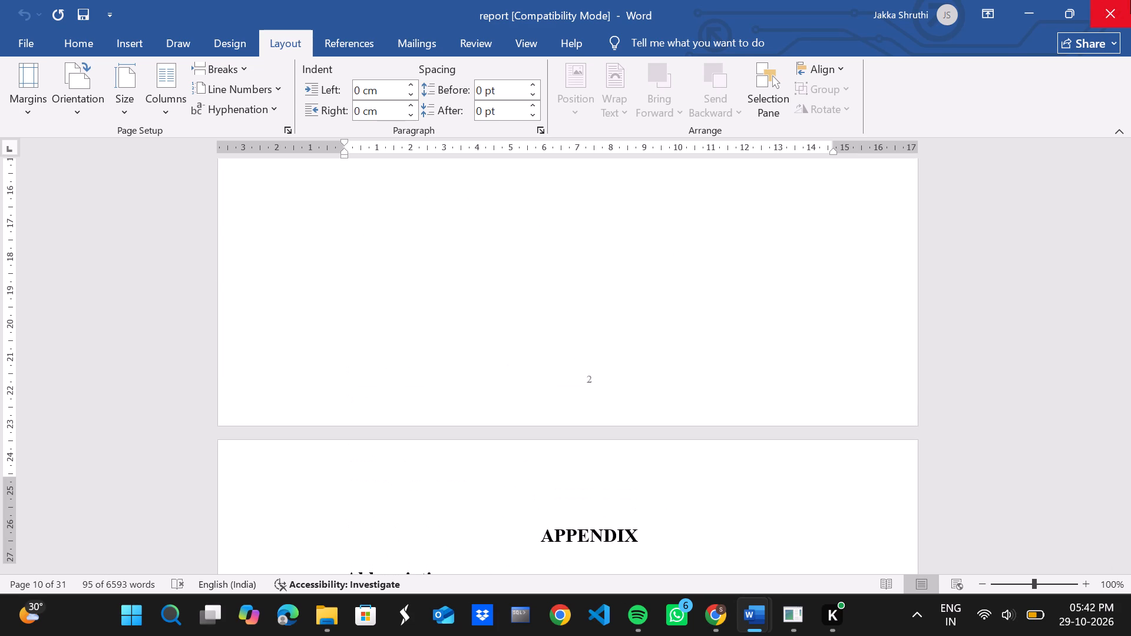
Close the report document.
left_click(1130, 0)
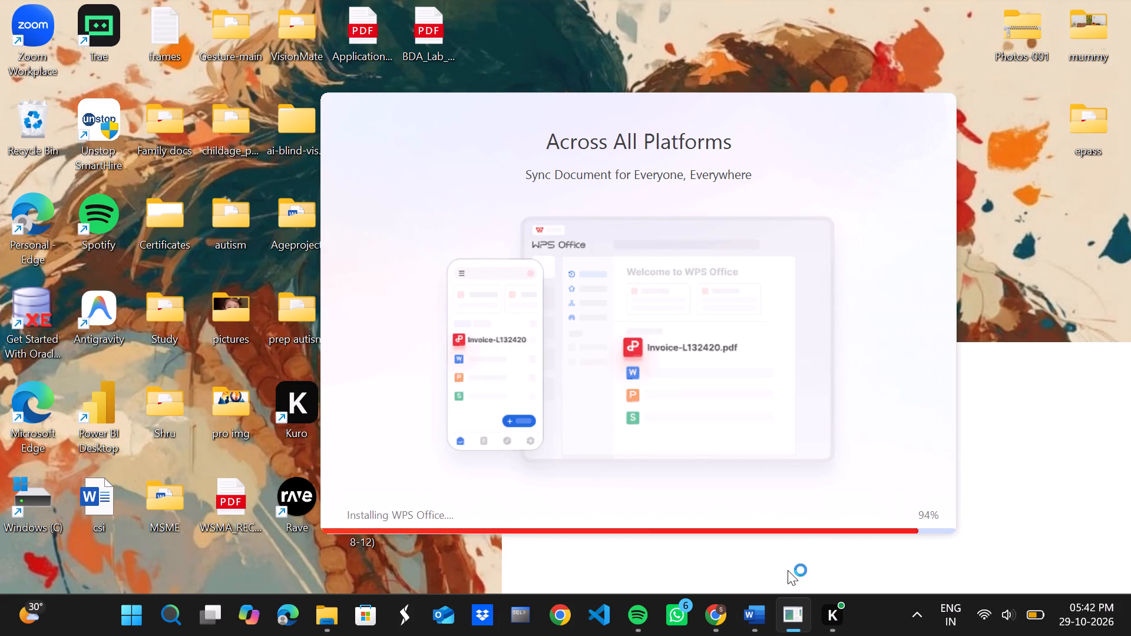
Switch to the docs 4-1 last document and remove the extra gap before "Impairment People" in reference [2].
left_click(750, 612)
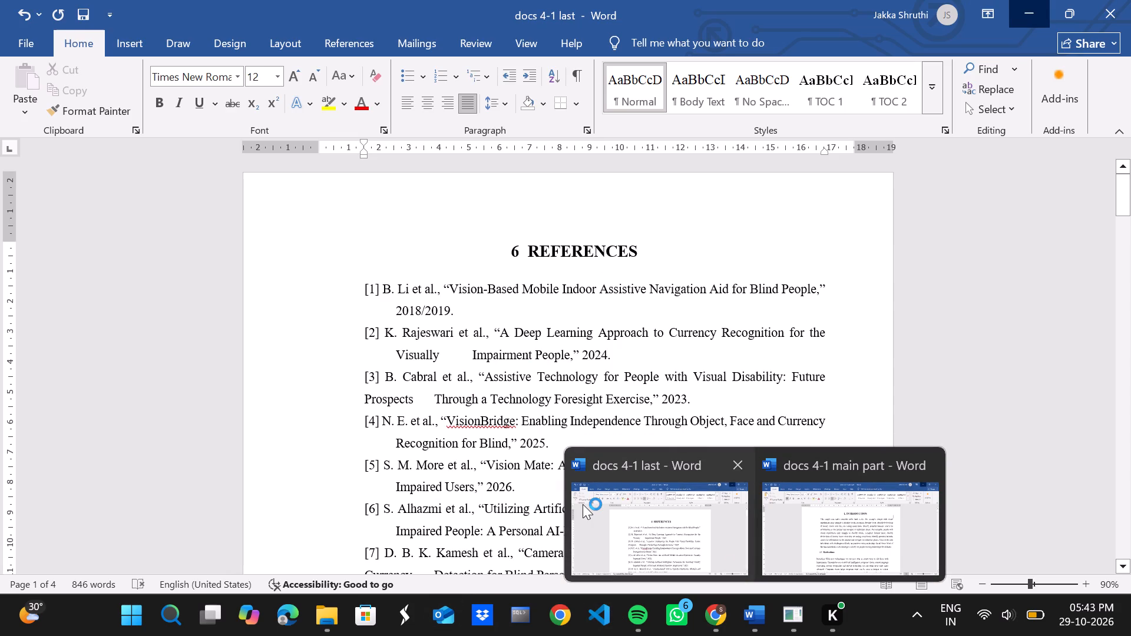
left_click(639, 545)
left_click(474, 355)
key("BackSpace")
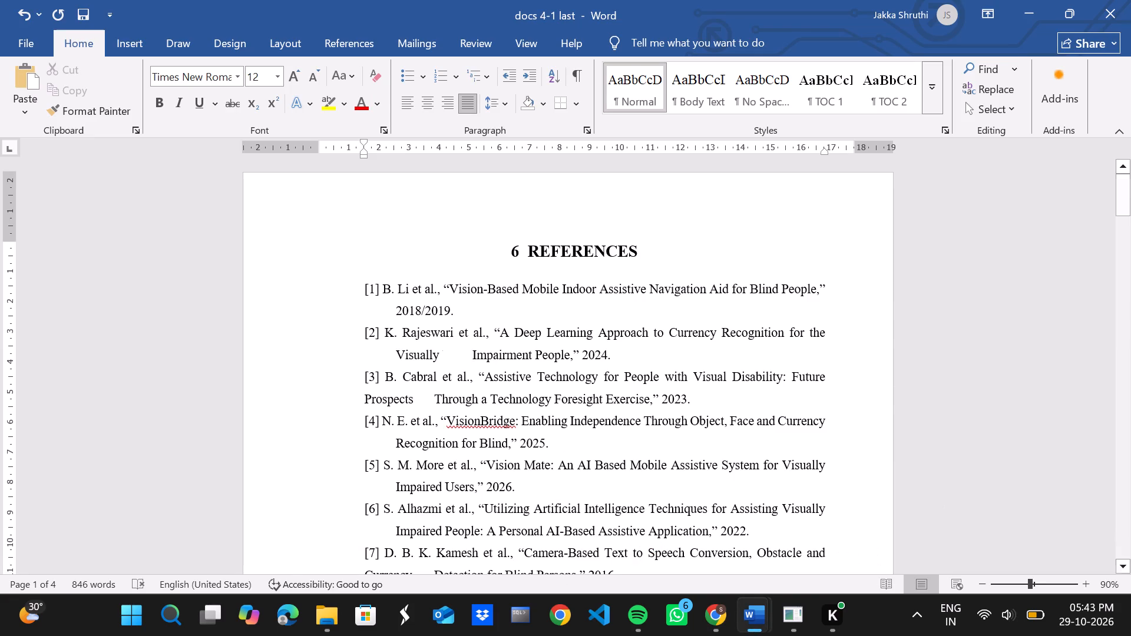
In reference [7], indent the second line starting with "Currency" and remove the extra gap before "Detection".
scroll(474, 355, "down", 2)
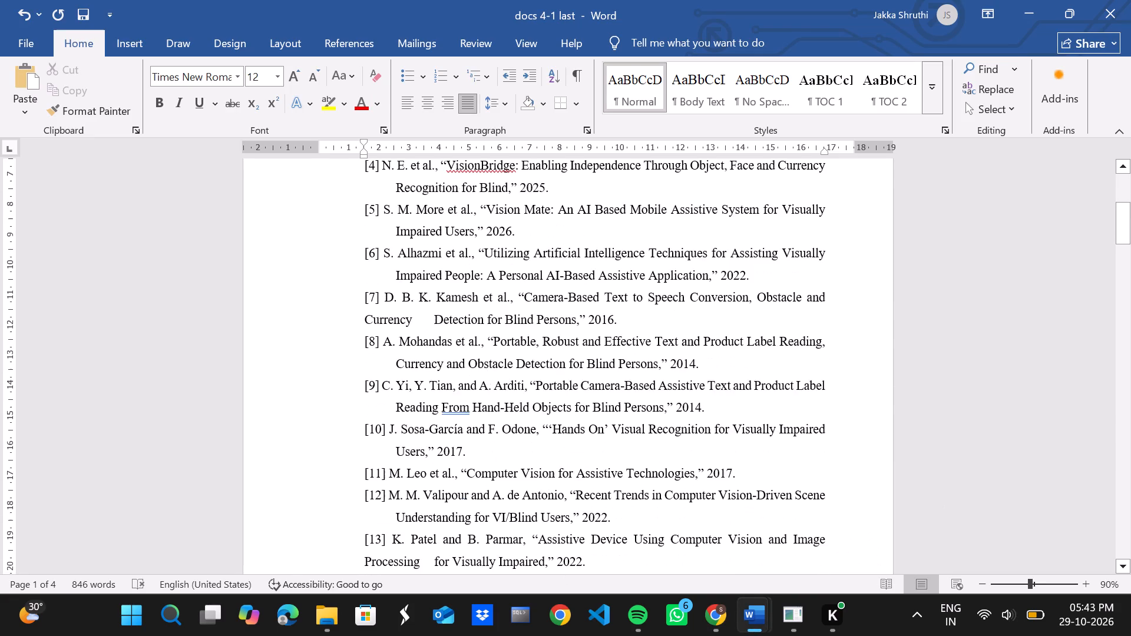
scroll(474, 355, "down", 2)
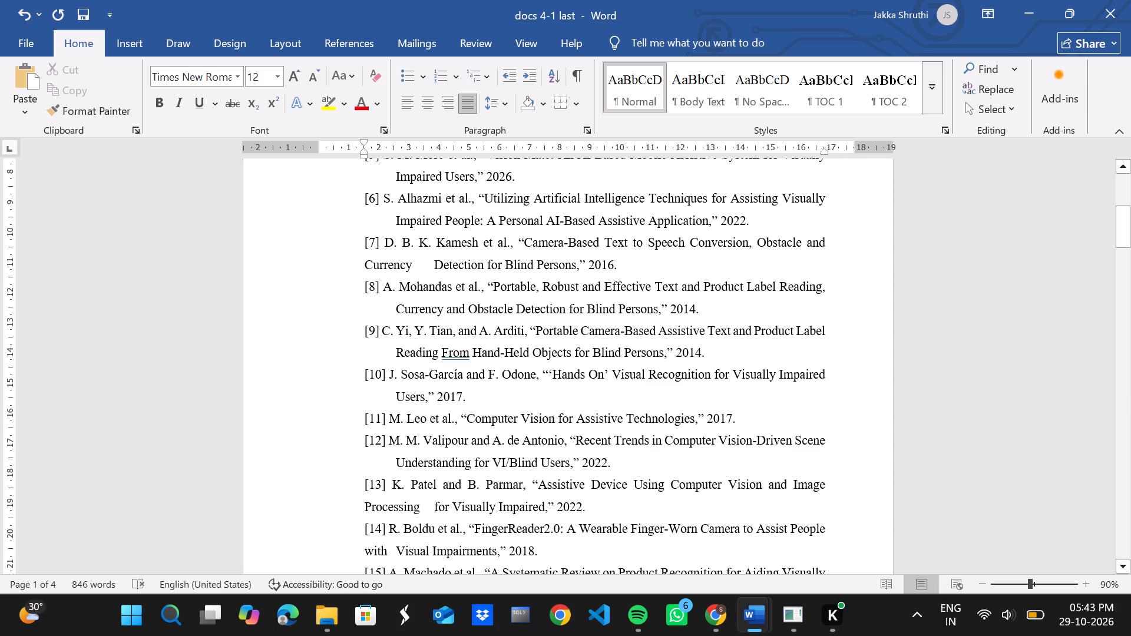
left_click(367, 261)
key("Tab")
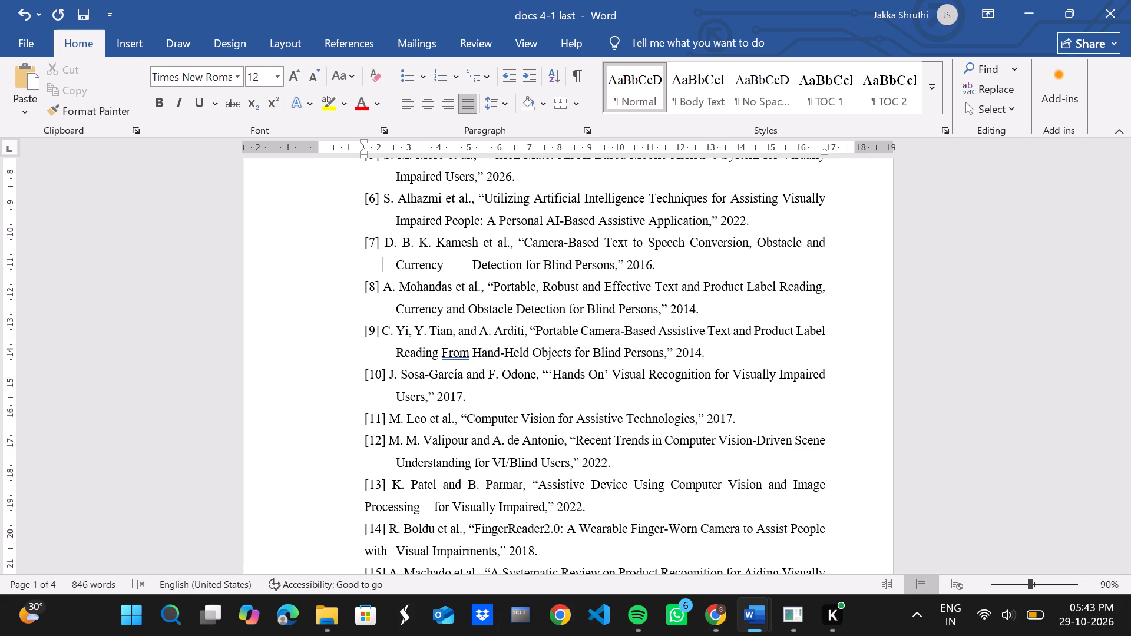
left_click(468, 267)
key("BackSpace")
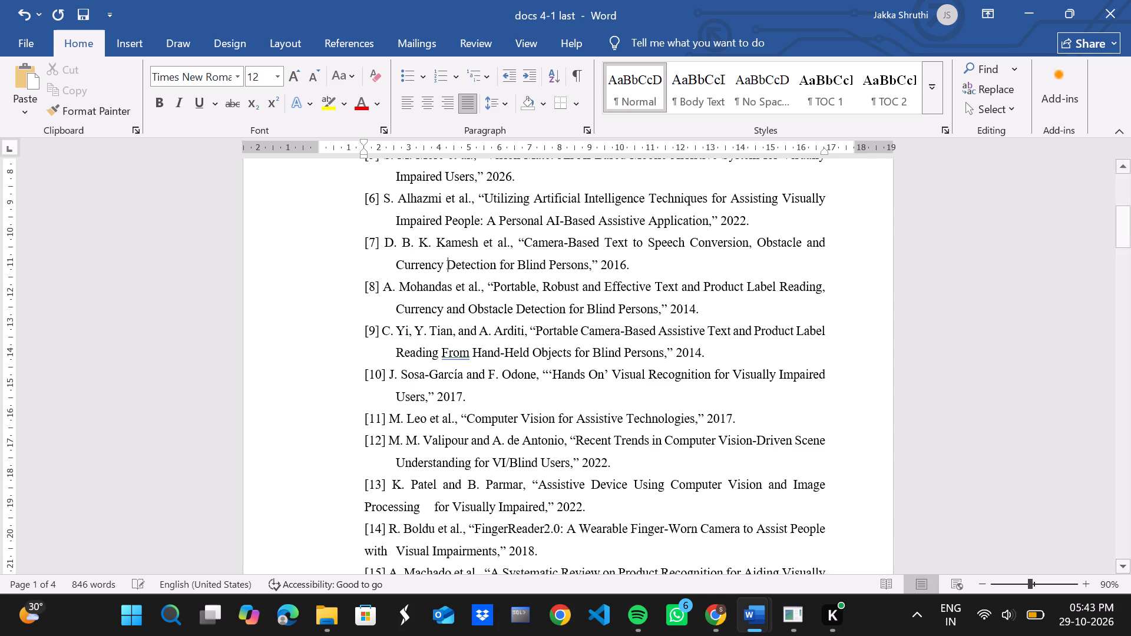
In reference [13], indent the second line starting with "Processing" and remove the extra gap before "for Visually Impaired".
scroll(468, 267, "down", 1)
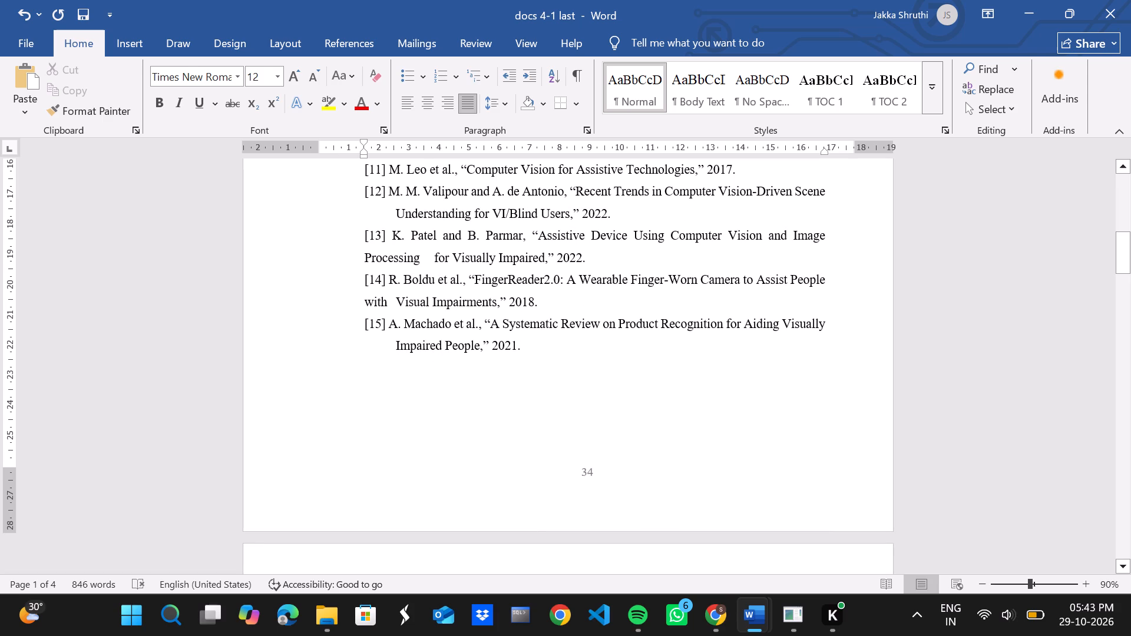
left_click(359, 260)
key("Tab")
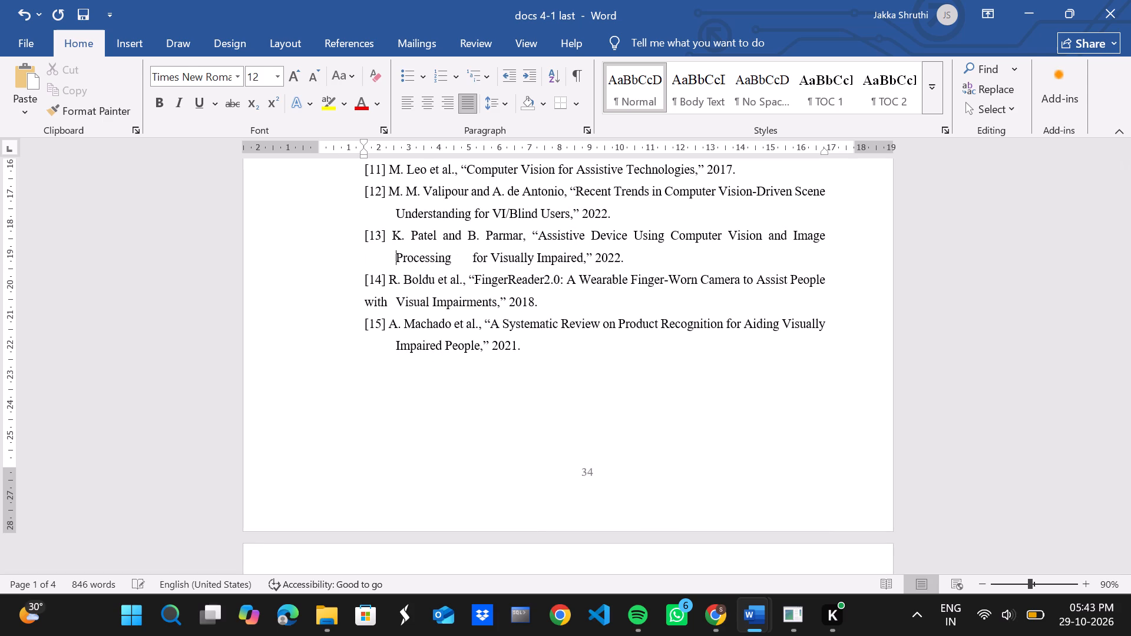
left_click(473, 259)
key("BackSpace")
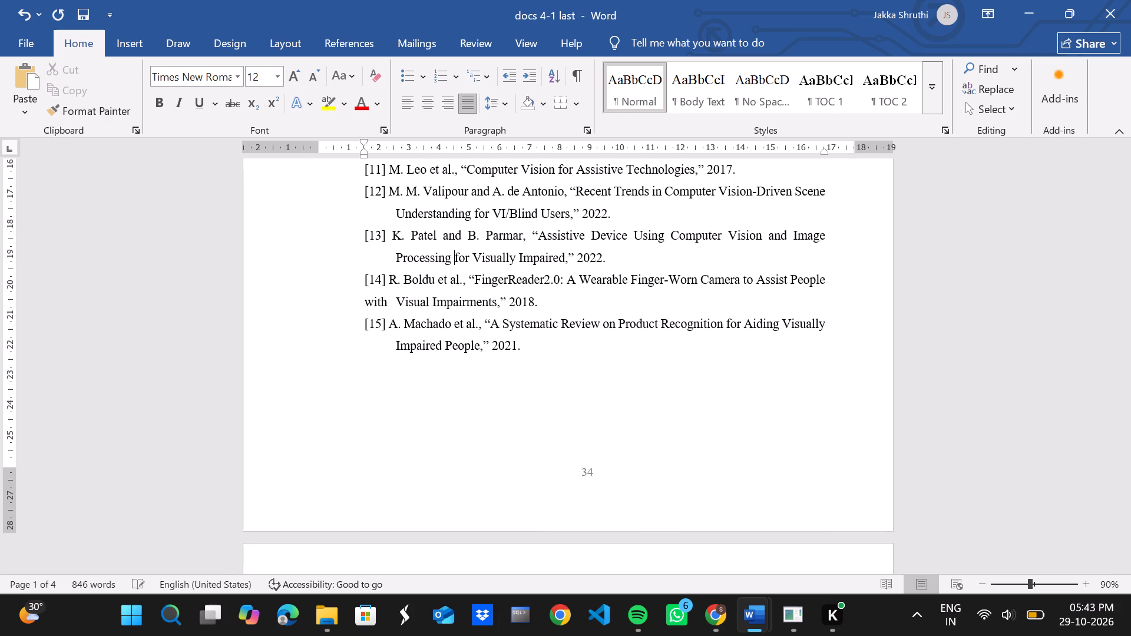
Indent the second line of reference [14], which starts with "with Visual Impairments".
left_click(365, 303)
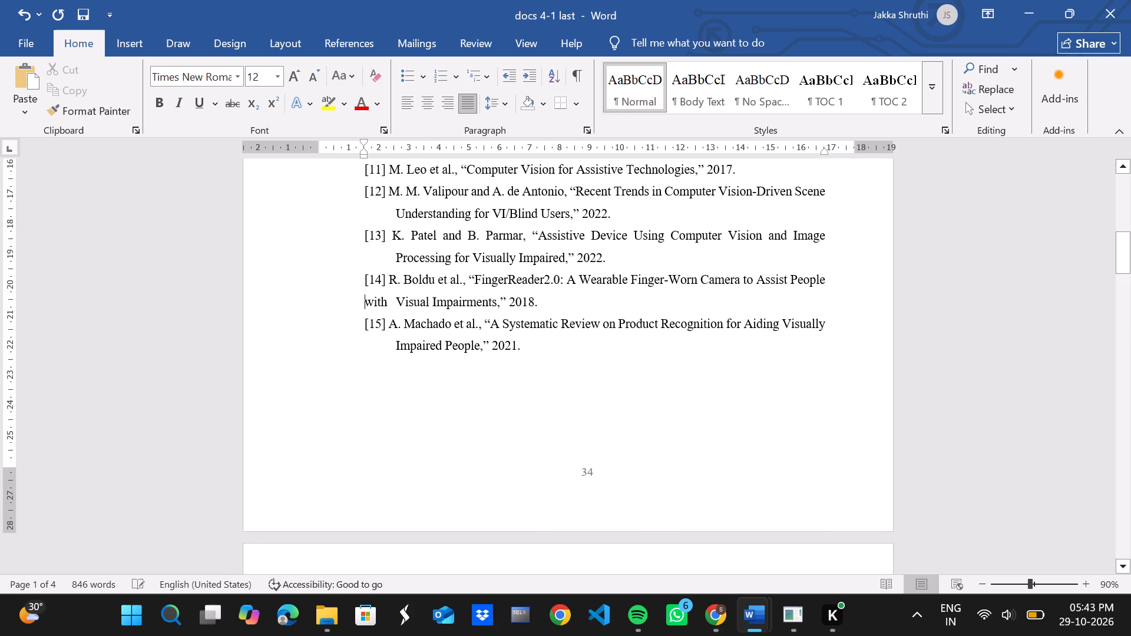
key("Tab")
Return to the start of the References section and save the docs 4-1 last document.
scroll(591, 401, "up", 1)
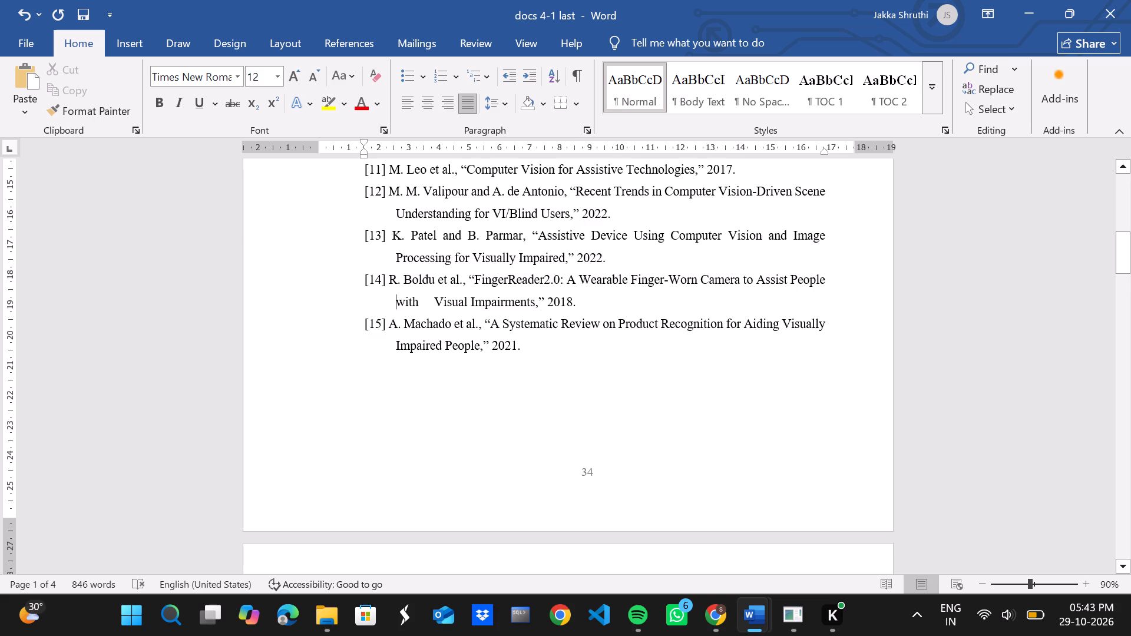
scroll(591, 401, "up", 3)
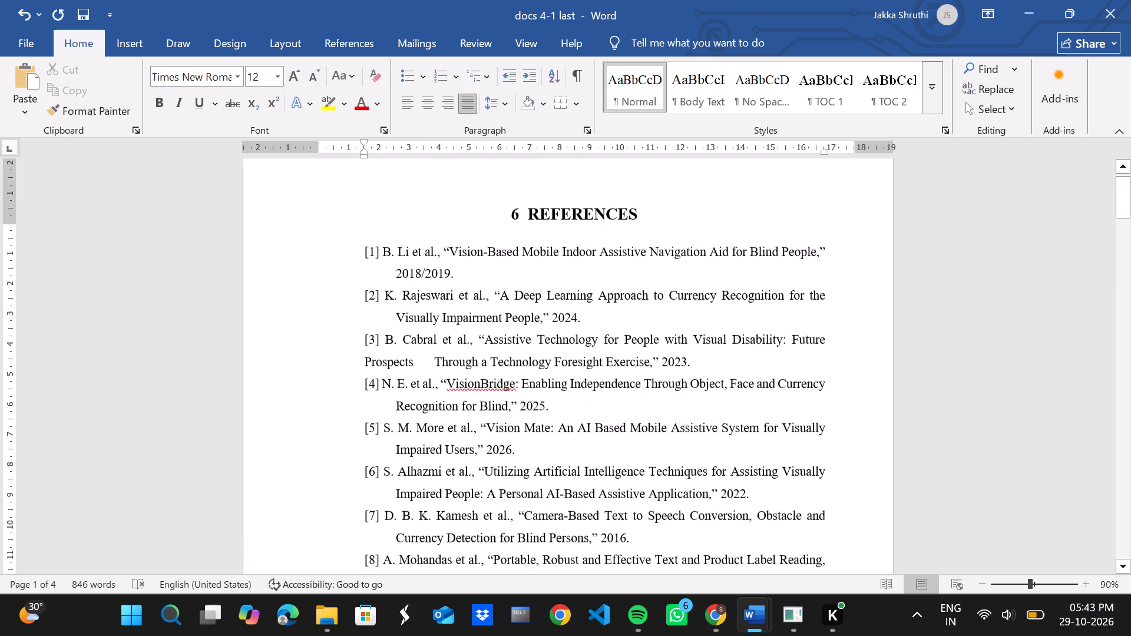
scroll(591, 401, "up", 1)
key("ctrl+s")
key("ctrl+s")
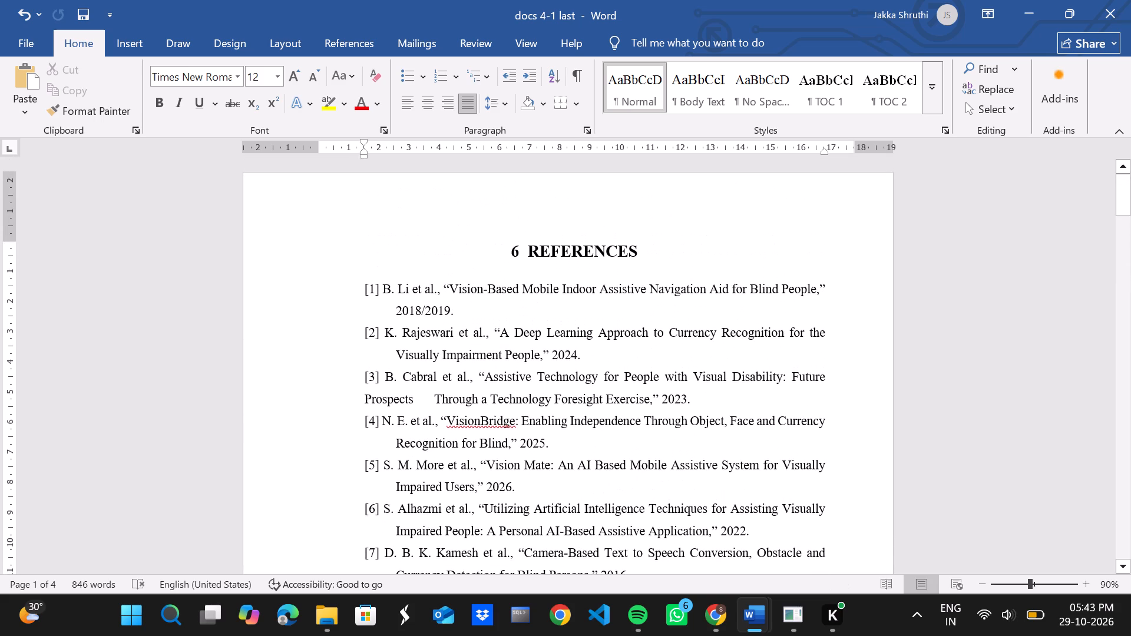
key("ctrl+s")
key("ctrl+s")
Check the docs 4-1 last document through to its final page and close it.
scroll(768, 332, "down", 11)
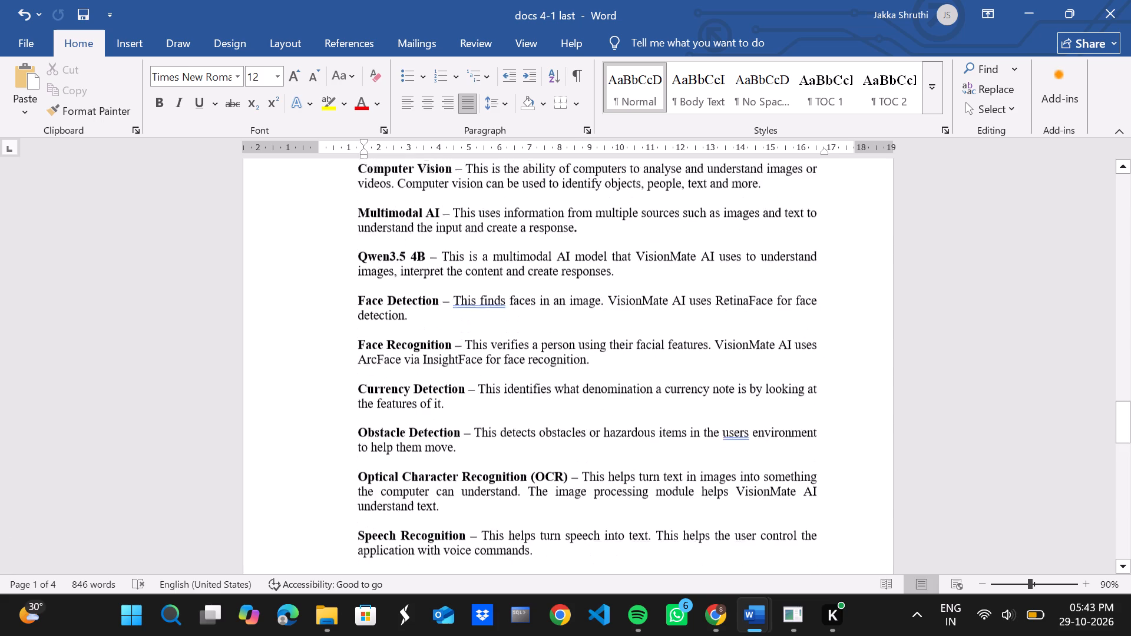
scroll(768, 332, "down", 6)
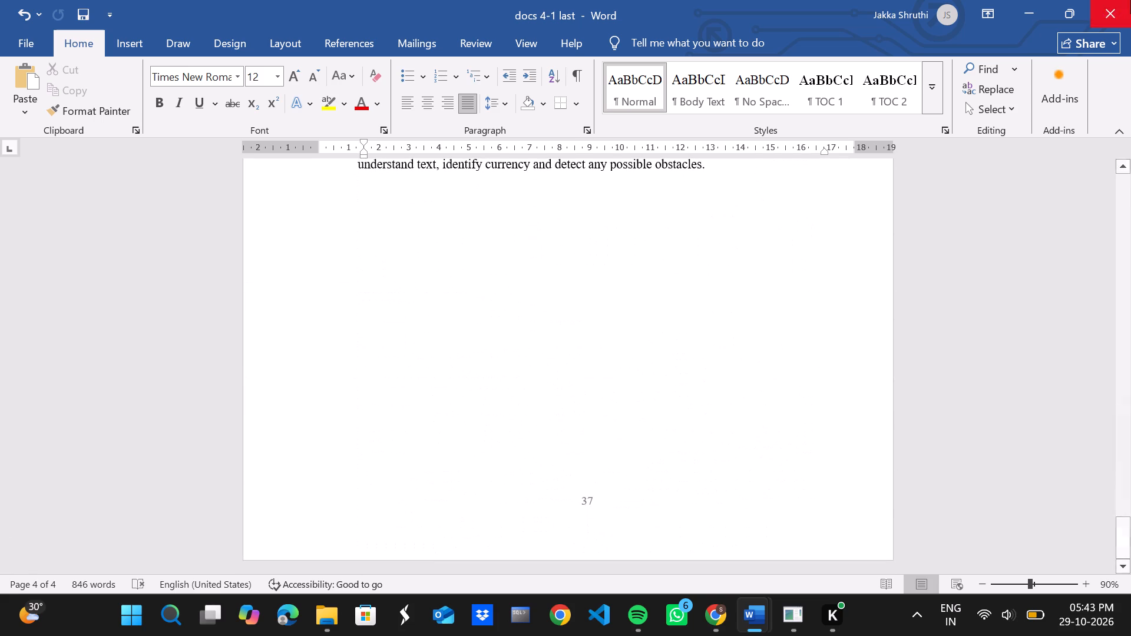
left_click(1130, 0)
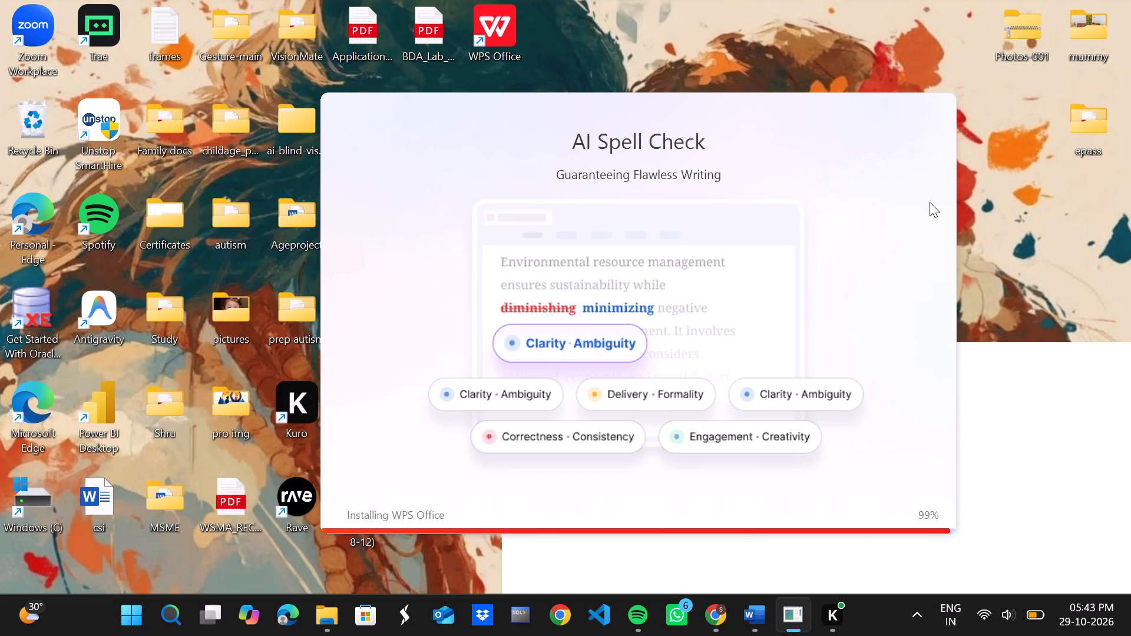
Switch to the Aspose merger page in Chrome and open its file selection dialog.
left_click(726, 610)
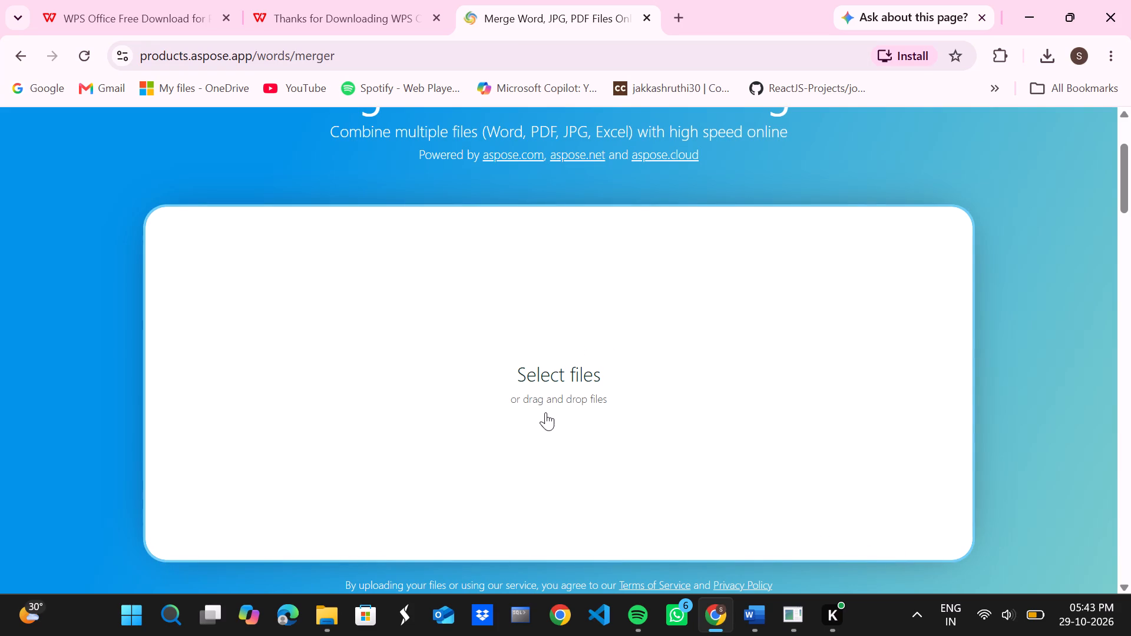
left_click(545, 412)
Switch to the docs 4-1 main part document in Word and save it.
left_click(760, 606)
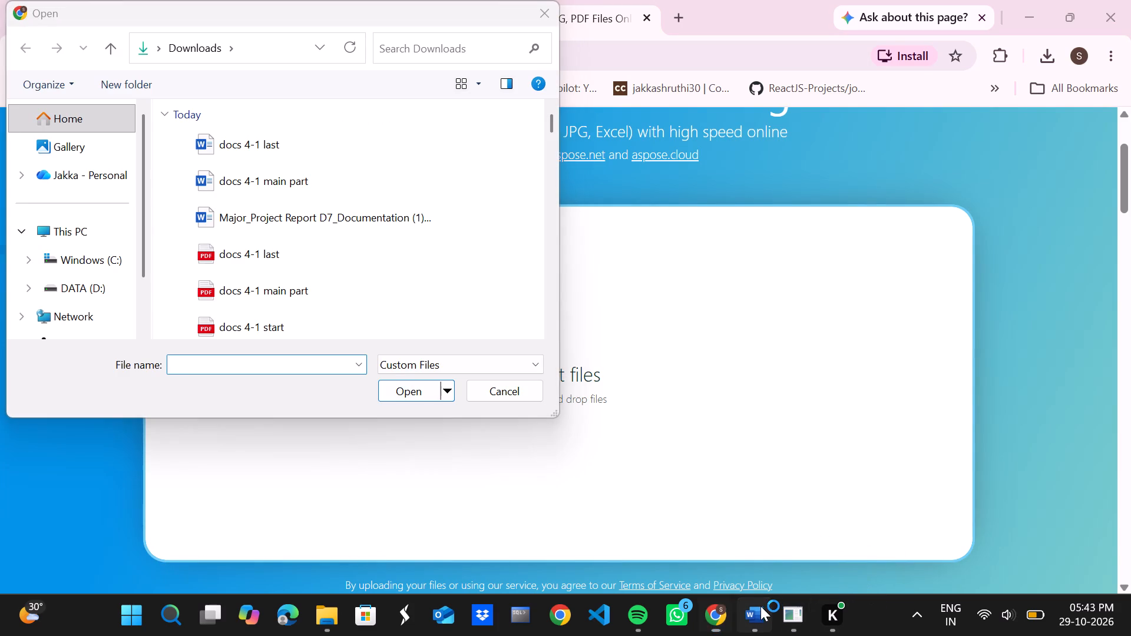
key("ctrl+s")
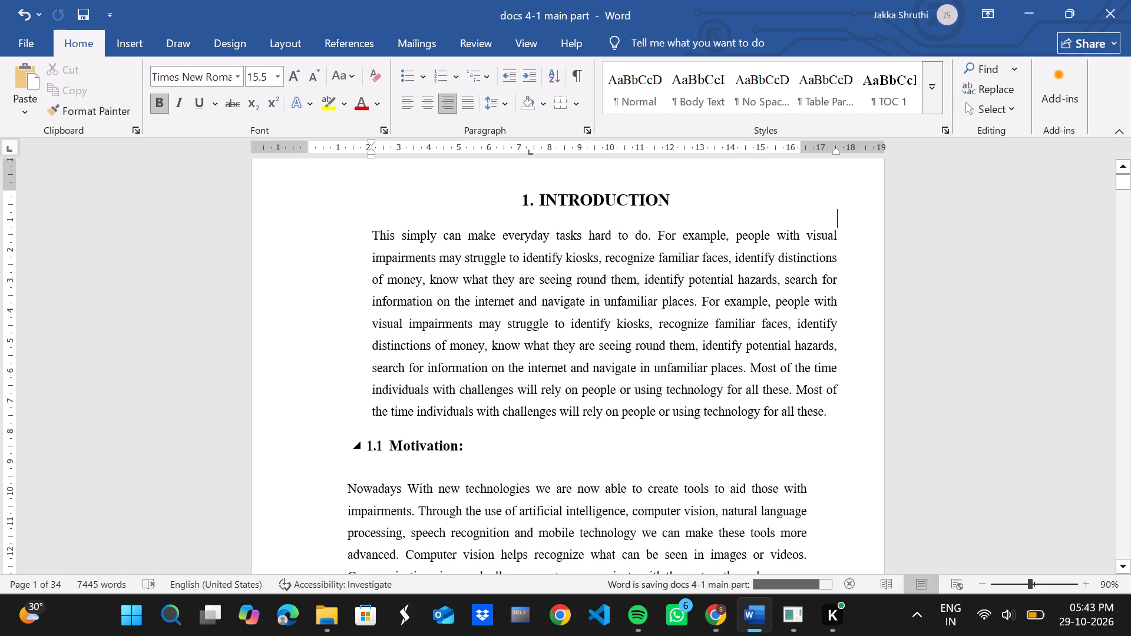
Close the docs 4-1 main part document in Word.
left_click(1130, 0)
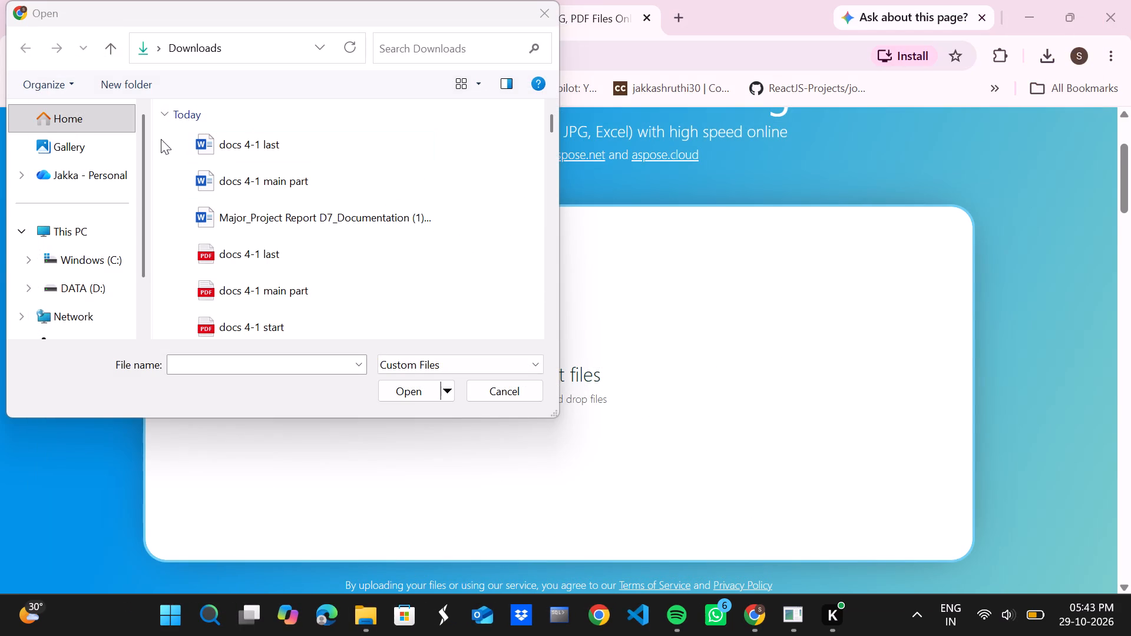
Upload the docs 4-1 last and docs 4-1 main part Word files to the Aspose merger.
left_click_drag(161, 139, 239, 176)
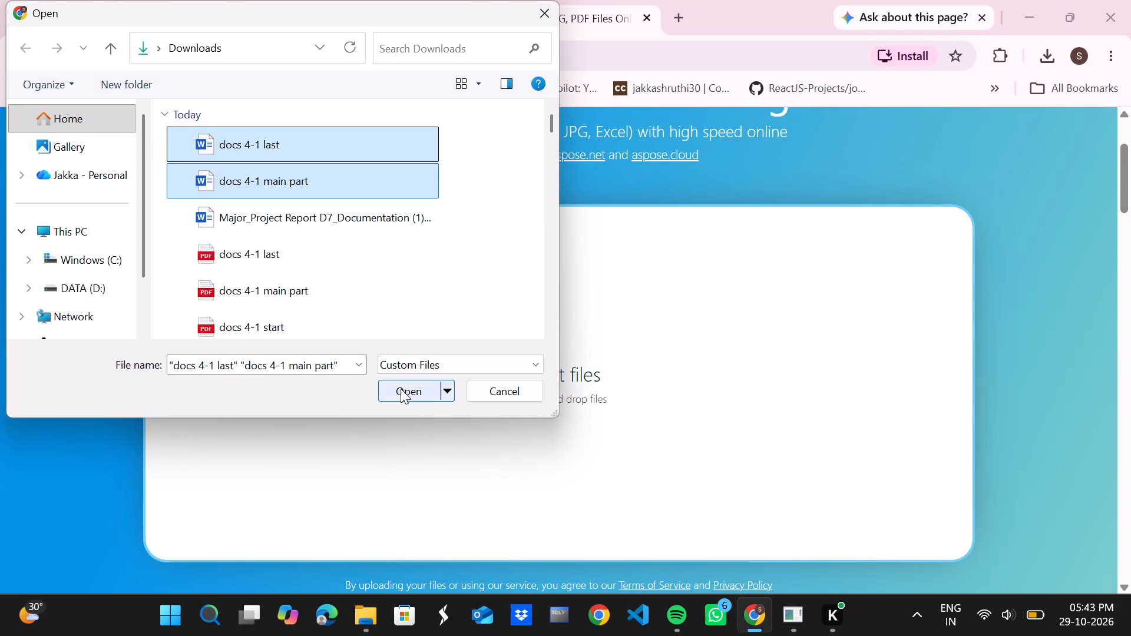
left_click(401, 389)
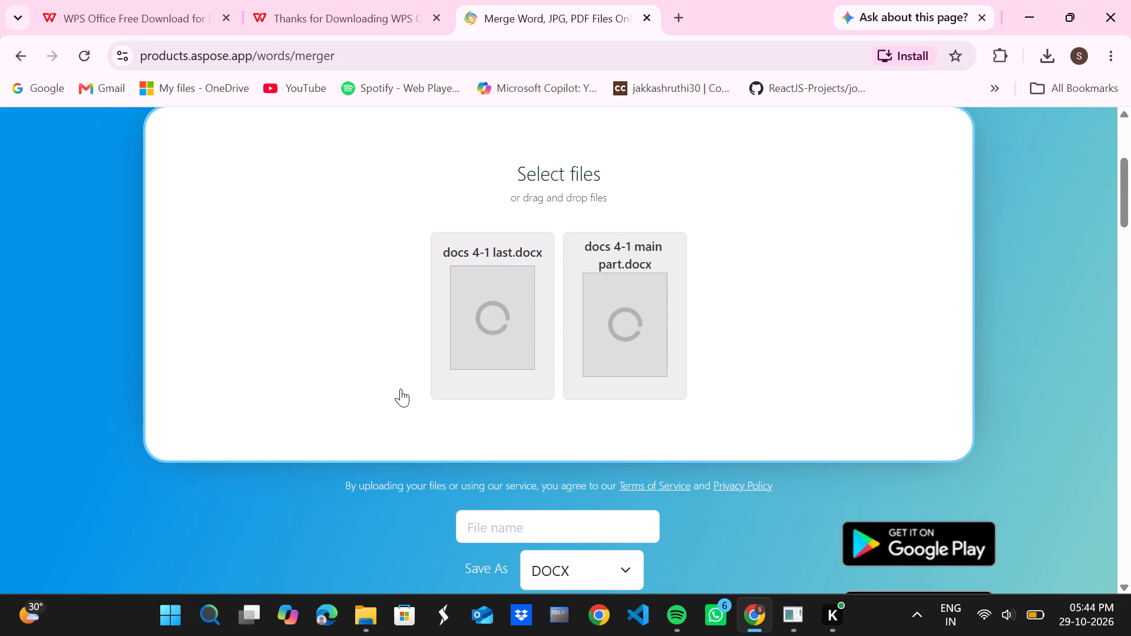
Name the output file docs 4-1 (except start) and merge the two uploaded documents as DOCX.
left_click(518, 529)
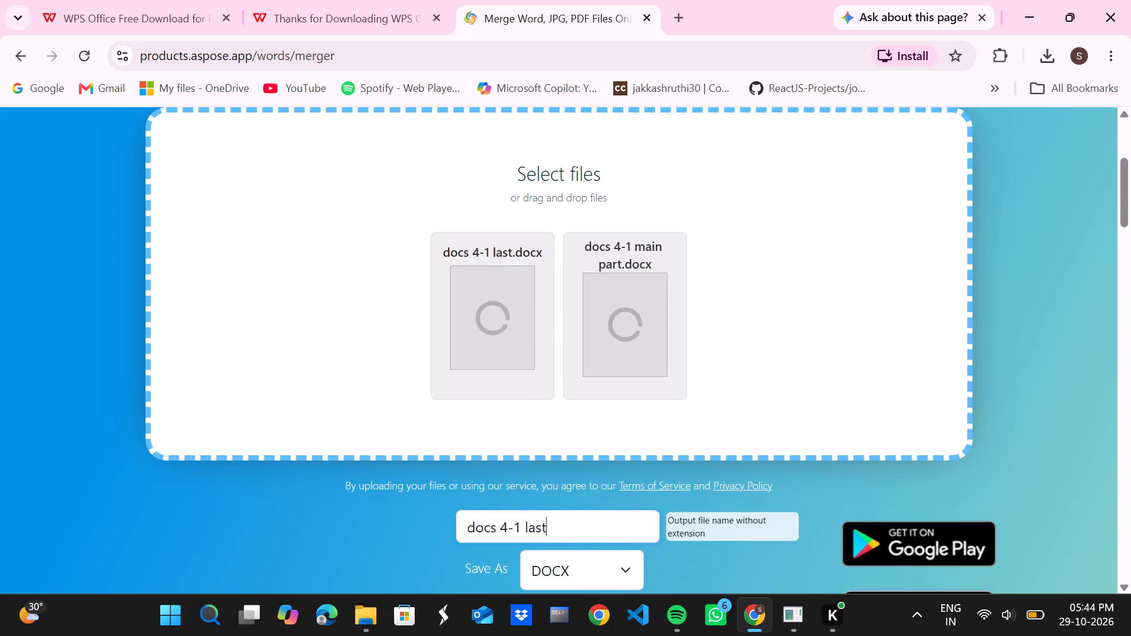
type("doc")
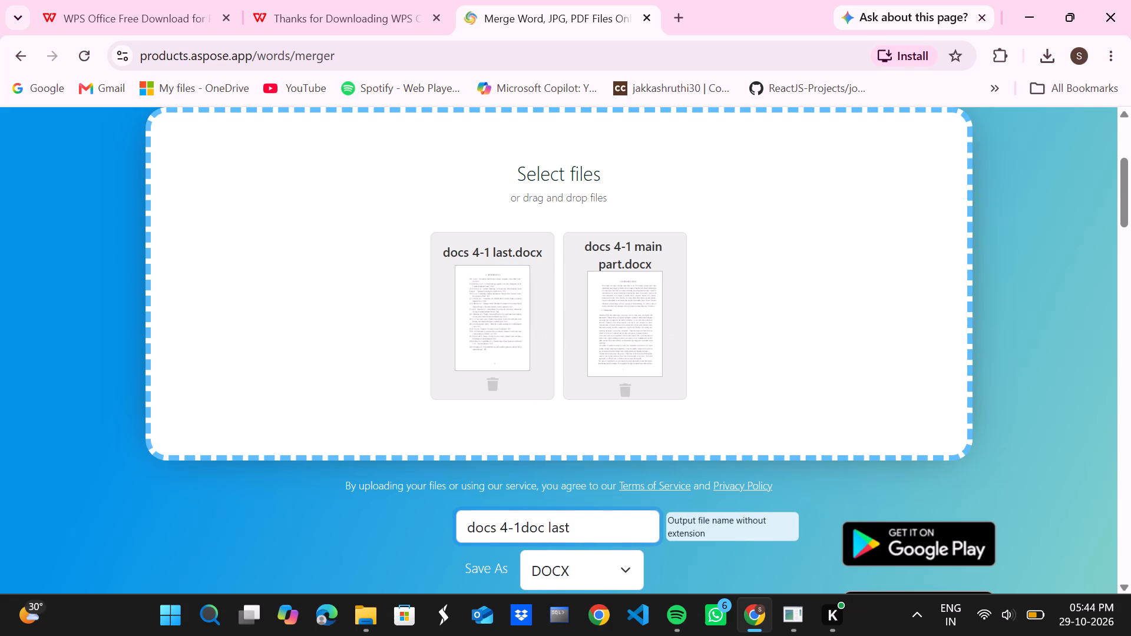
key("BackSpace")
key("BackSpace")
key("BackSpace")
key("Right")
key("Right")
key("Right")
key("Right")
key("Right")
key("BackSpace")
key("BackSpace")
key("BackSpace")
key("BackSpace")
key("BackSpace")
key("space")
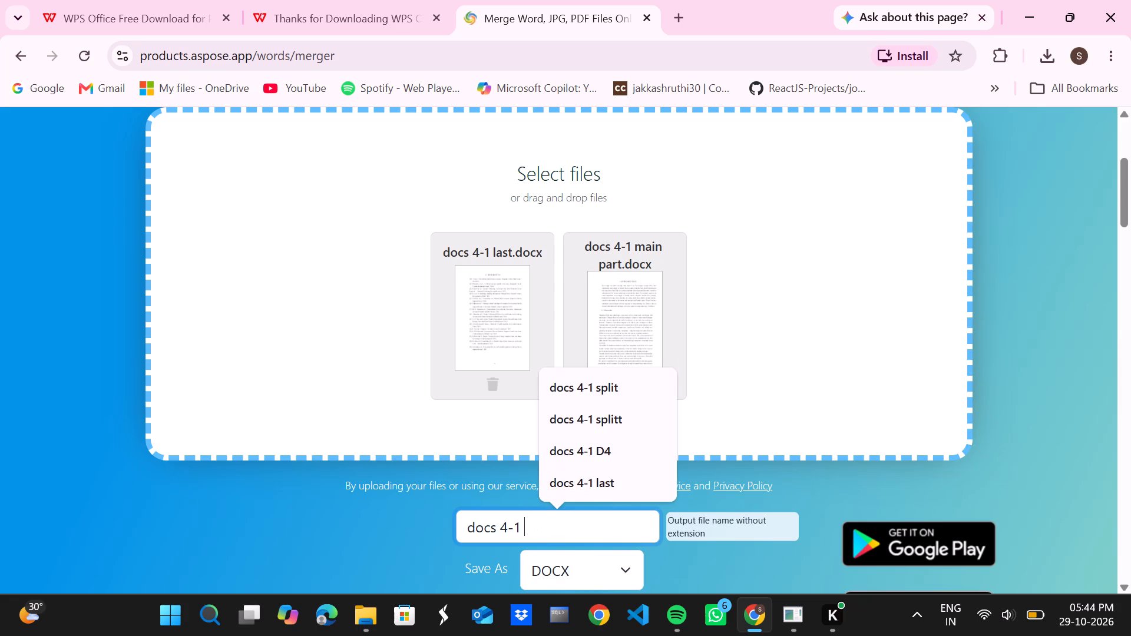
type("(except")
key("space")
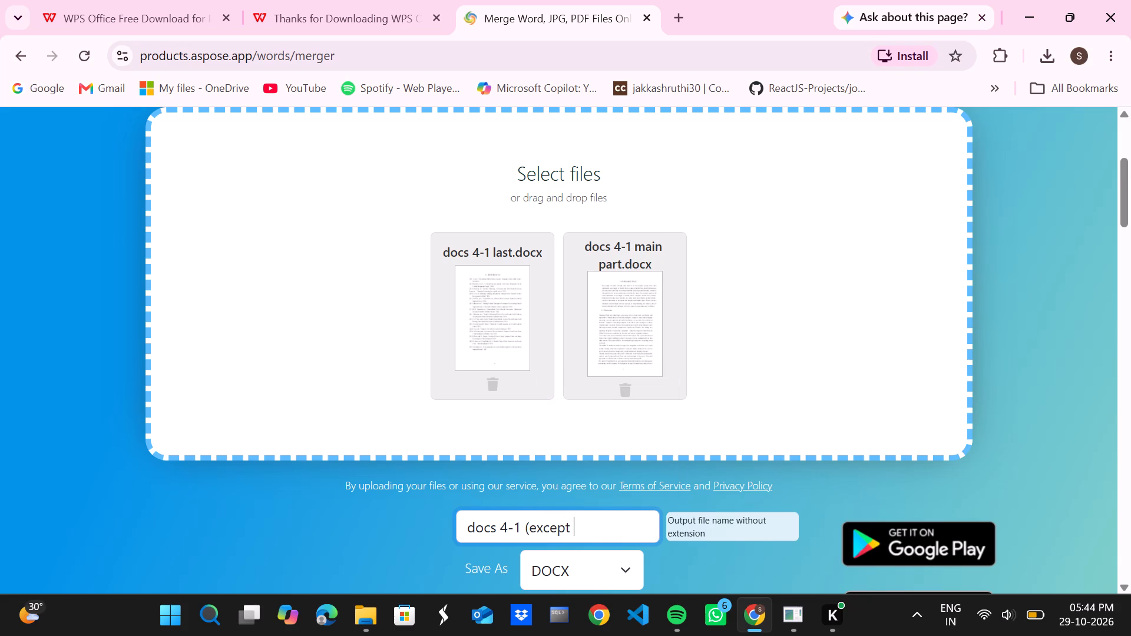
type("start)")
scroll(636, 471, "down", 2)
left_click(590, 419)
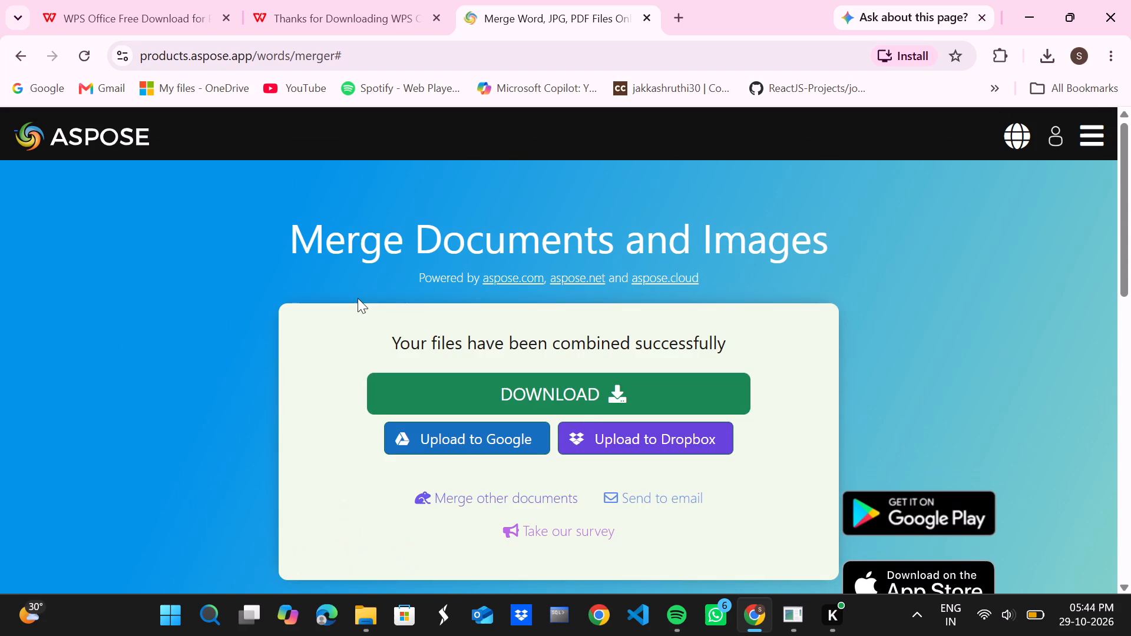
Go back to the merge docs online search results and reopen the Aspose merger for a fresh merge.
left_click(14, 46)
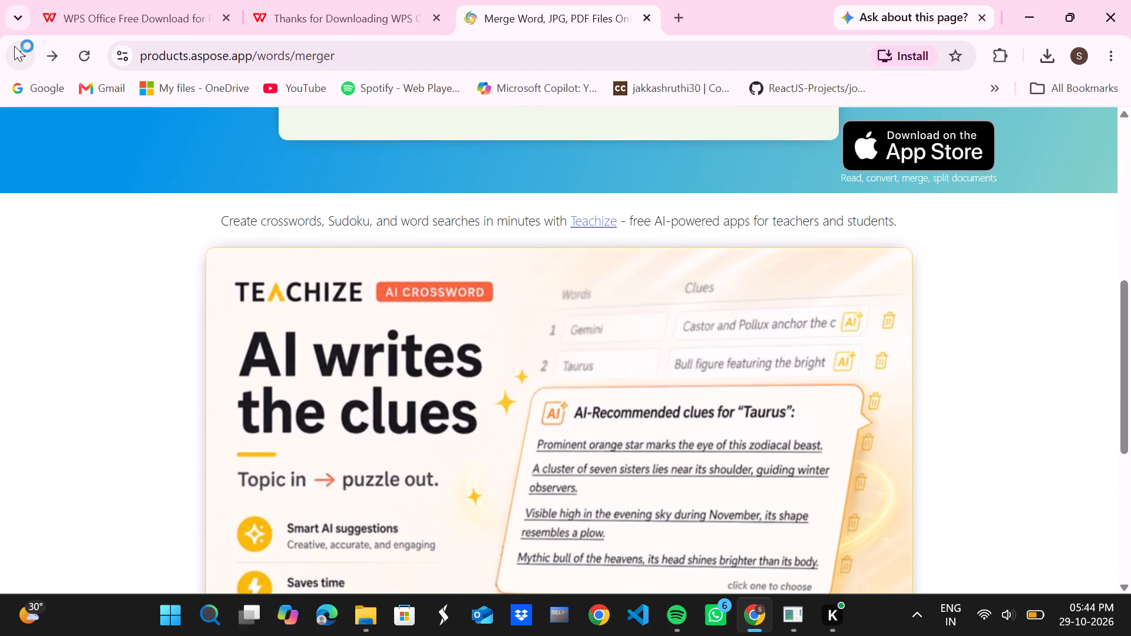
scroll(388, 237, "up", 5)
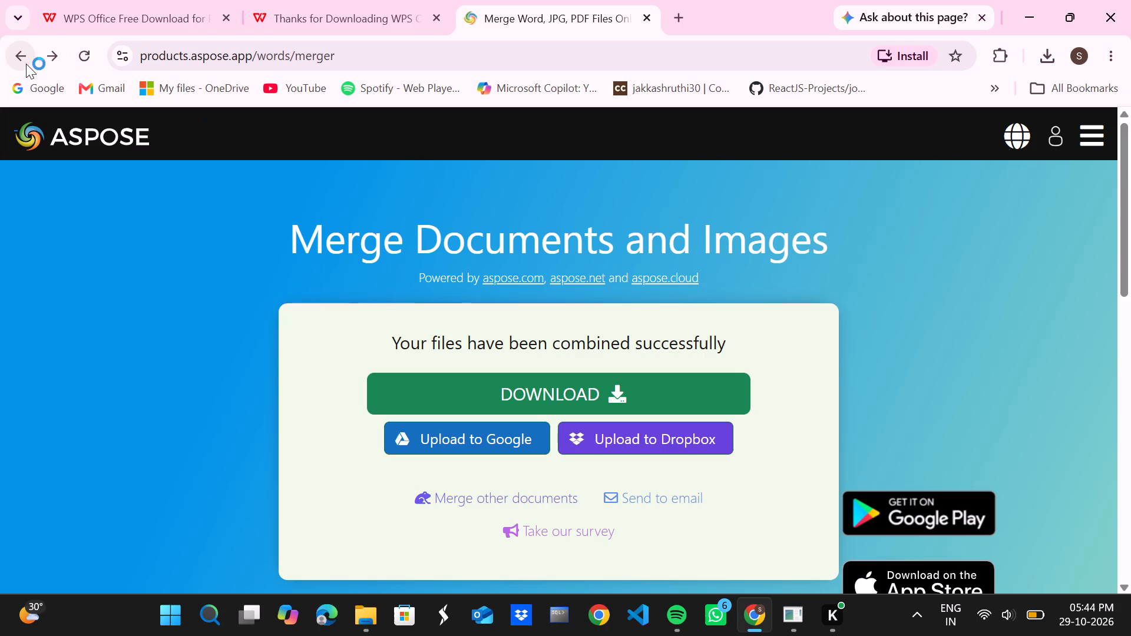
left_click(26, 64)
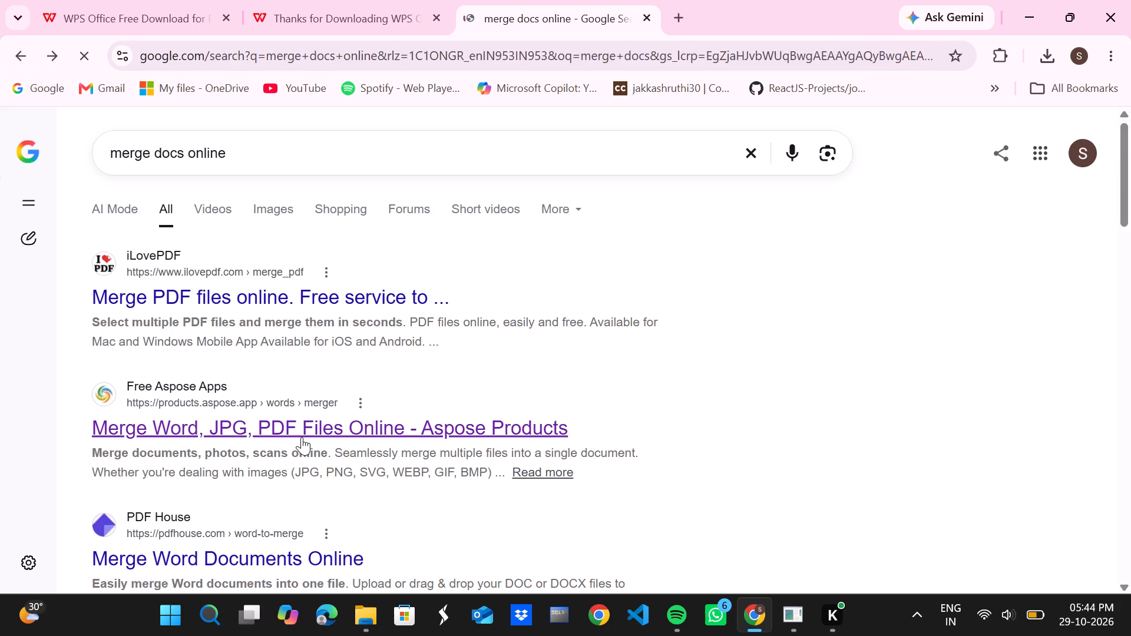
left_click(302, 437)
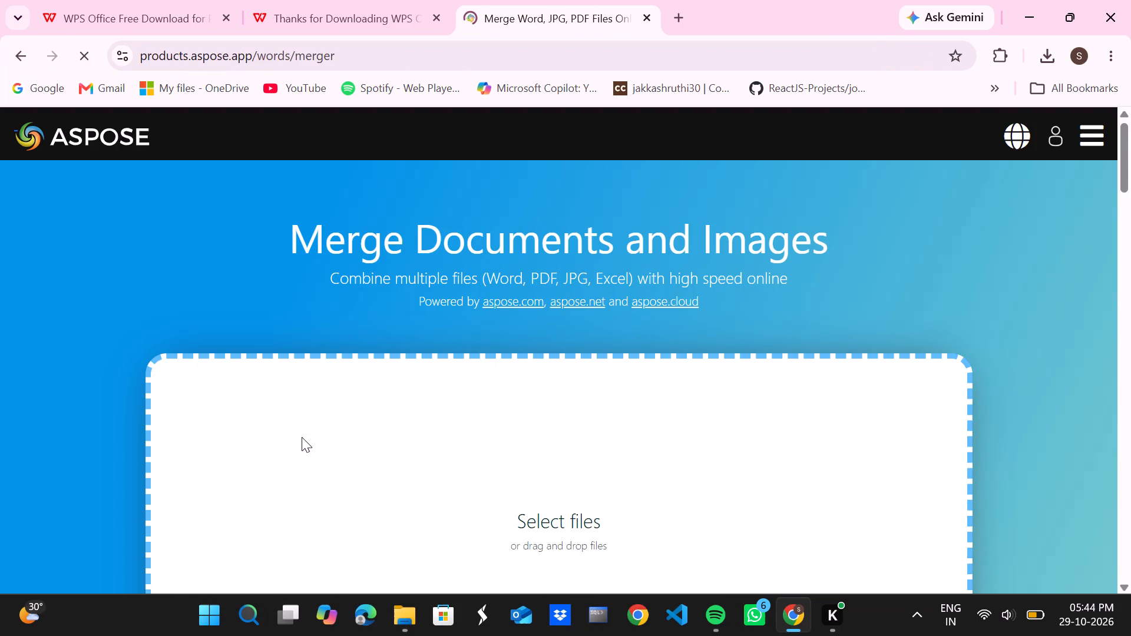
Return to the Aspose merger page and upload the Word files docs 4-1 main part and docs 4-1 last, in that order.
scroll(652, 479, "down", 2)
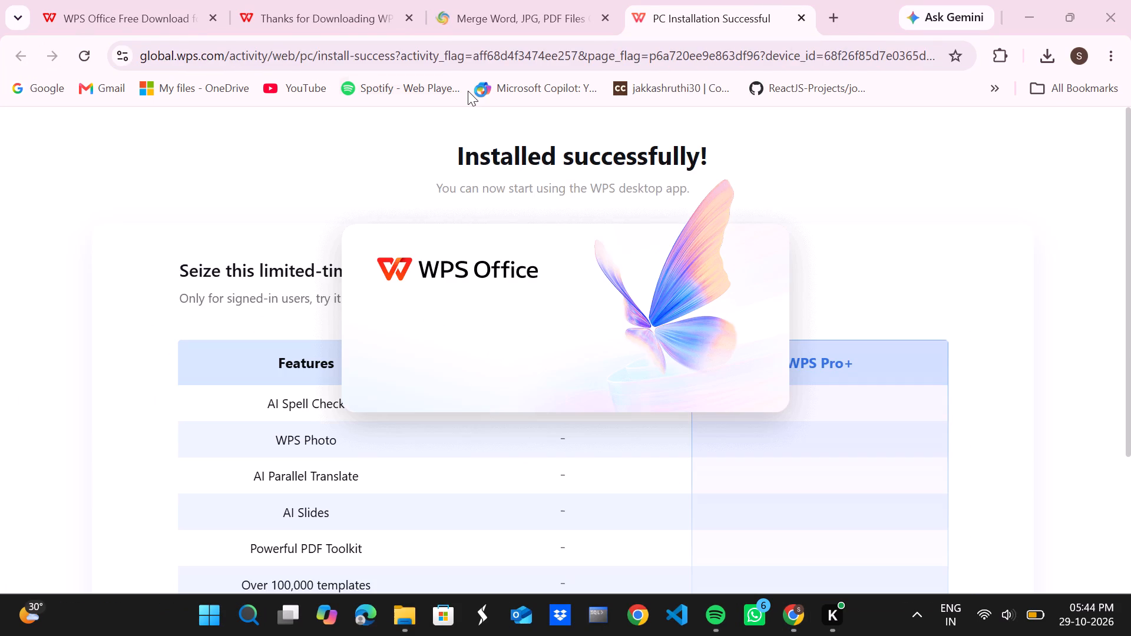
left_click(504, 0)
left_click(773, 485)
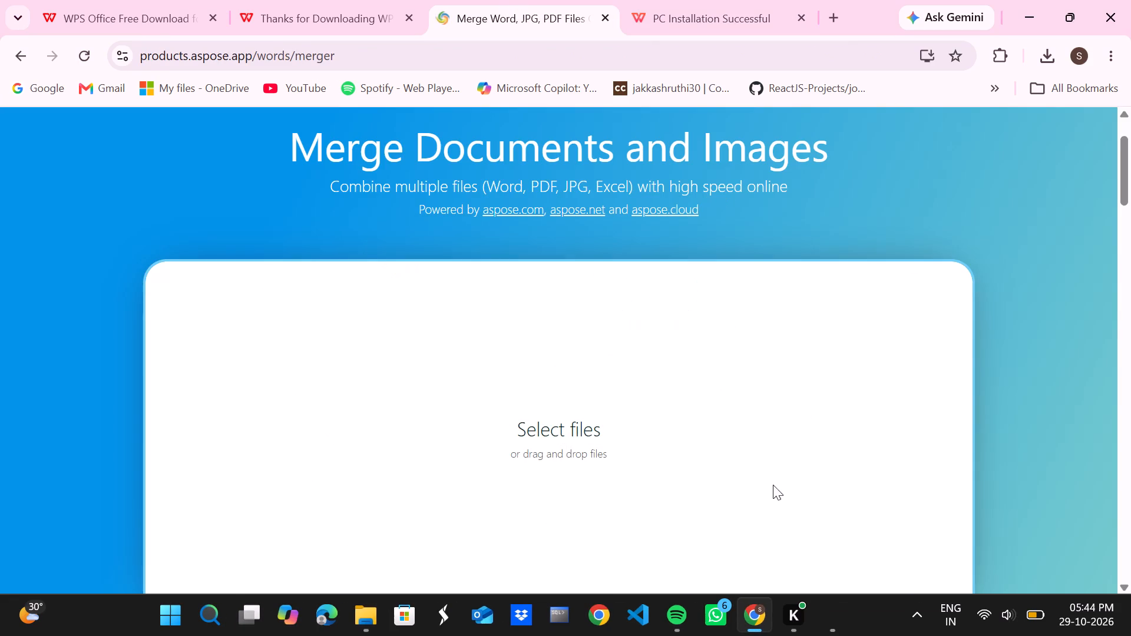
scroll(650, 470, "down", 1)
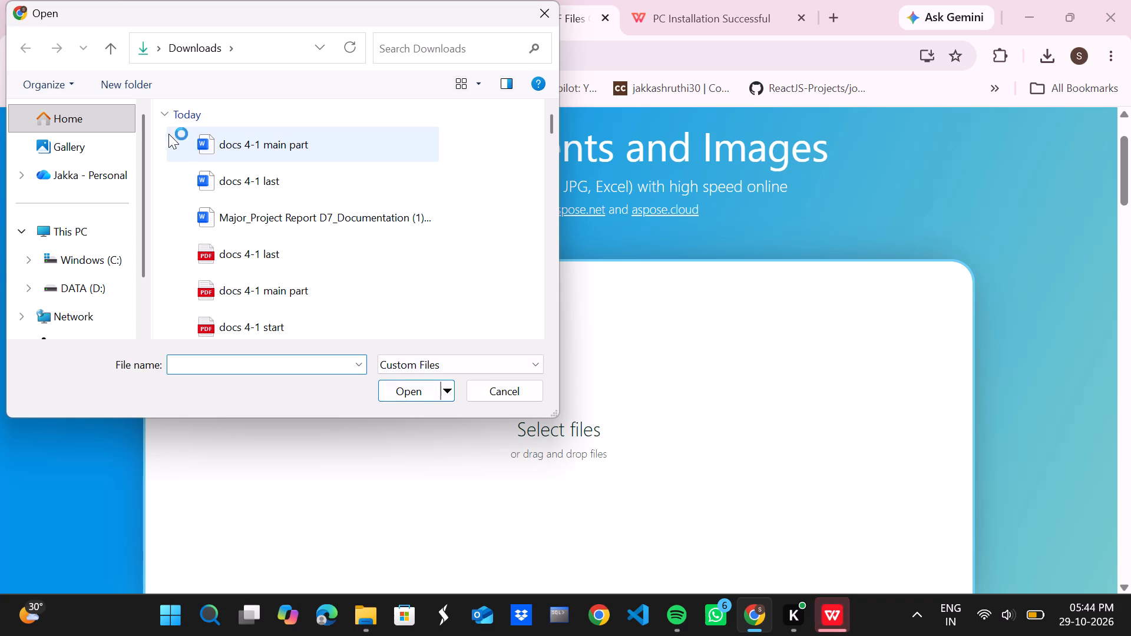
left_click_drag(157, 130, 252, 178)
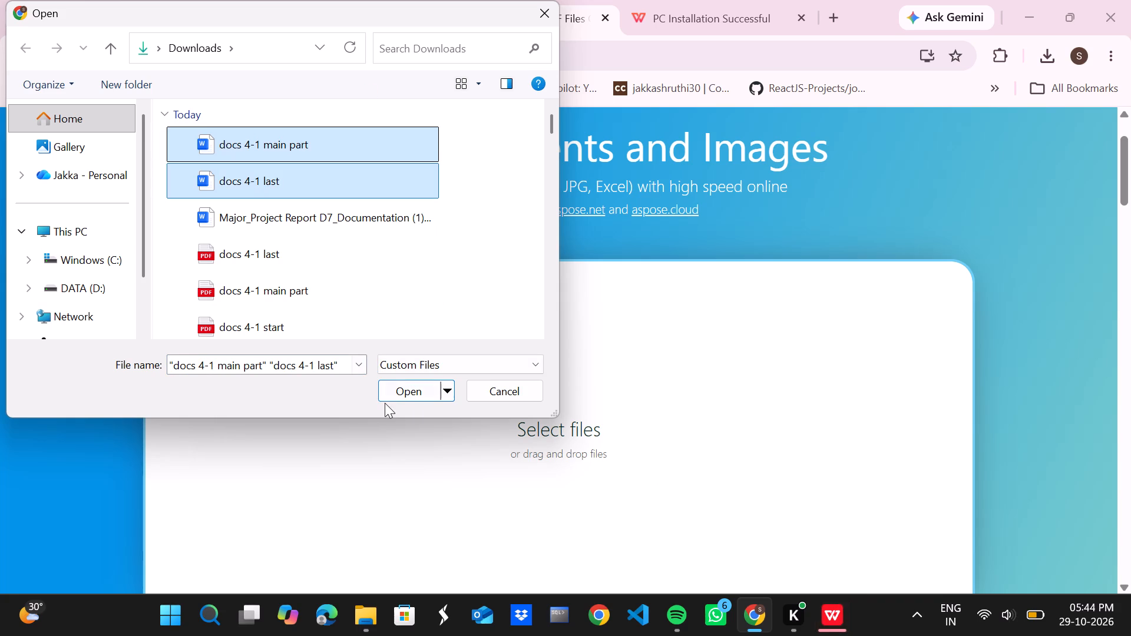
left_click(392, 390)
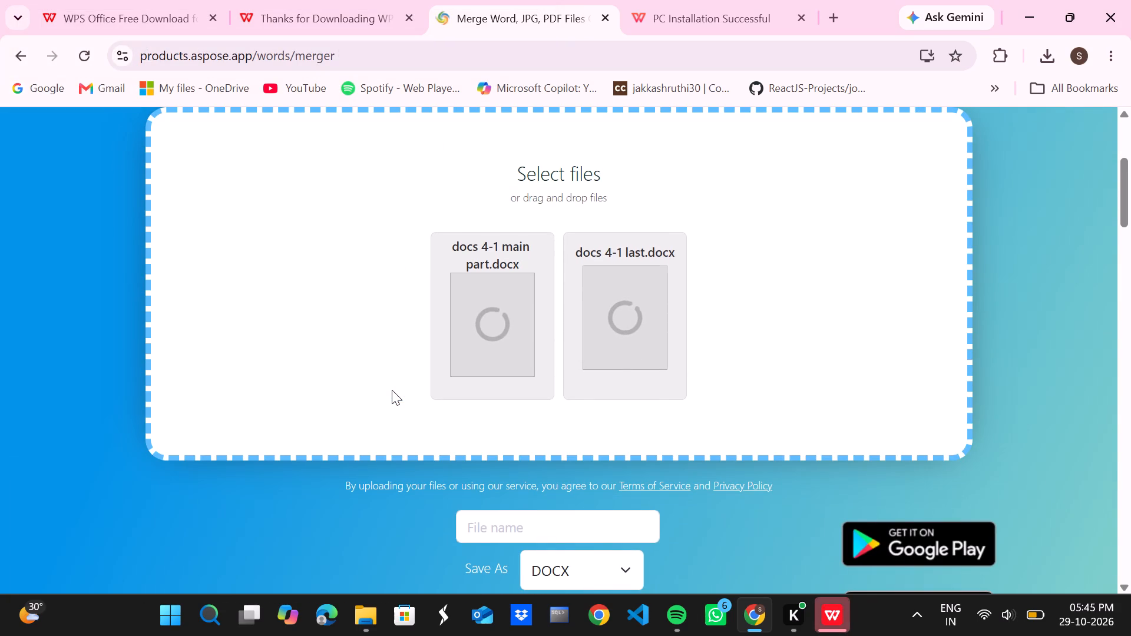
Name the output file docs 4-1 (except start) and merge the main part and last documents as DOCX.
left_click(584, 531)
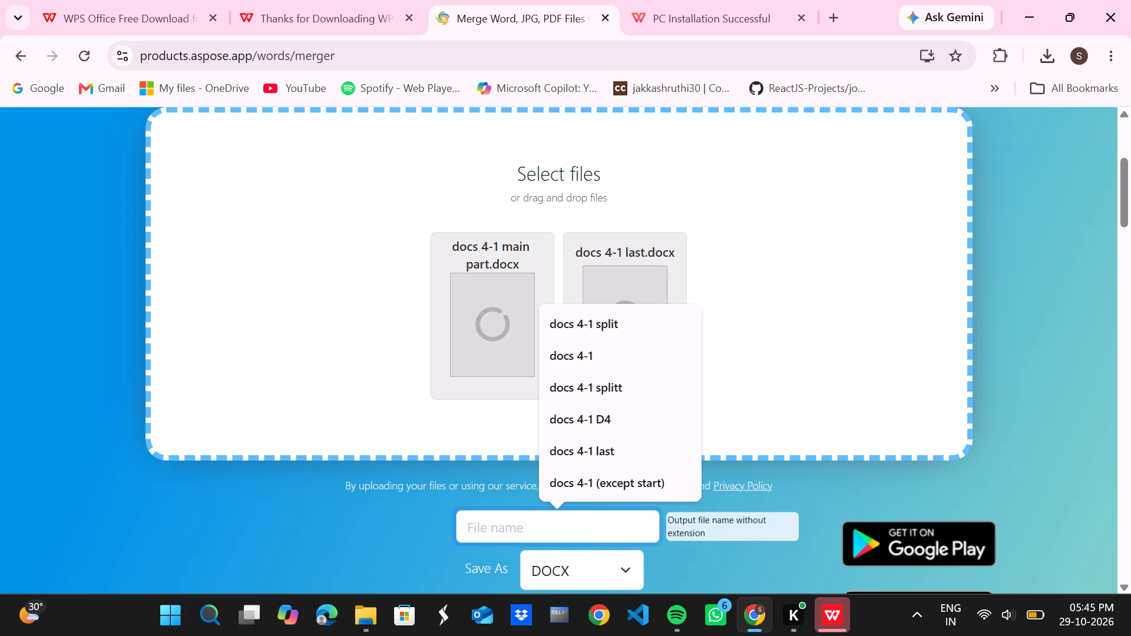
left_click(643, 480)
scroll(643, 480, "down", 1)
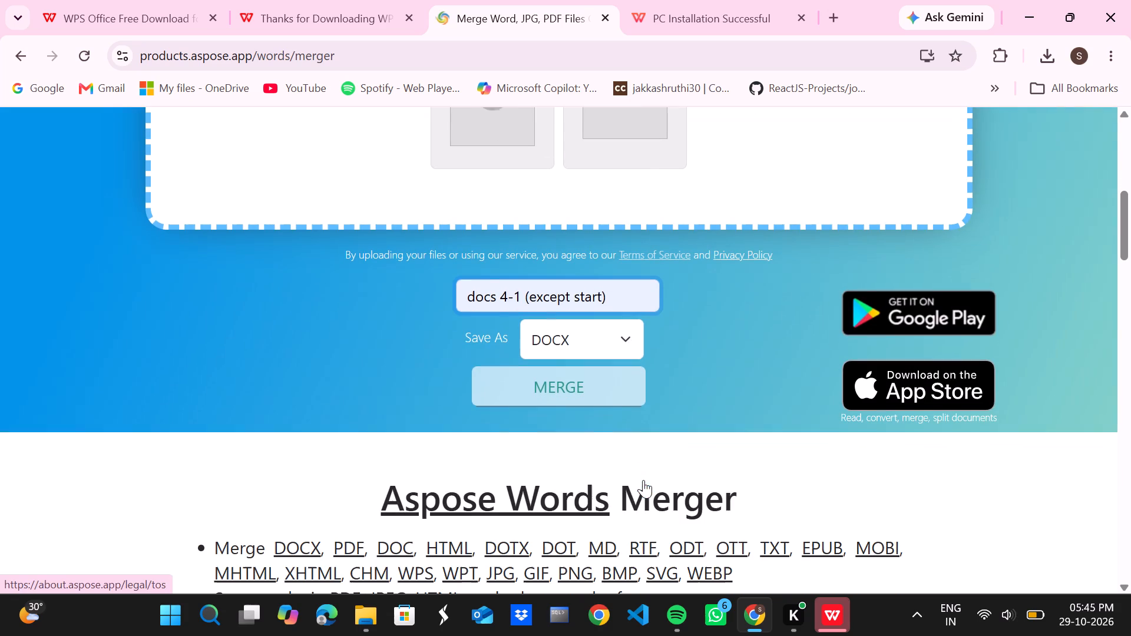
scroll(643, 480, "up", 1)
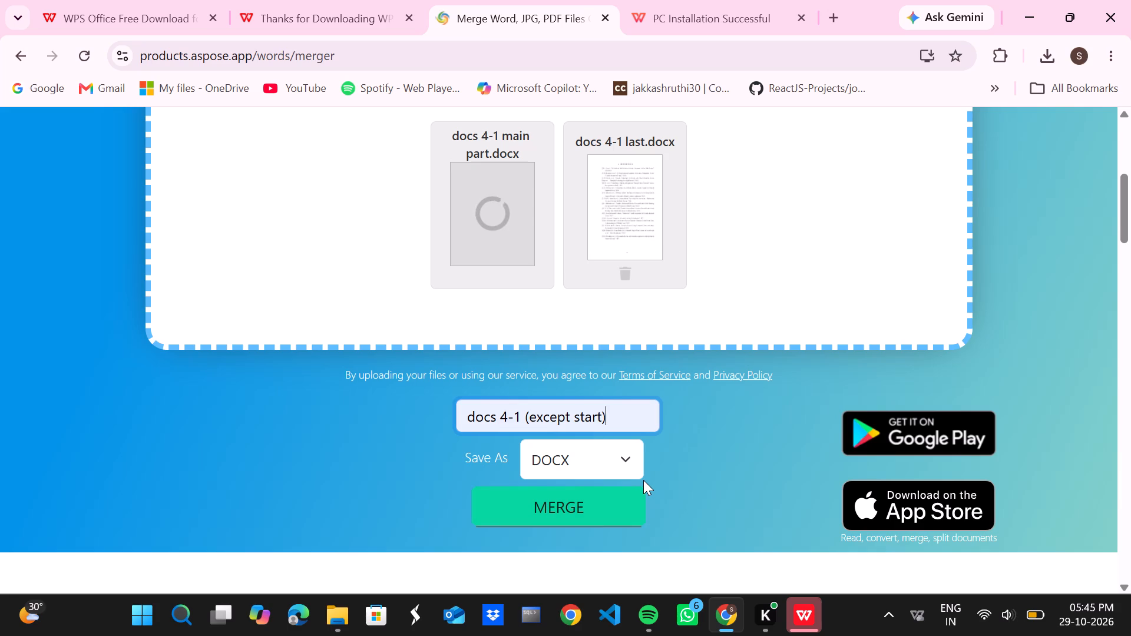
left_click(603, 506)
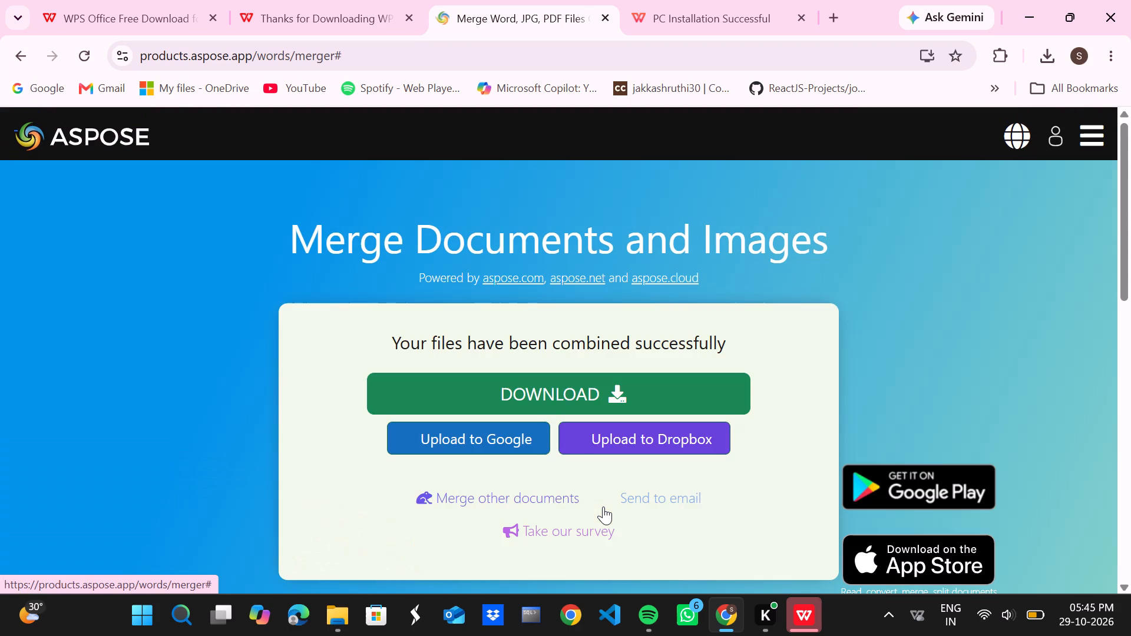
Download the merged docs 4-1 (except start) document.
left_click(621, 387)
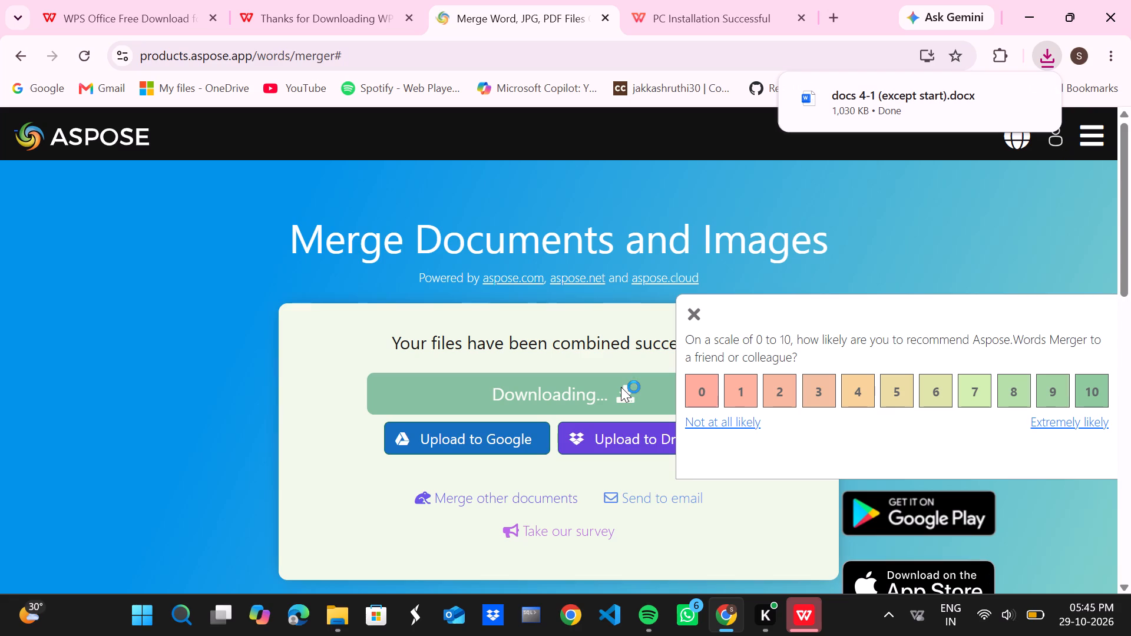
Switch to WPS Office.
left_click(788, 635)
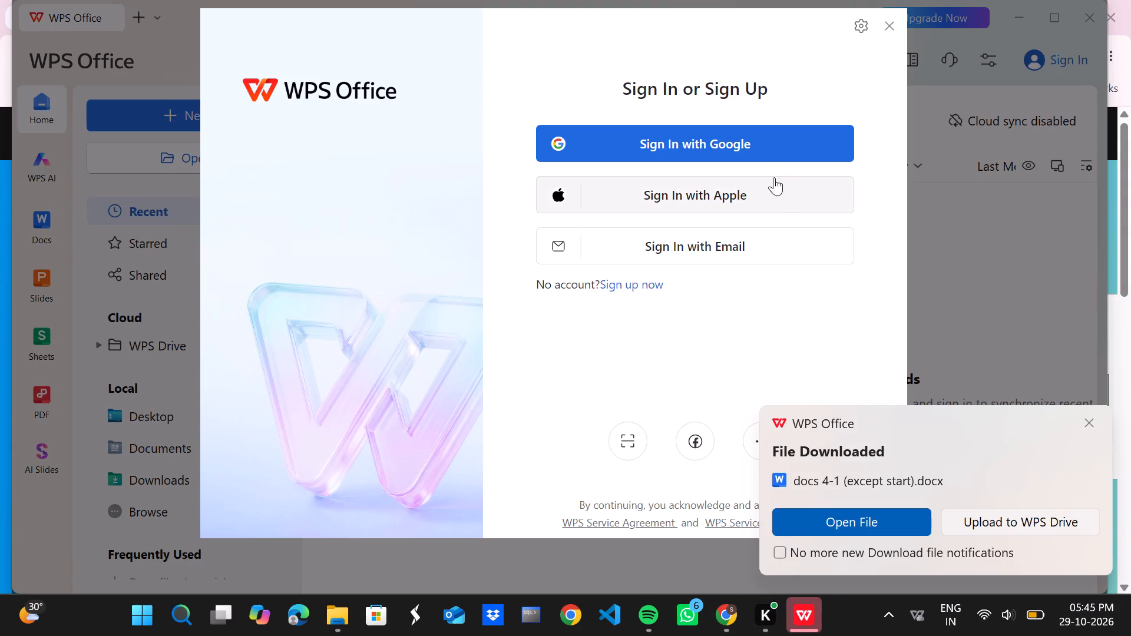
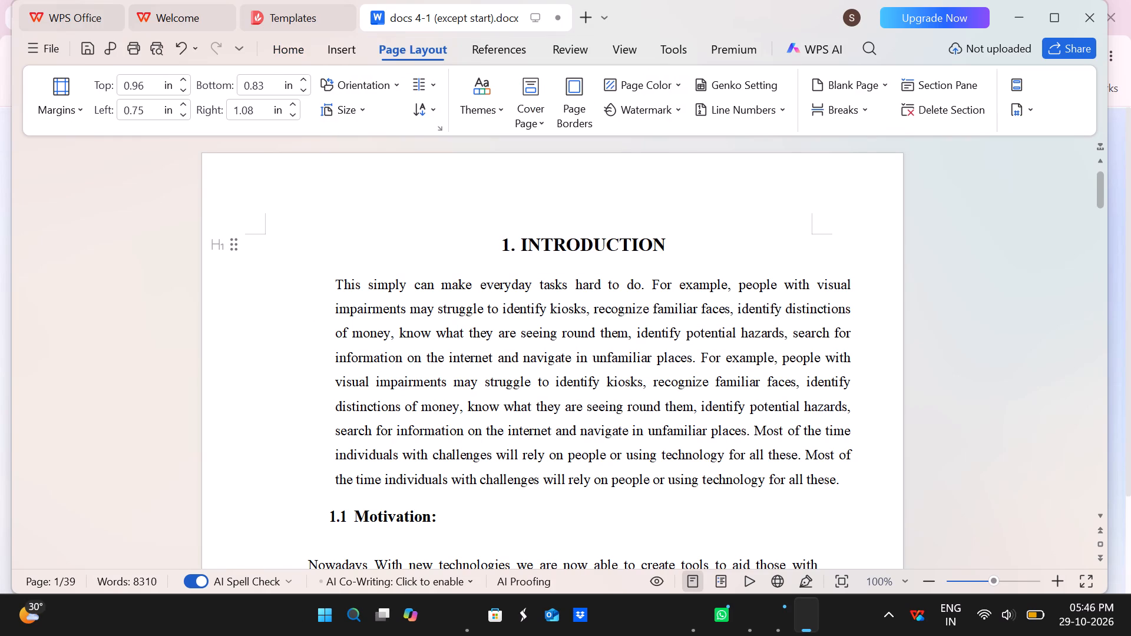
Set the document's top margin to 1 in and its left margin to 1.5 in.
left_click_drag(146, 79, 118, 80)
key("BackSpace")
key("1")
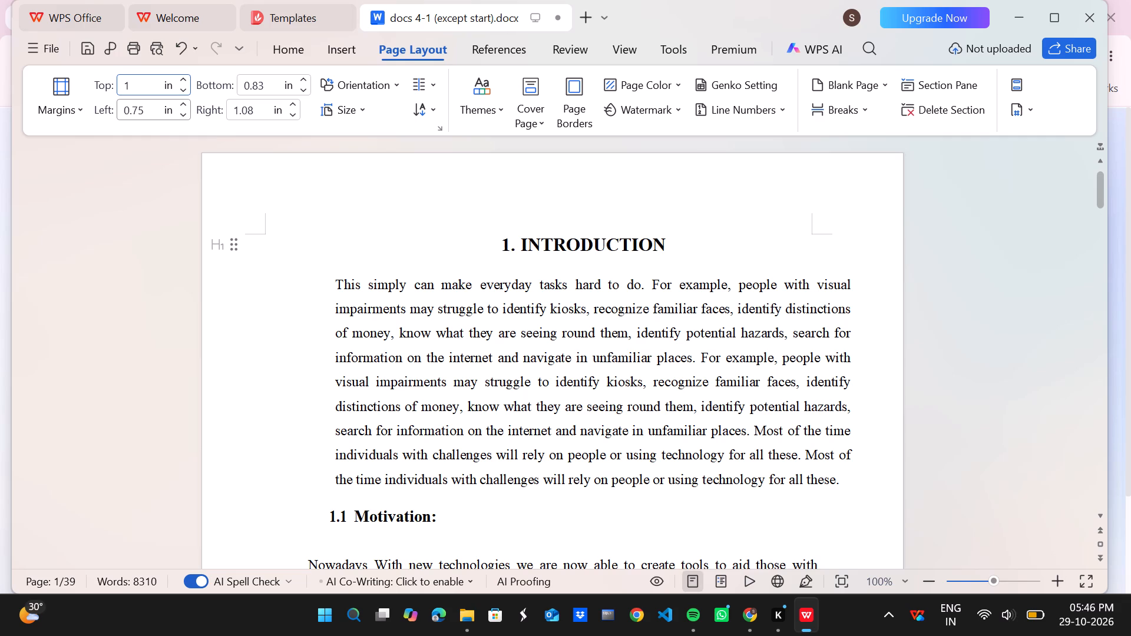
left_click_drag(148, 110, 101, 106)
key("BackSpace")
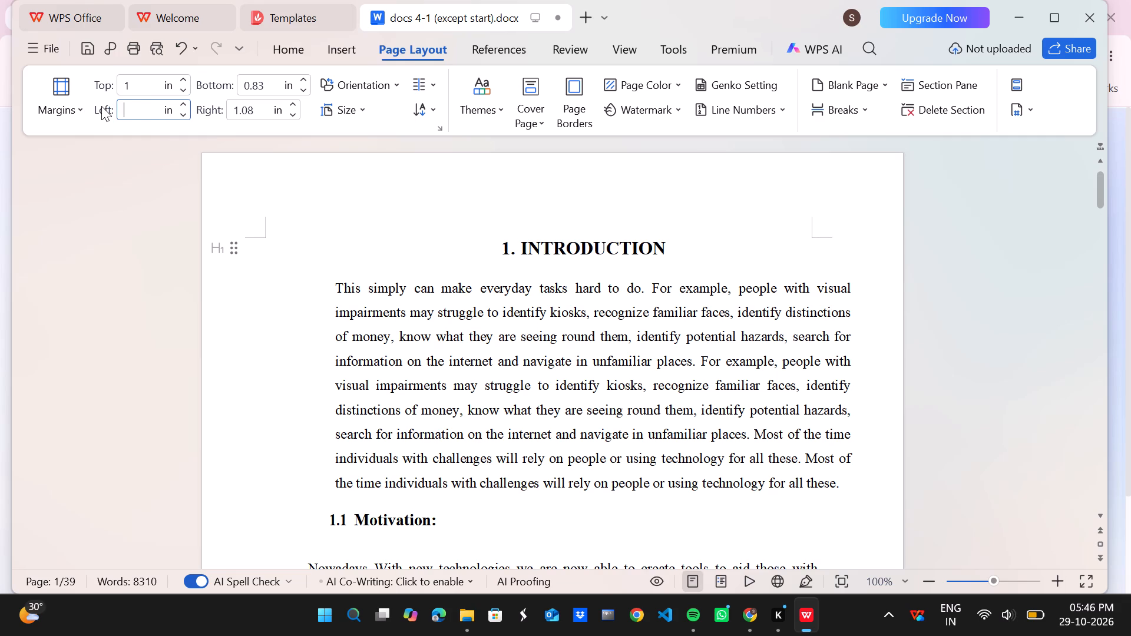
type("1.6")
key("BackSpace")
key("5")
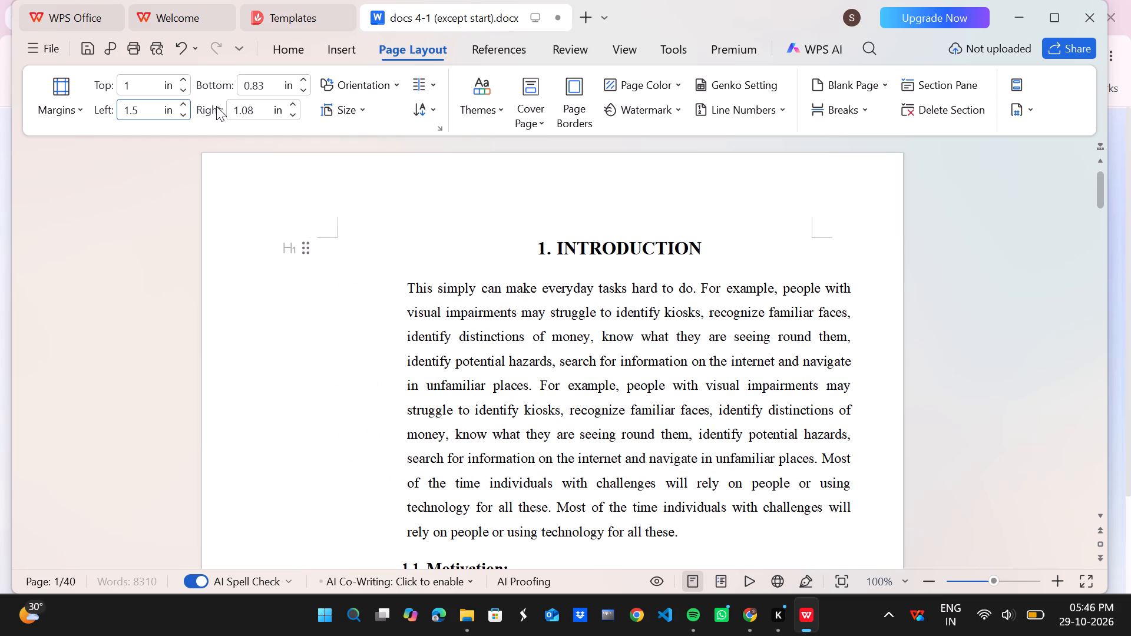
Set the document's bottom margin and right margin to 1 in each.
left_click(262, 84)
key("BackSpace")
key("BackSpace")
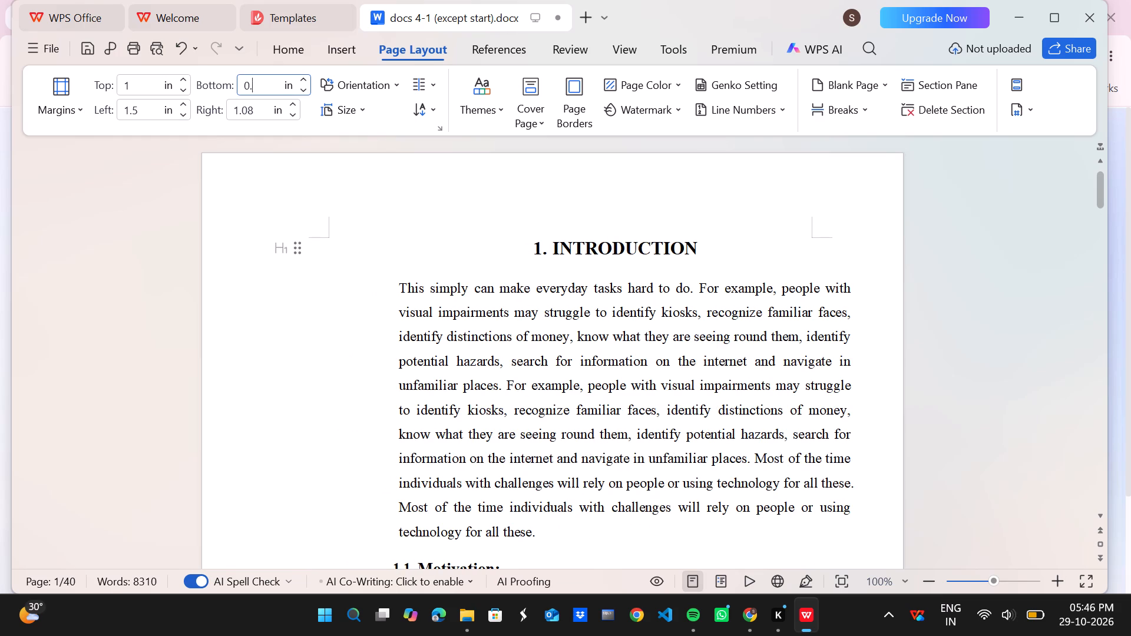
key("BackSpace")
key("BackSpace")
key("1")
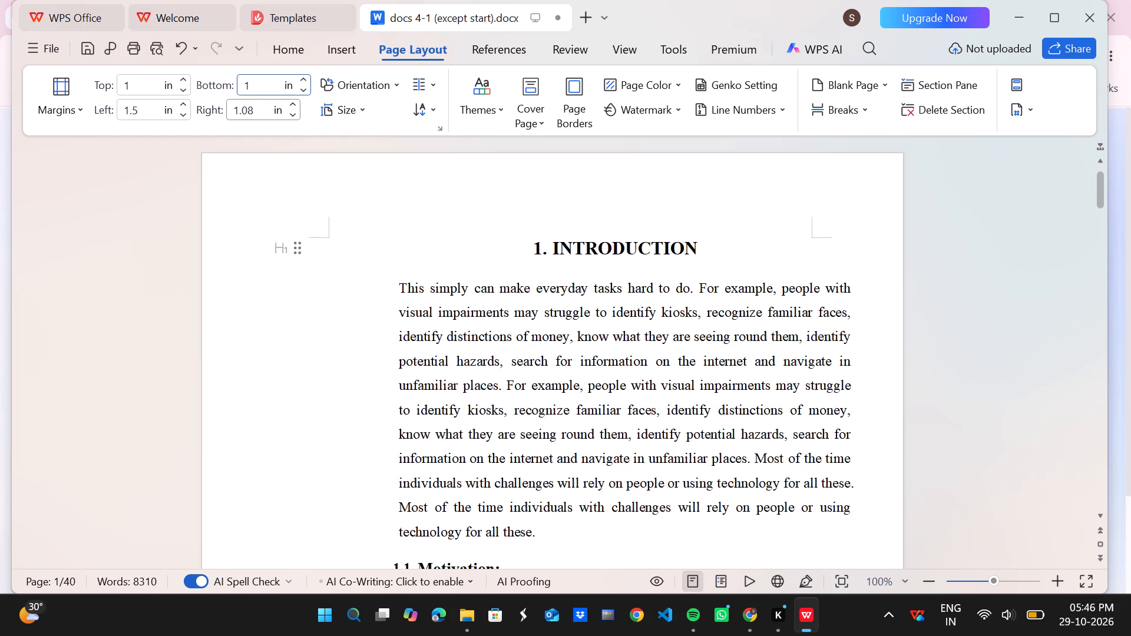
left_click(260, 107)
key("BackSpace")
key("BackSpace")
key("BackSpace")
key("Return")
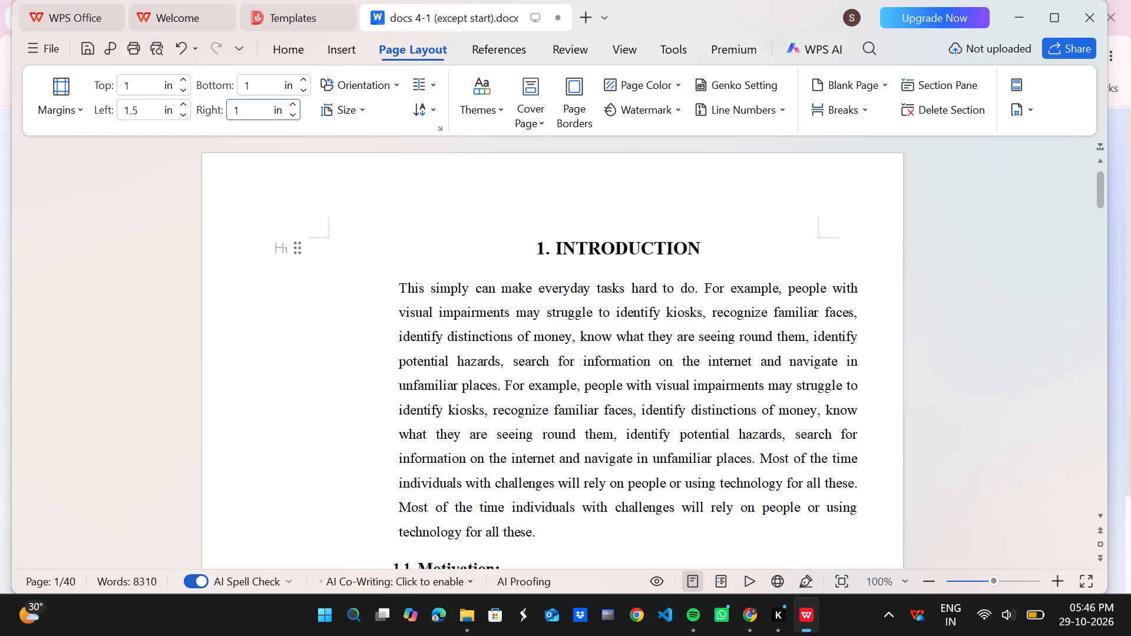
Look through the first few pages to check how the text sits within the margins.
left_click(338, 291)
scroll(591, 370, "down", 14)
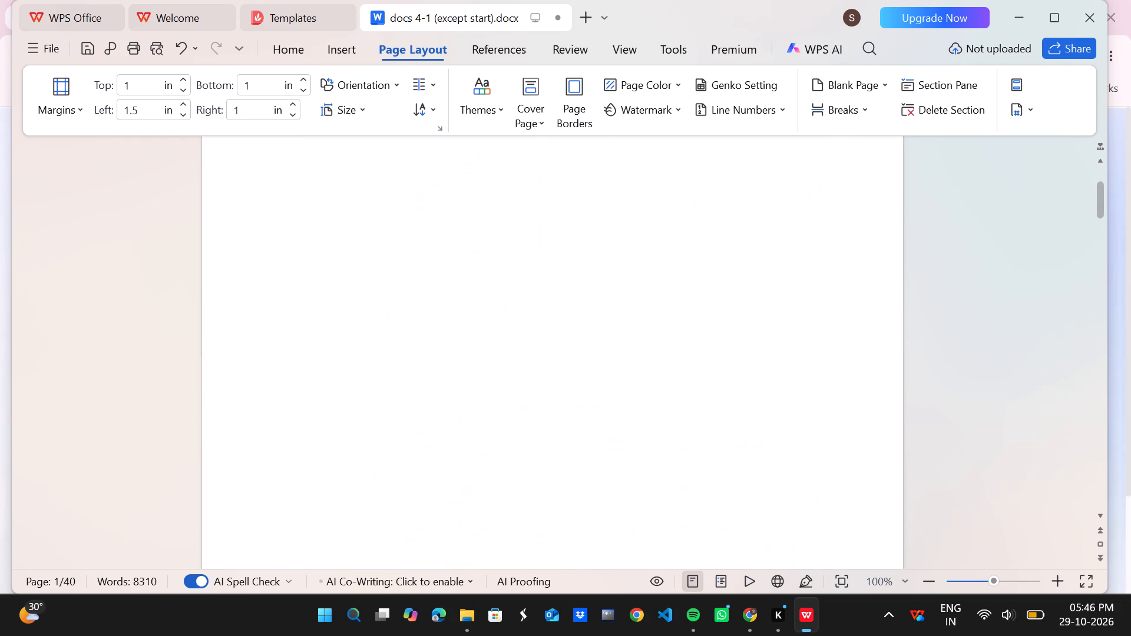
scroll(591, 370, "down", 11)
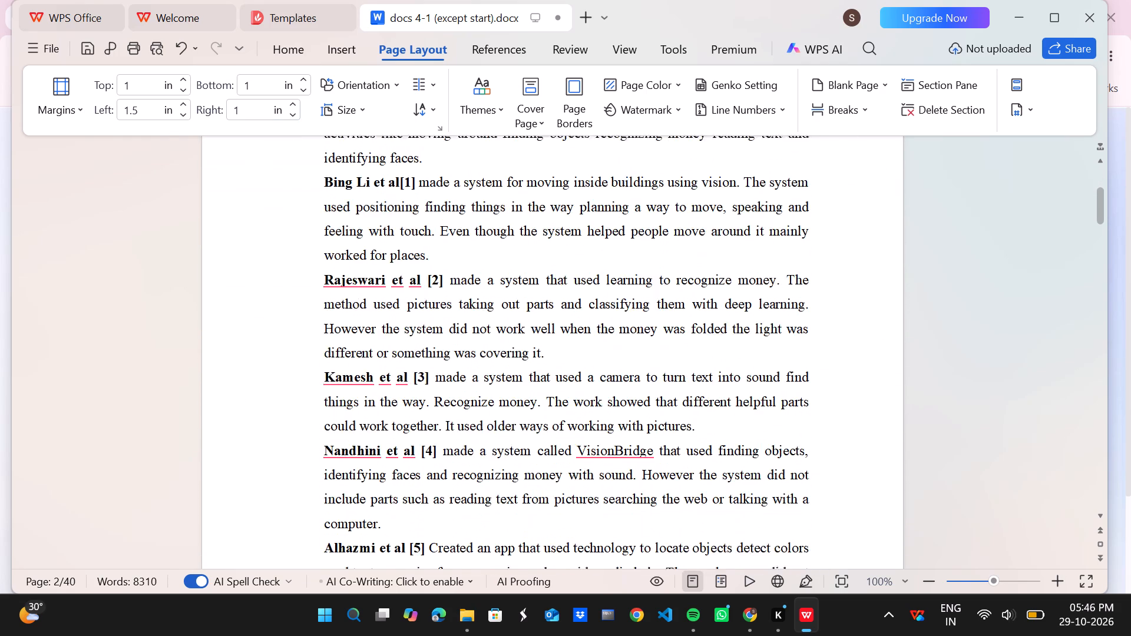
scroll(591, 370, "down", 10)
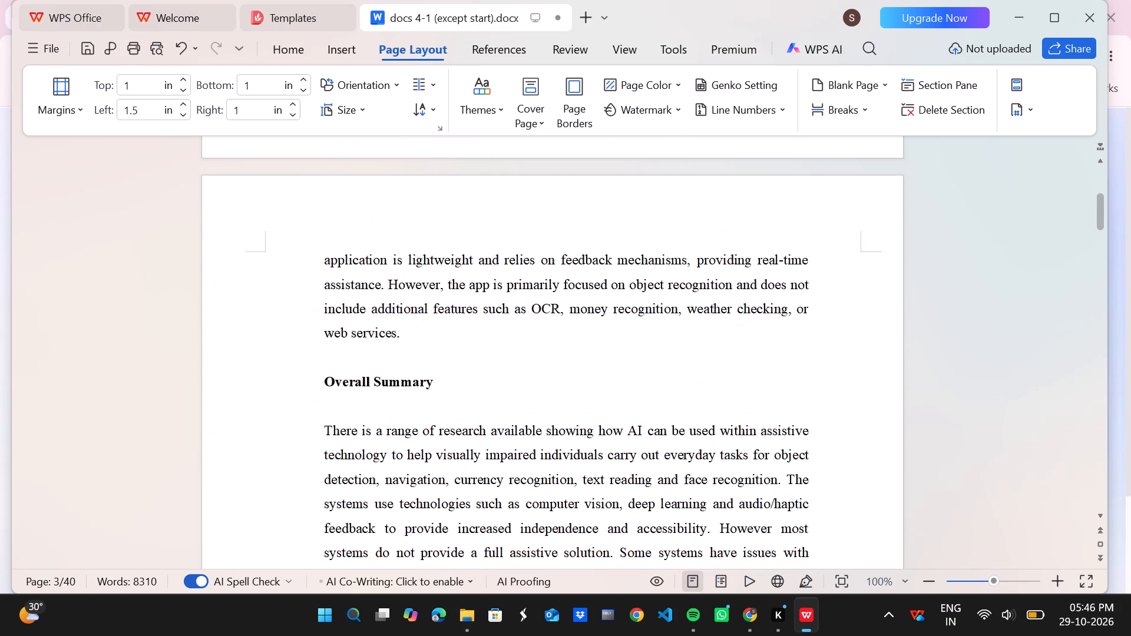
scroll(591, 370, "down", 2)
scroll(591, 370, "up", 14)
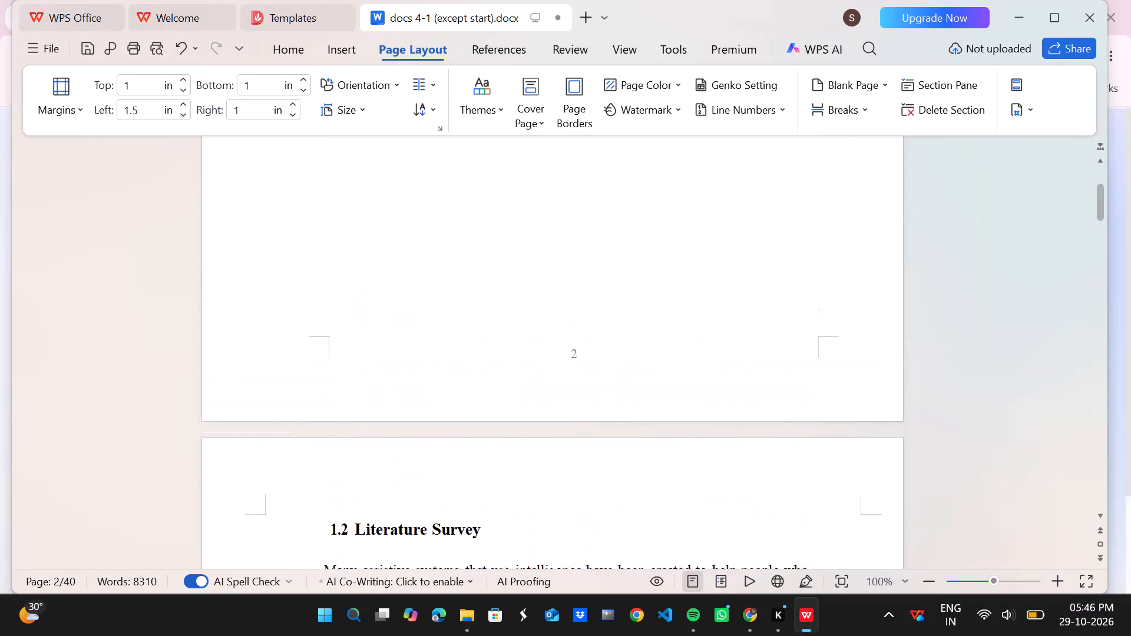
scroll(591, 370, "up", 4)
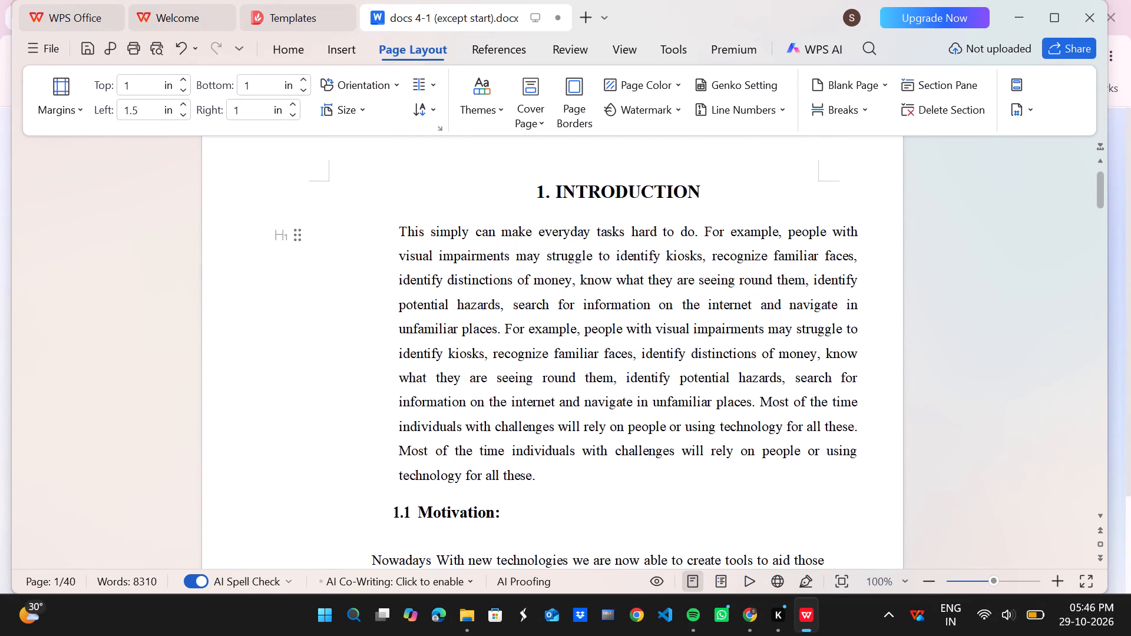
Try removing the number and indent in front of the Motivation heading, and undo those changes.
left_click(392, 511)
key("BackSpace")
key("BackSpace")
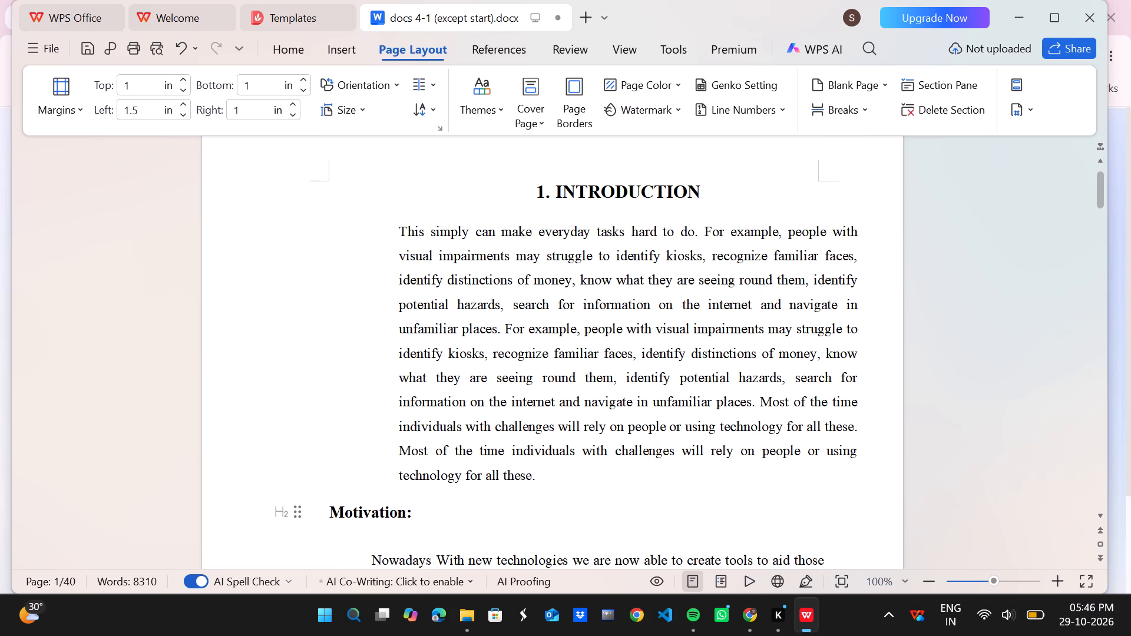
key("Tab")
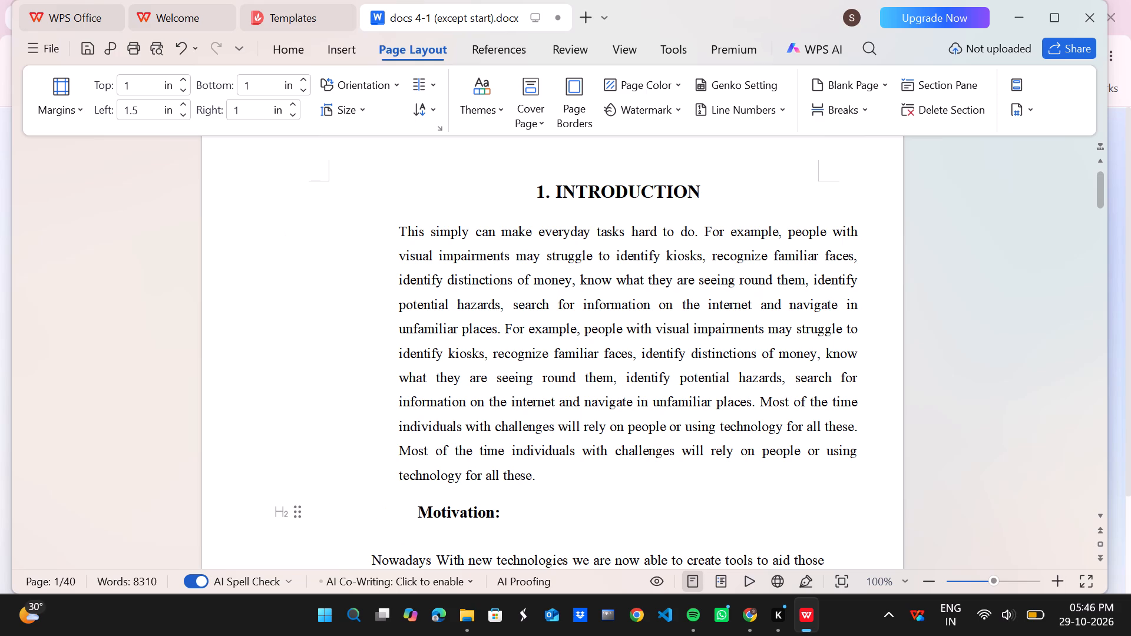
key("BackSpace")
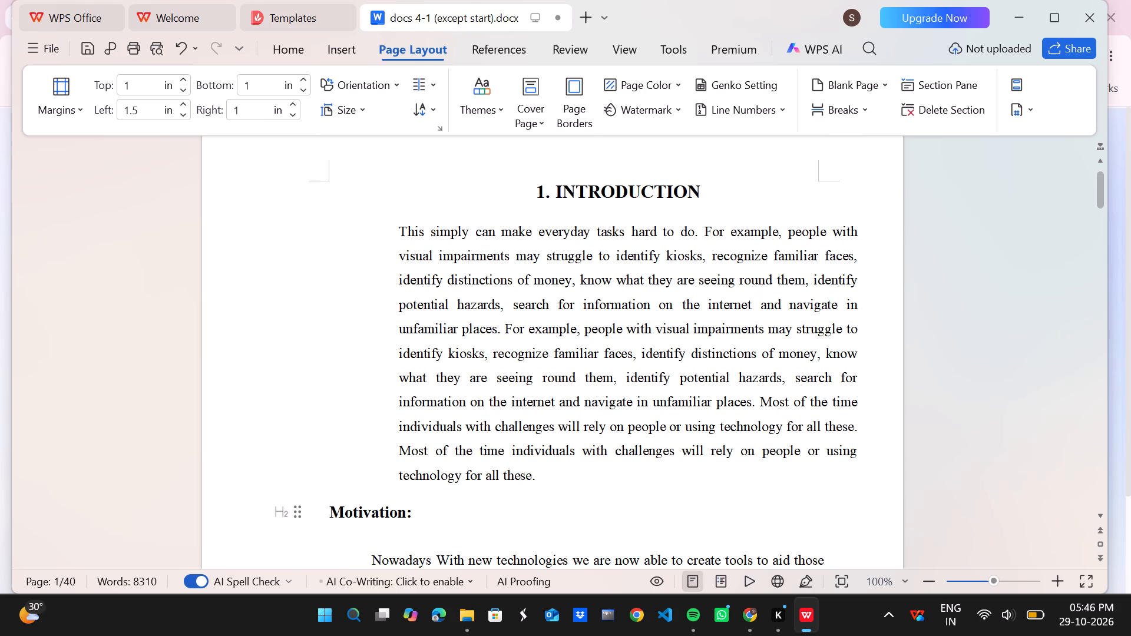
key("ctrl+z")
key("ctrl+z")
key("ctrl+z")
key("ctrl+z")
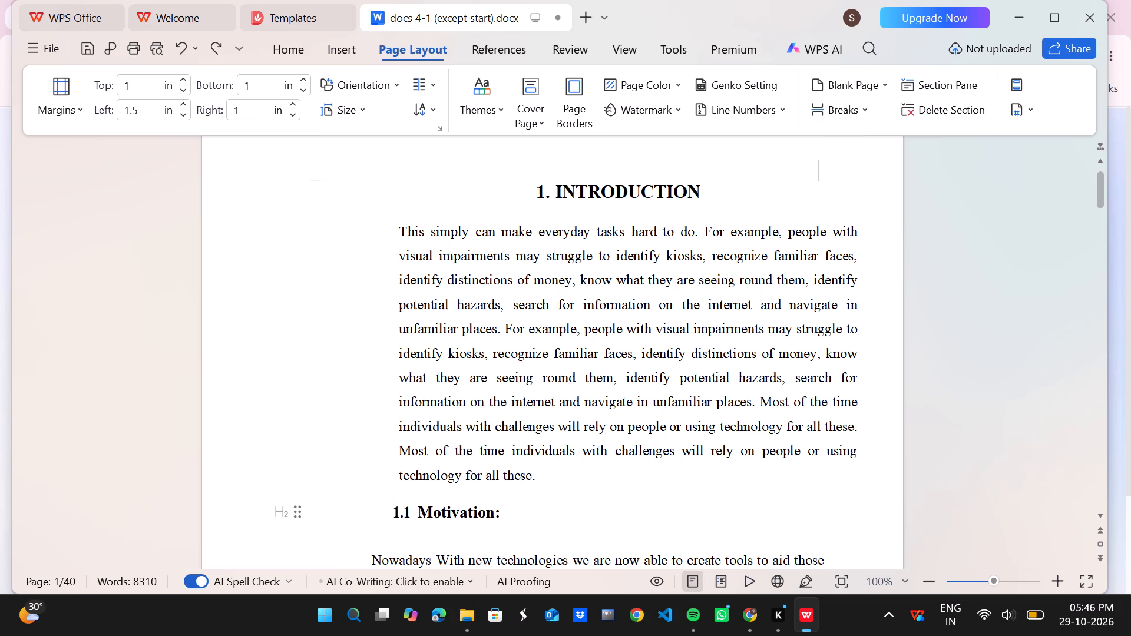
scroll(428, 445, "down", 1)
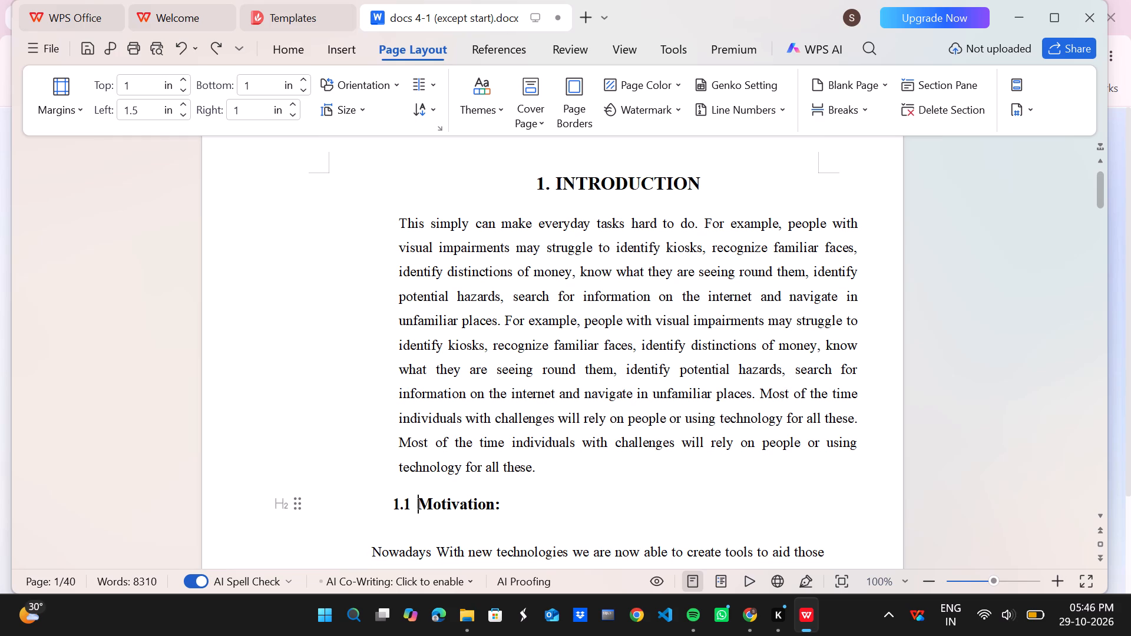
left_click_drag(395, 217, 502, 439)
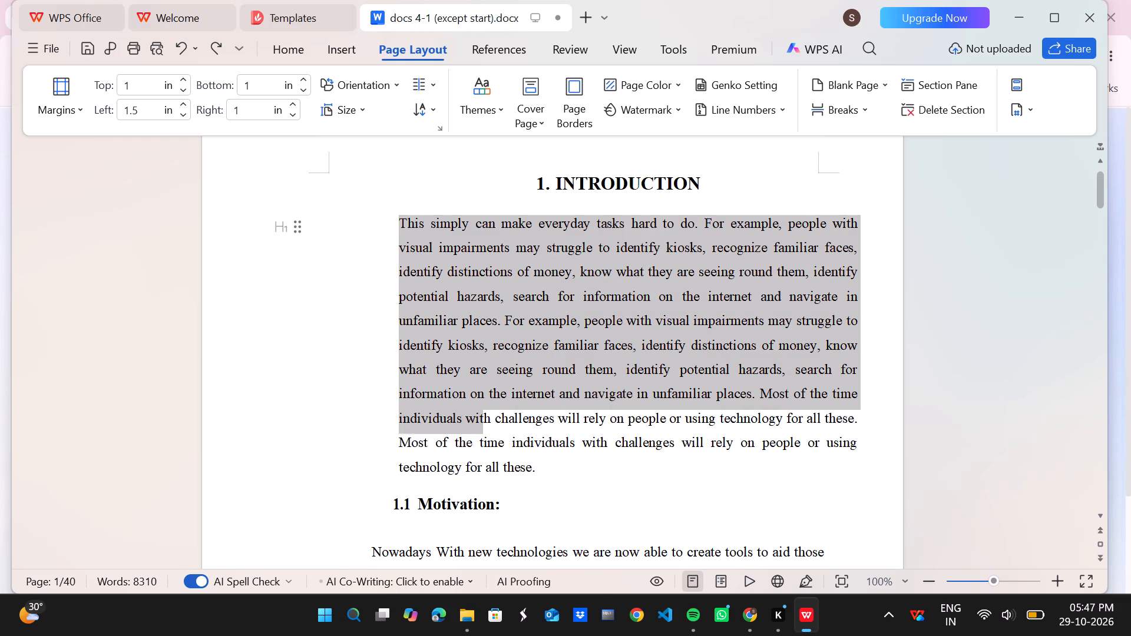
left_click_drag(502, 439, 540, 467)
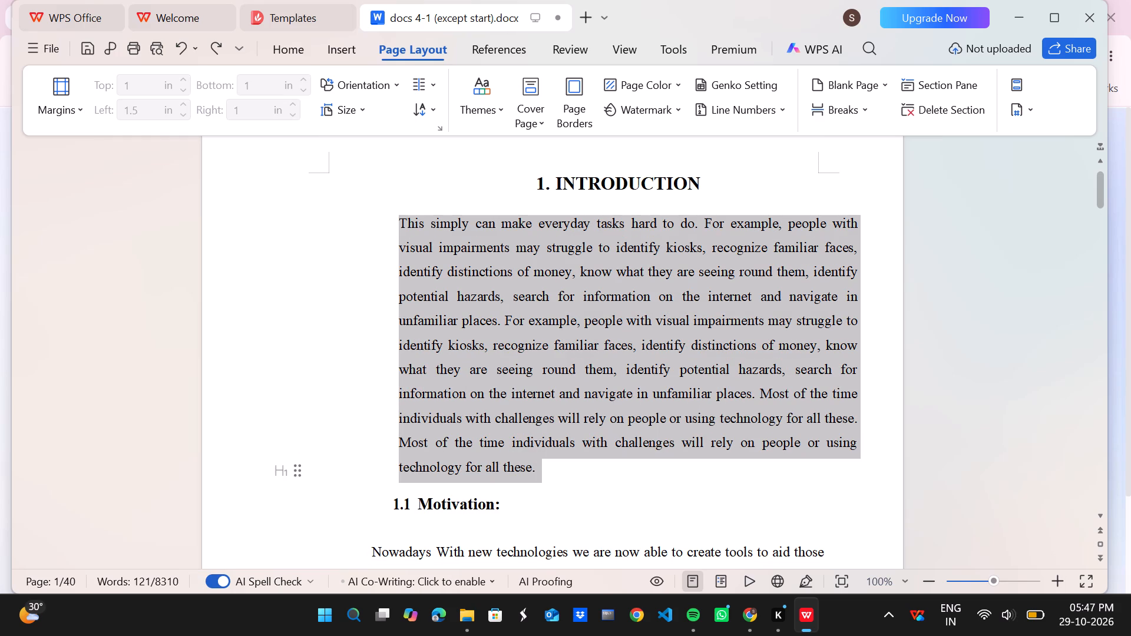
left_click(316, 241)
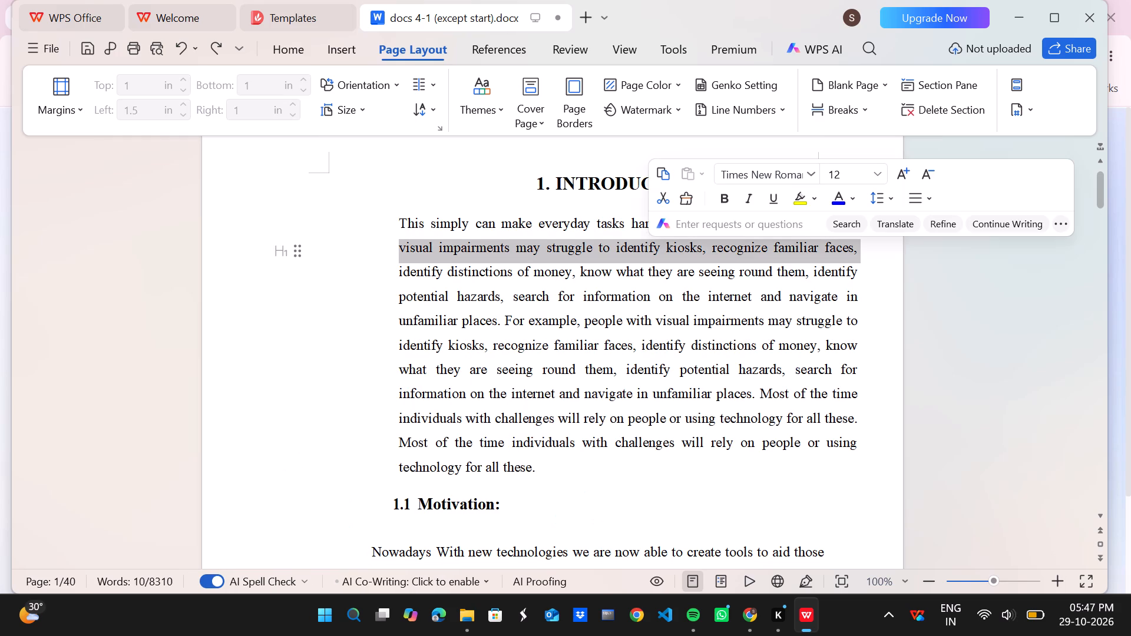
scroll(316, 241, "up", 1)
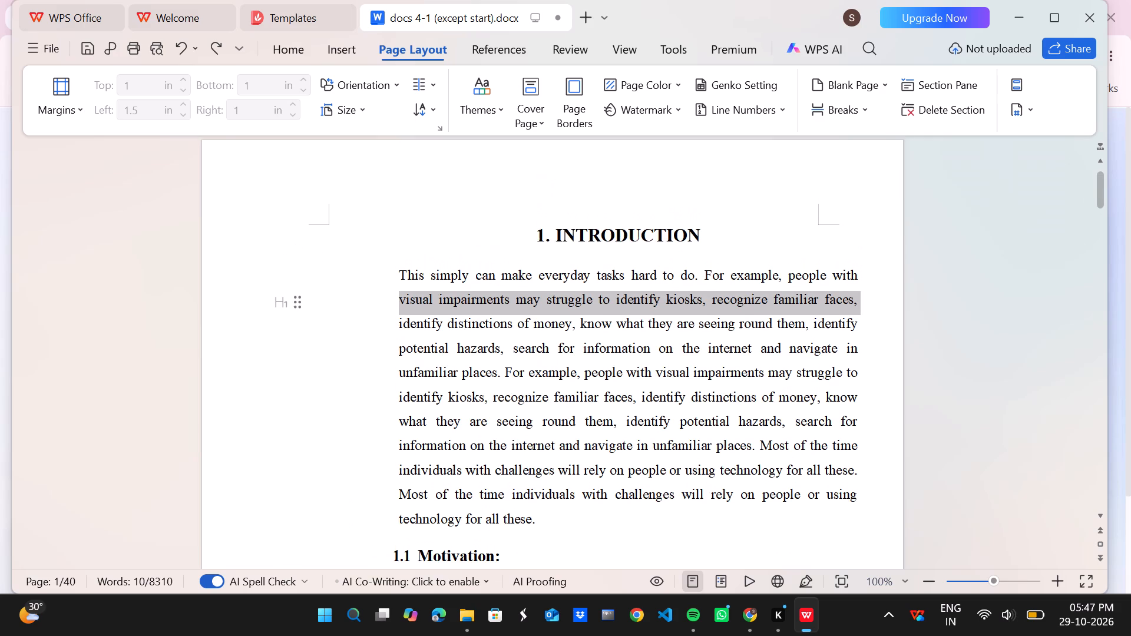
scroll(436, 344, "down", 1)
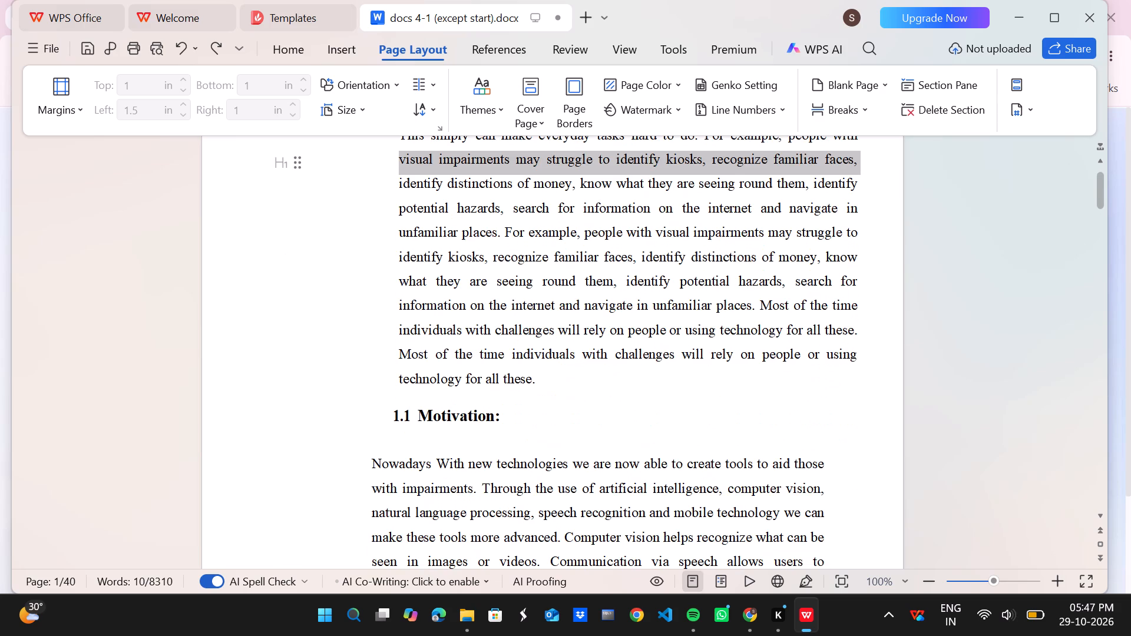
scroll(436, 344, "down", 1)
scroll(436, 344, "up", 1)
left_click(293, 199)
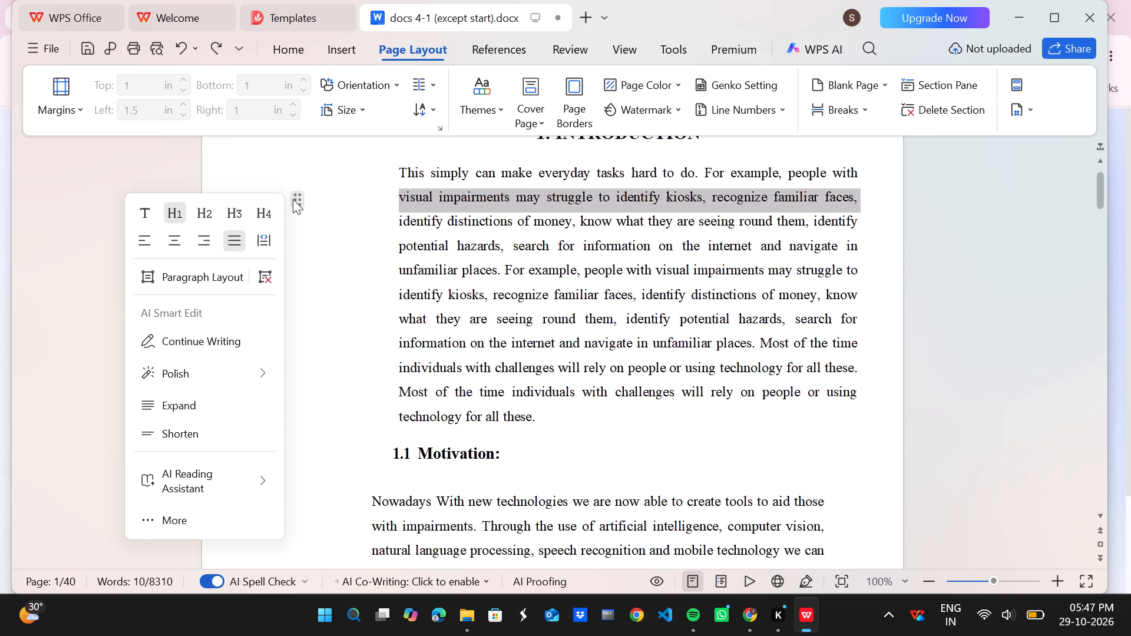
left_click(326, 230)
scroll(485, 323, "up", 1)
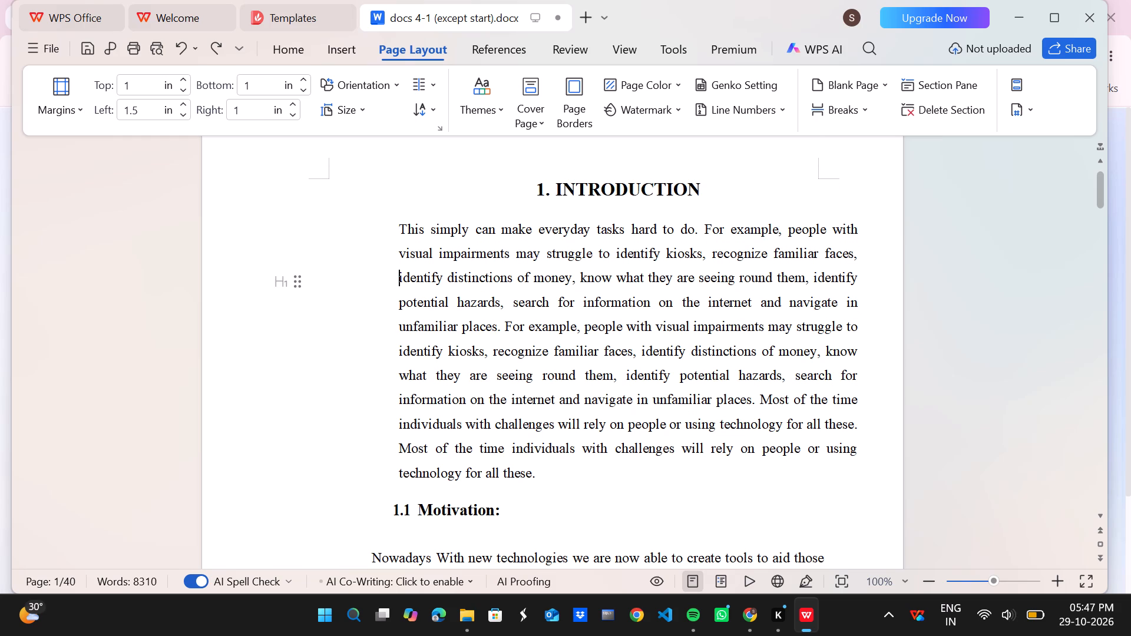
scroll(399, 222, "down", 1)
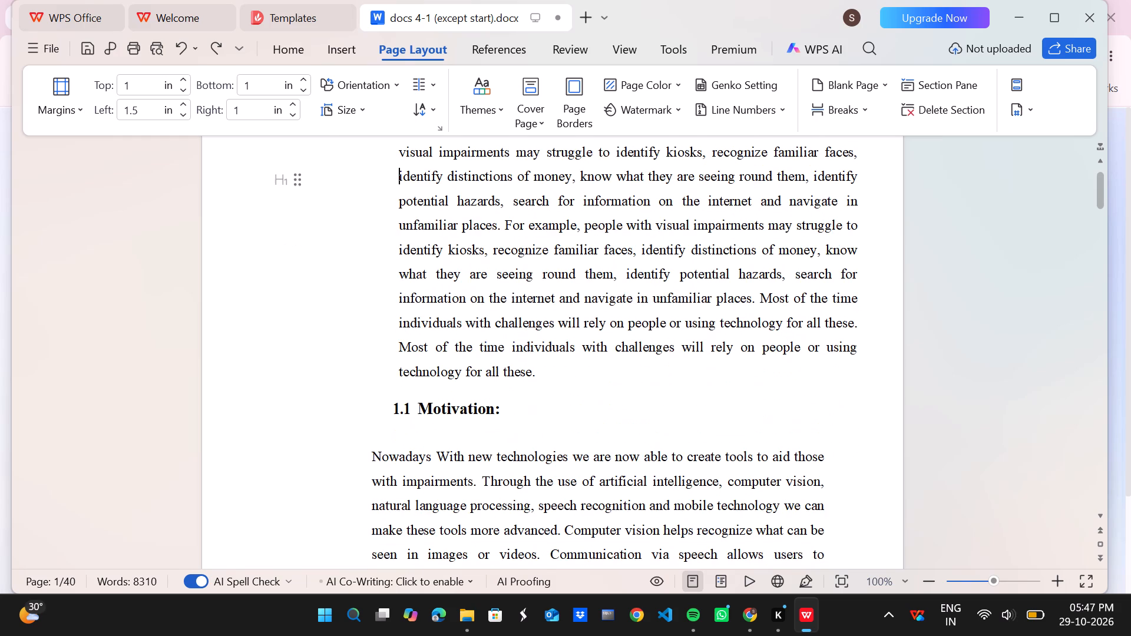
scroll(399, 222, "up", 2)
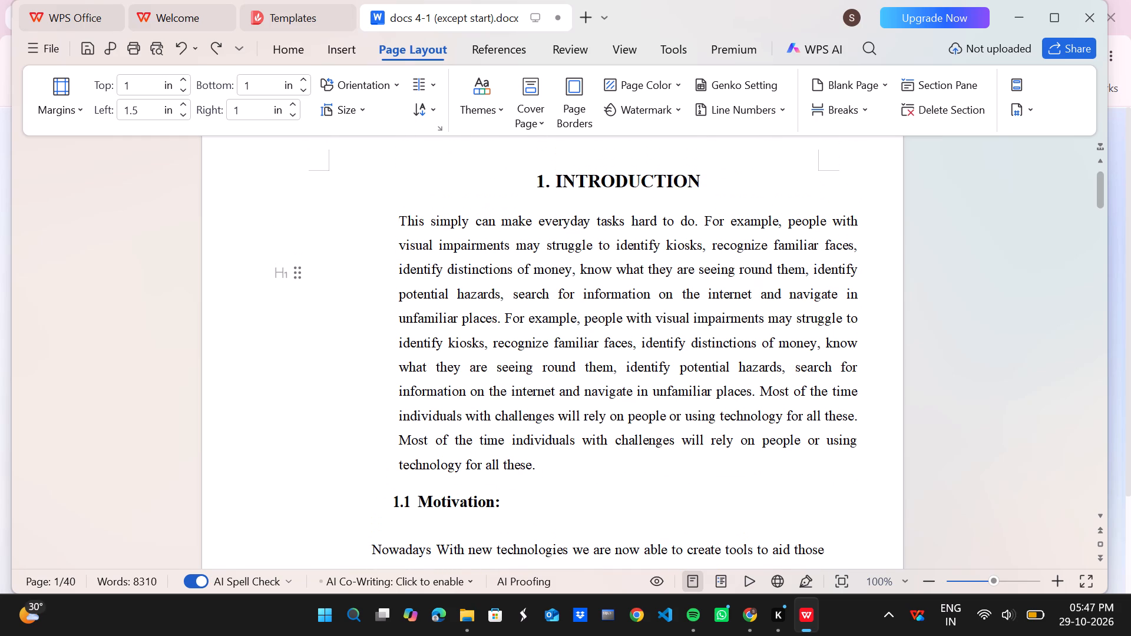
Copy the whole body paragraph under the 1. INTRODUCTION heading and delete it from the document.
left_click_drag(399, 222, 548, 326)
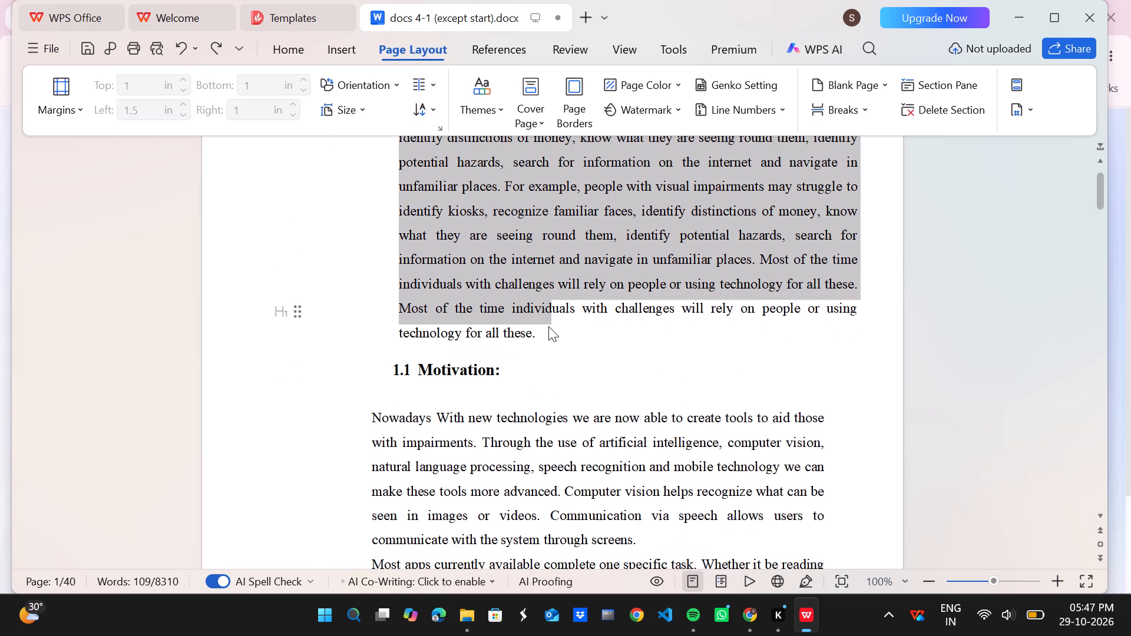
left_click_drag(548, 326, 545, 328)
key("ctrl+c")
key("BackSpace")
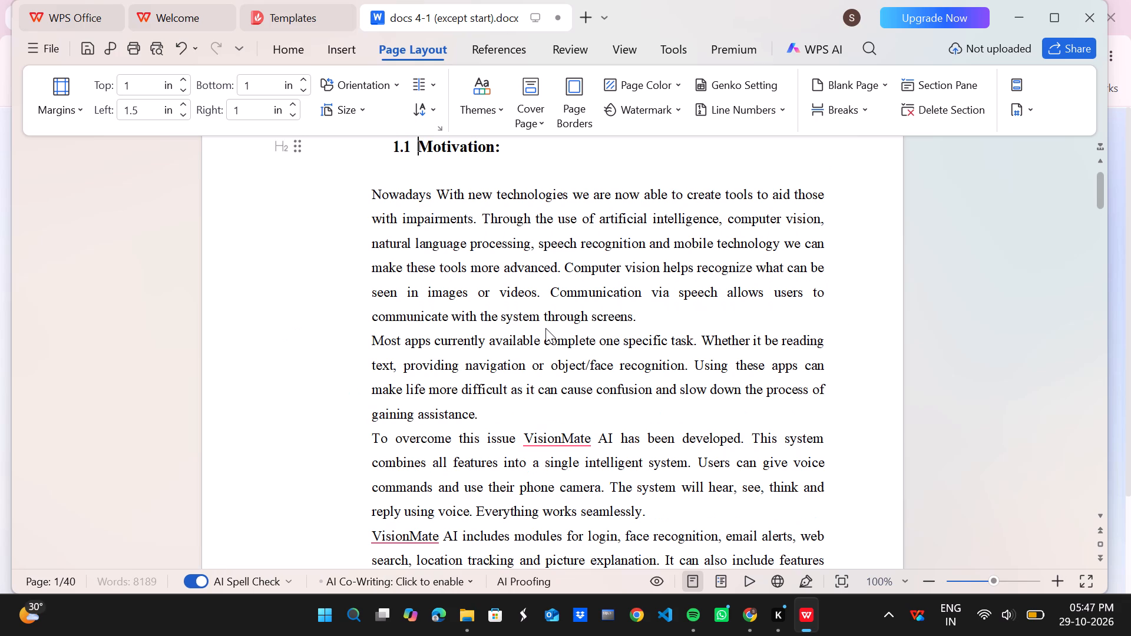
Add an unnumbered line below the 1. INTRODUCTION heading and paste the copied paragraph there.
scroll(545, 328, "up", 1)
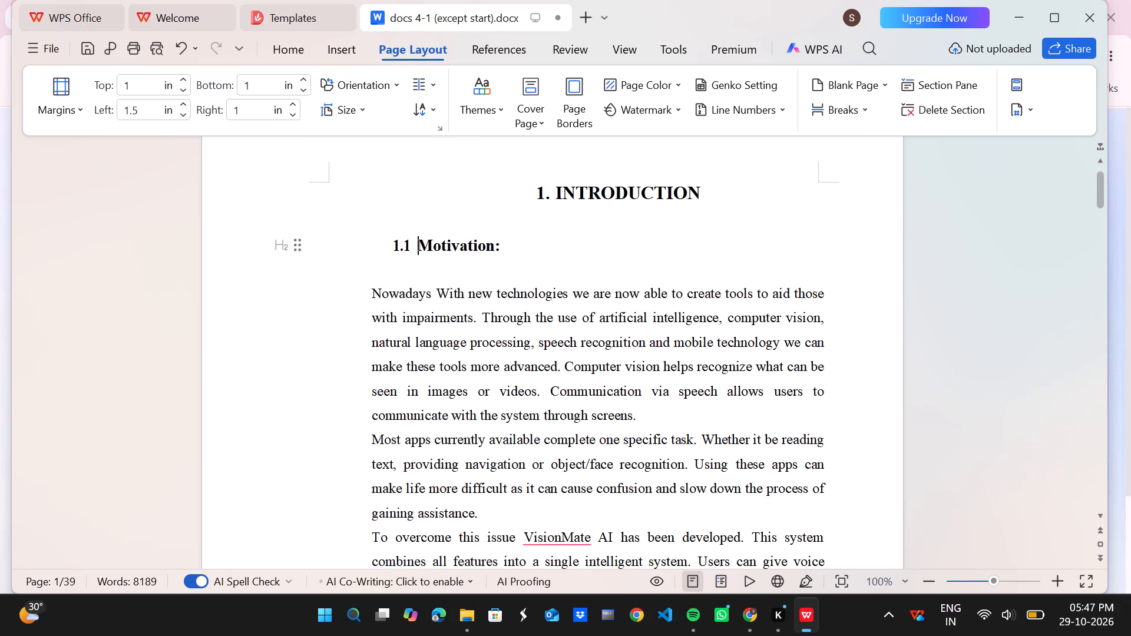
left_click(742, 197)
key("Return")
key("BackSpace")
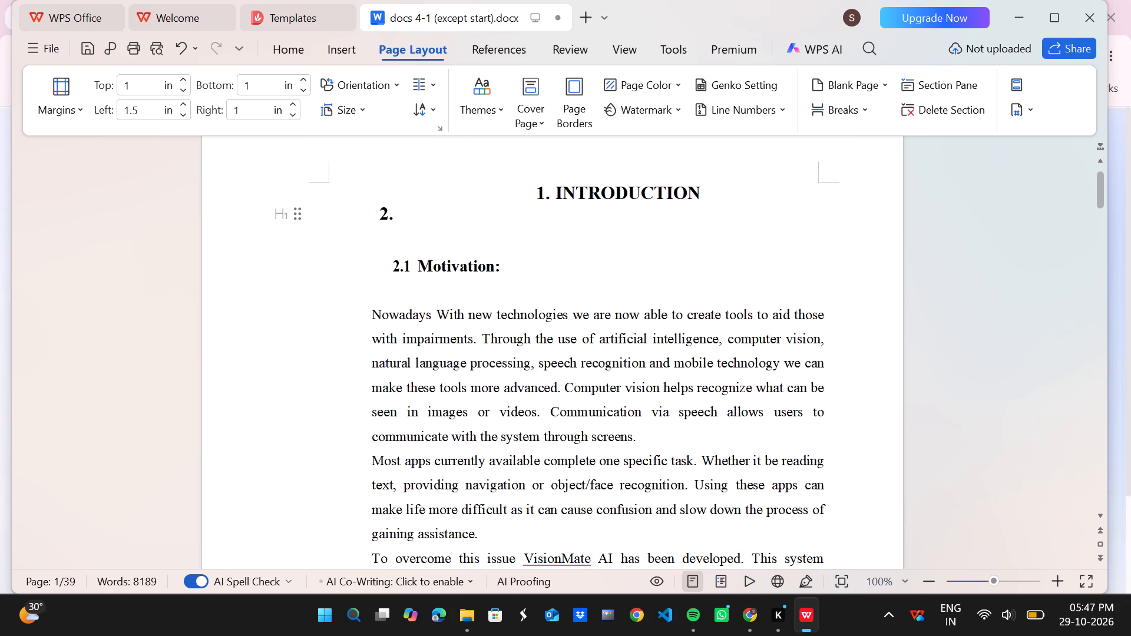
key("BackSpace")
key("ctrl+v")
scroll(858, 214, "down", 1)
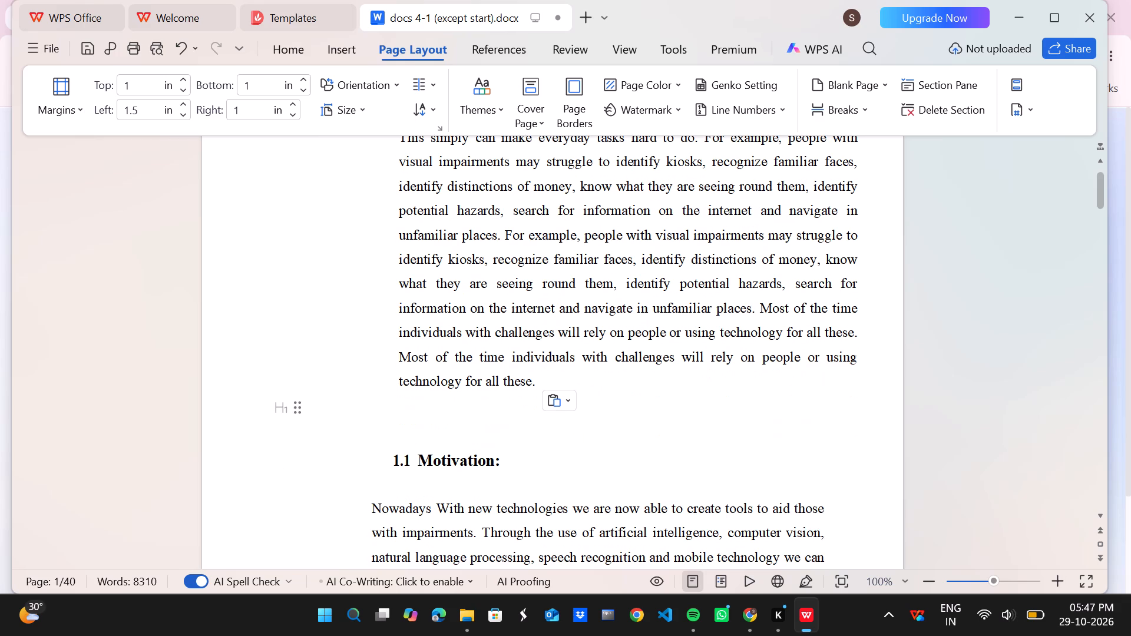
scroll(858, 214, "down", 1)
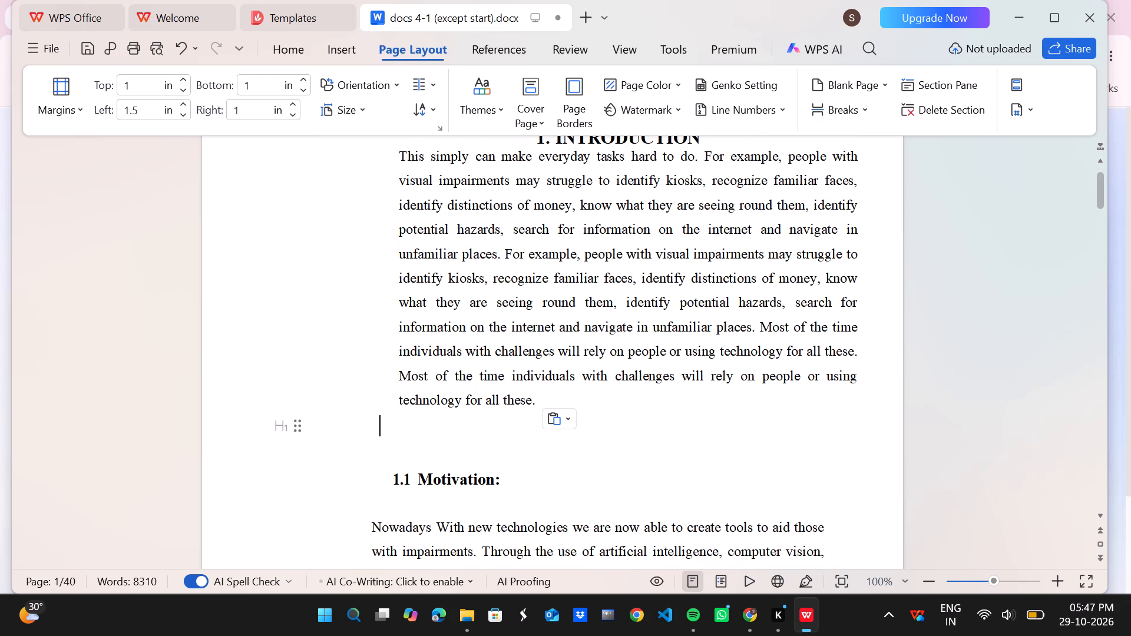
Turn on the ruler display for the document.
scroll(495, 290, "up", 1)
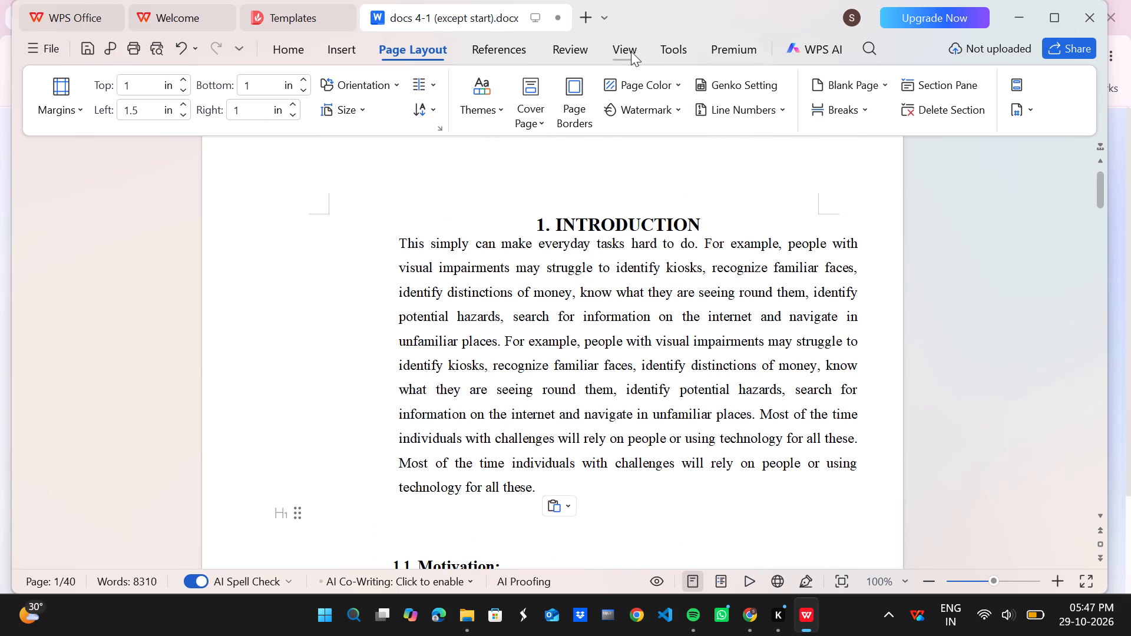
left_click(631, 51)
left_click(390, 90)
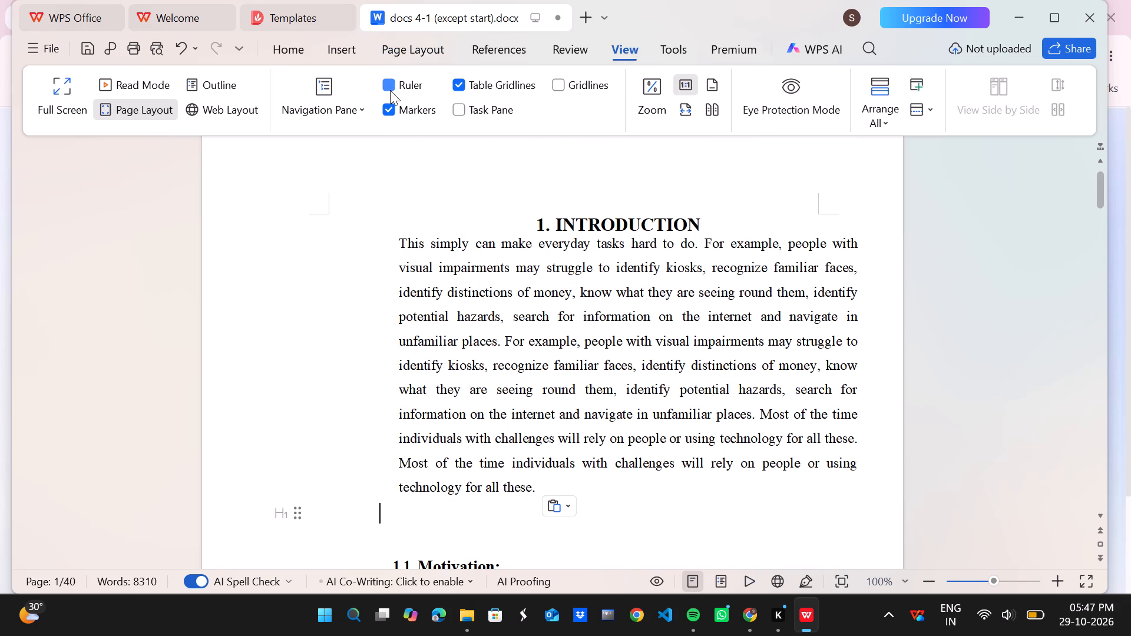
Reduce the left indent of the body paragraph under 1. INTRODUCTION to about 4 on the ruler.
scroll(559, 234, "down", 1)
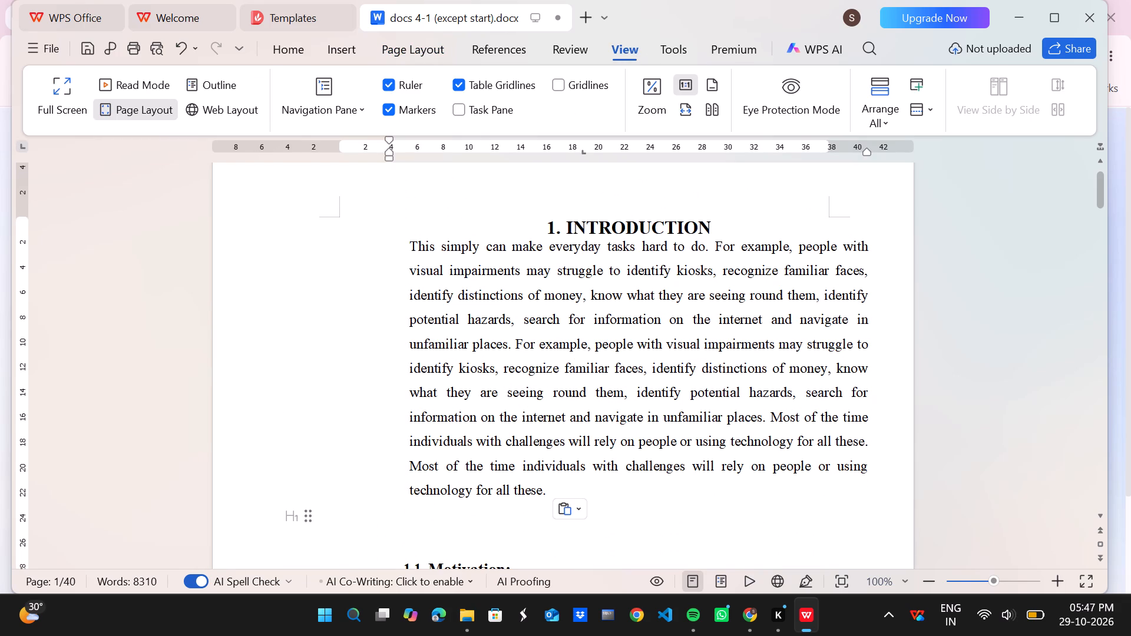
left_click_drag(403, 243, 546, 530)
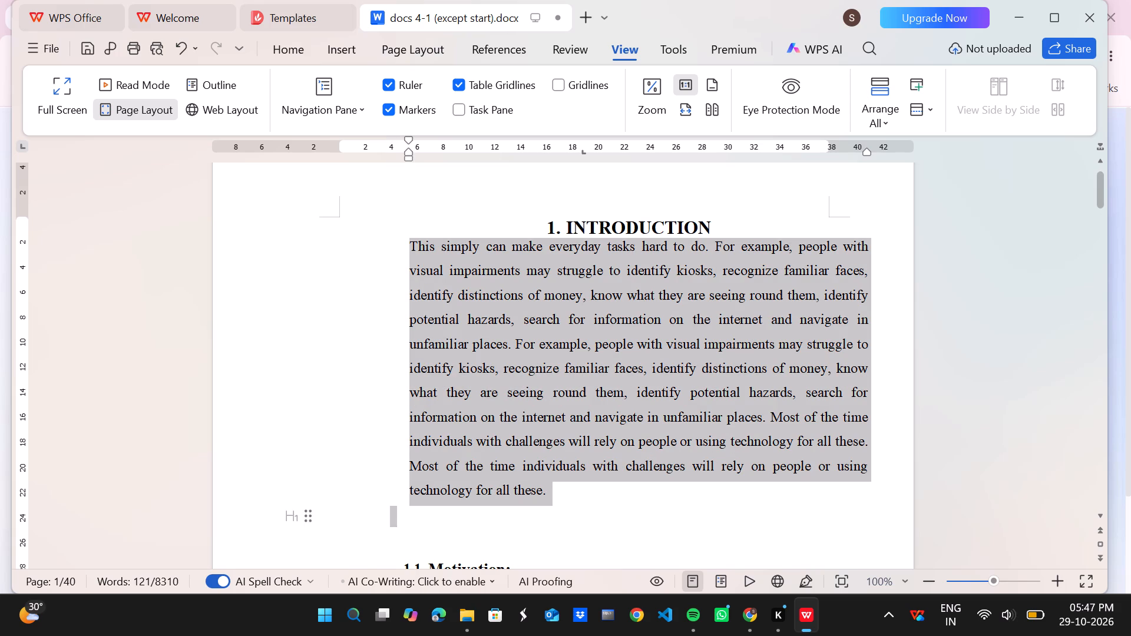
left_click_drag(546, 530, 548, 534)
left_click_drag(408, 155, 393, 158)
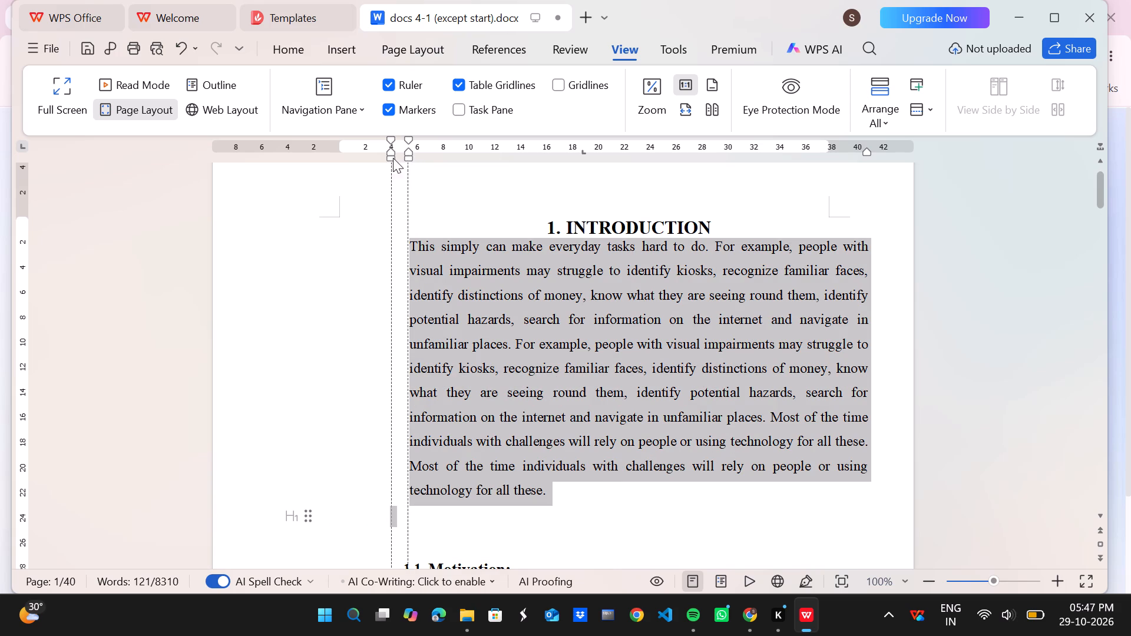
left_click_drag(393, 158, 392, 158)
scroll(585, 316, "down", 1)
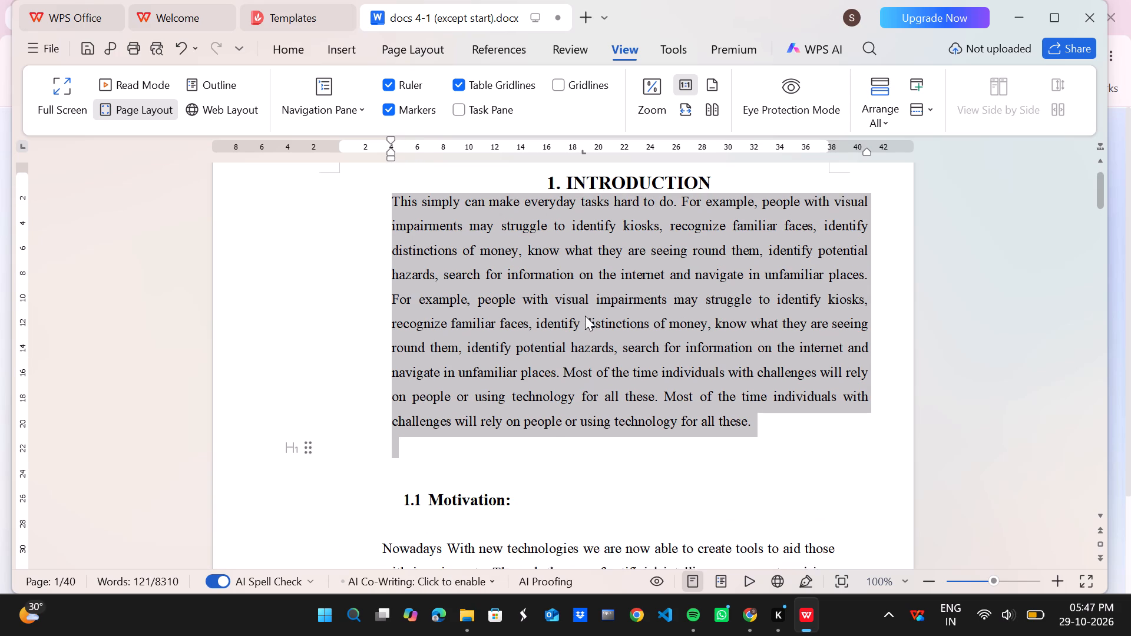
scroll(585, 316, "down", 1)
Remove the empty lines between the introduction paragraph and the 1.1 Motivation heading.
left_click(677, 459)
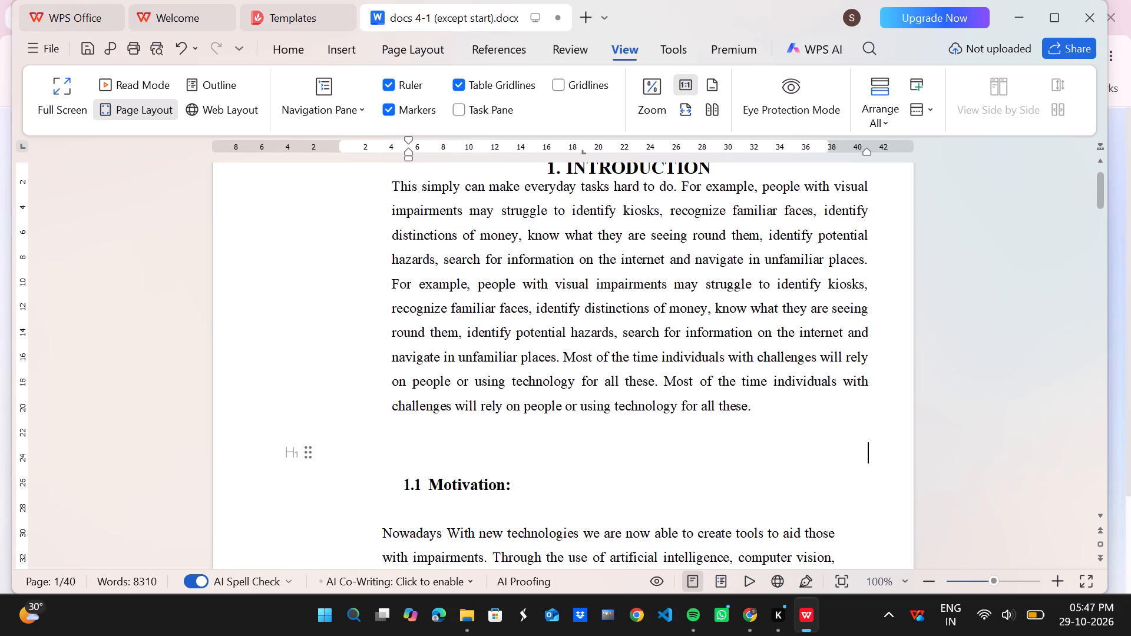
scroll(677, 459, "down", 6)
left_click(677, 459)
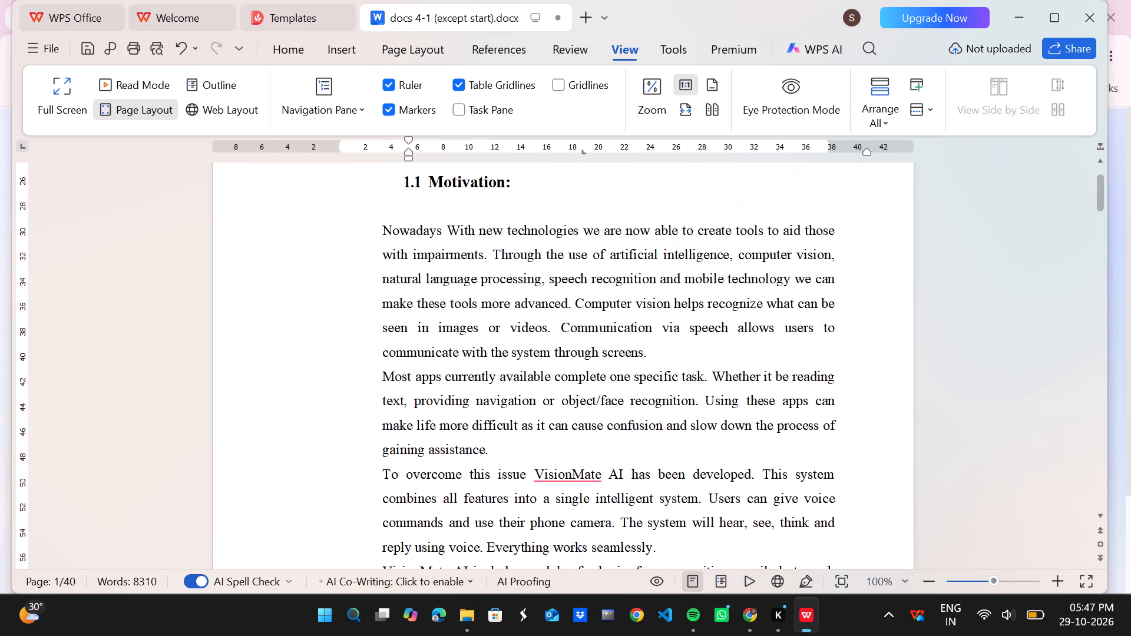
scroll(677, 459, "up", 2)
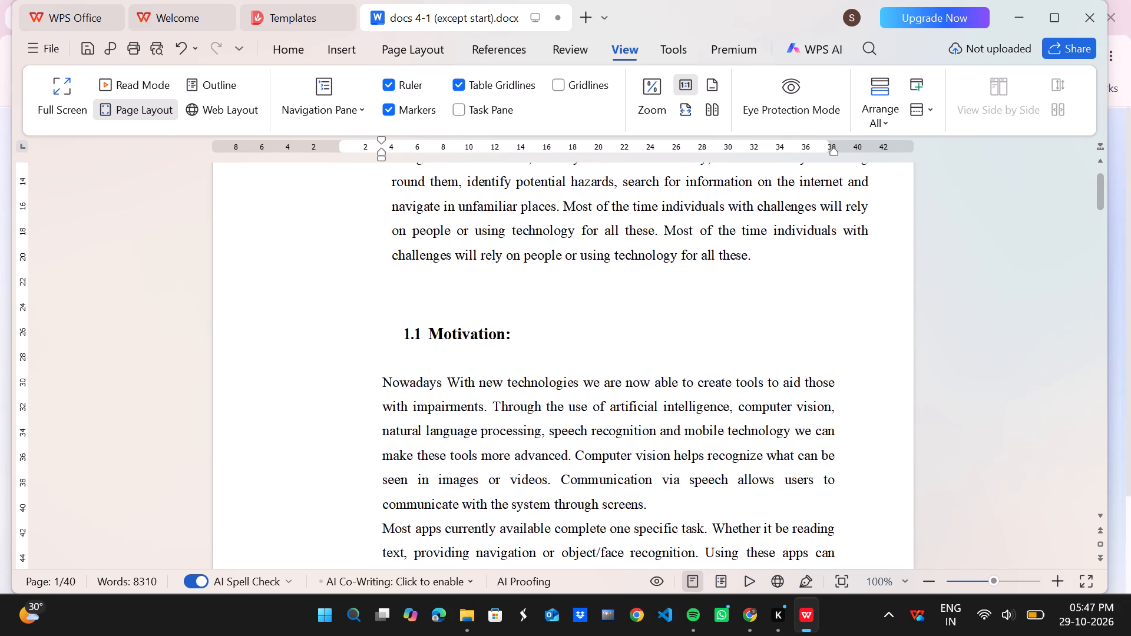
left_click(439, 313)
left_click(446, 300)
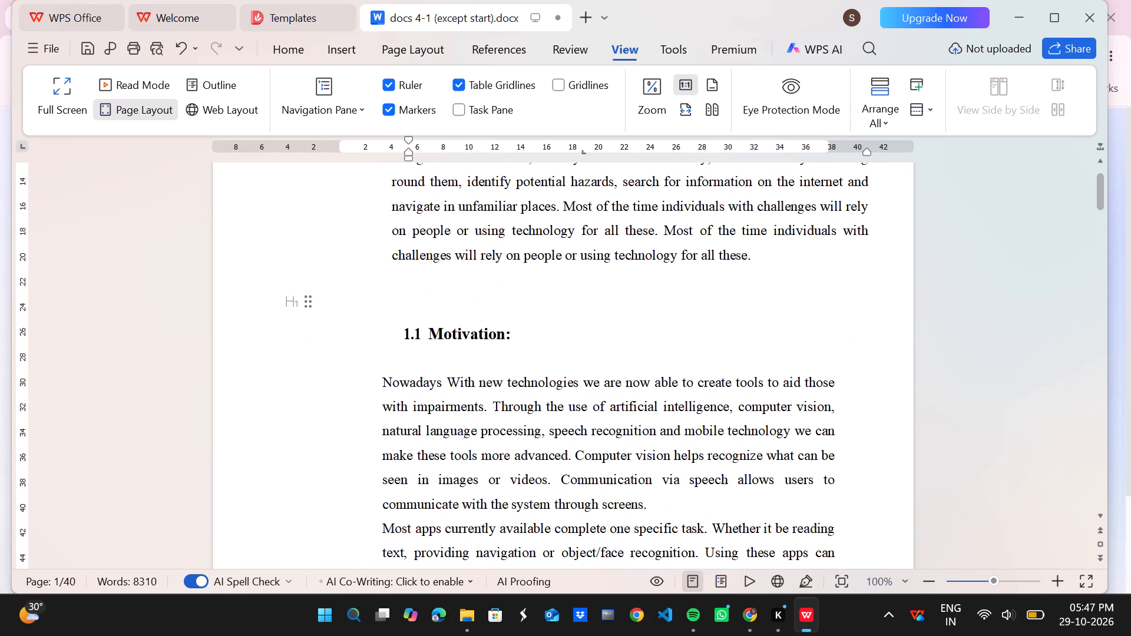
key("BackSpace")
key("BackSpace")
key("BackSpace")
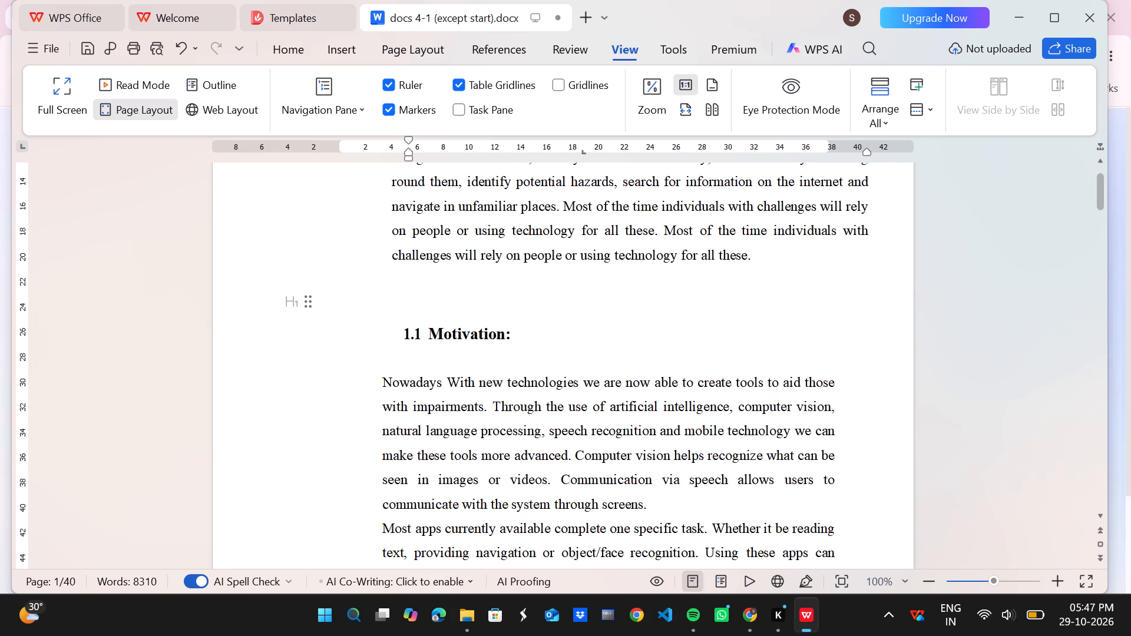
key("BackSpace")
key("BackSpace")
key("BackSpace")
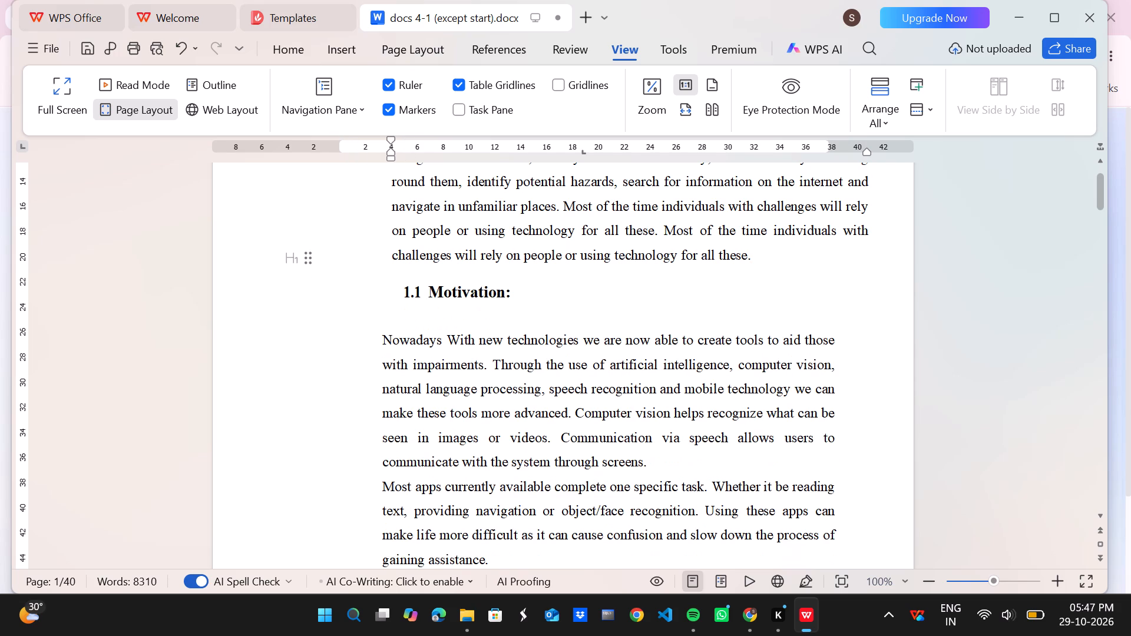
Close the wide gap between "supports" and "them" in the VisionMate AI goal paragraph on page 2, leaving a single space.
scroll(446, 300, "down", 5)
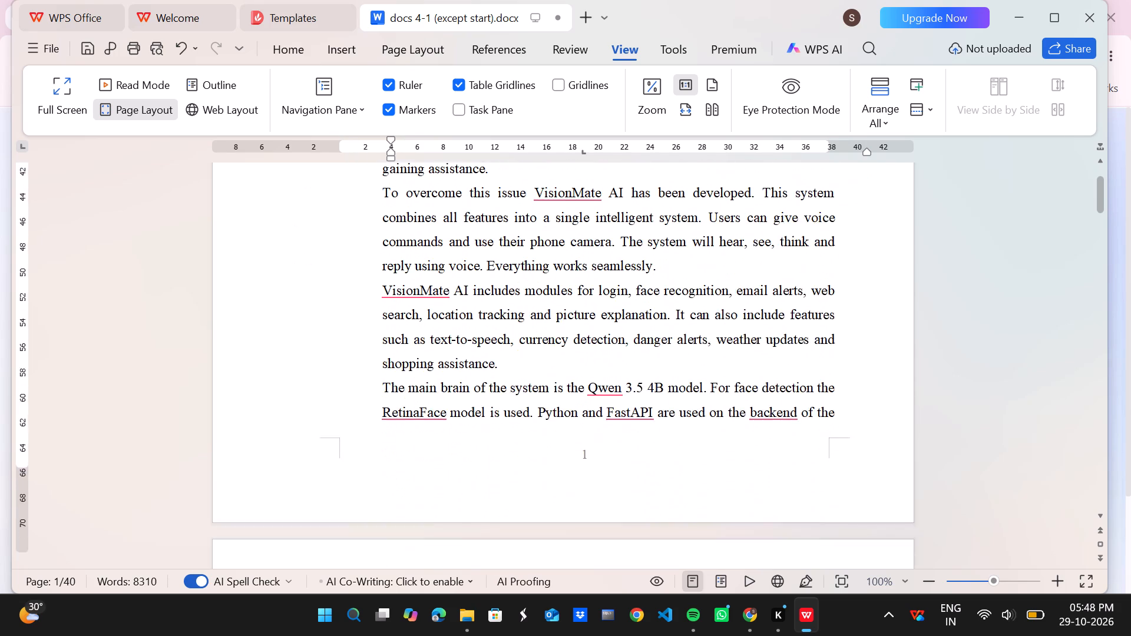
scroll(446, 300, "down", 5)
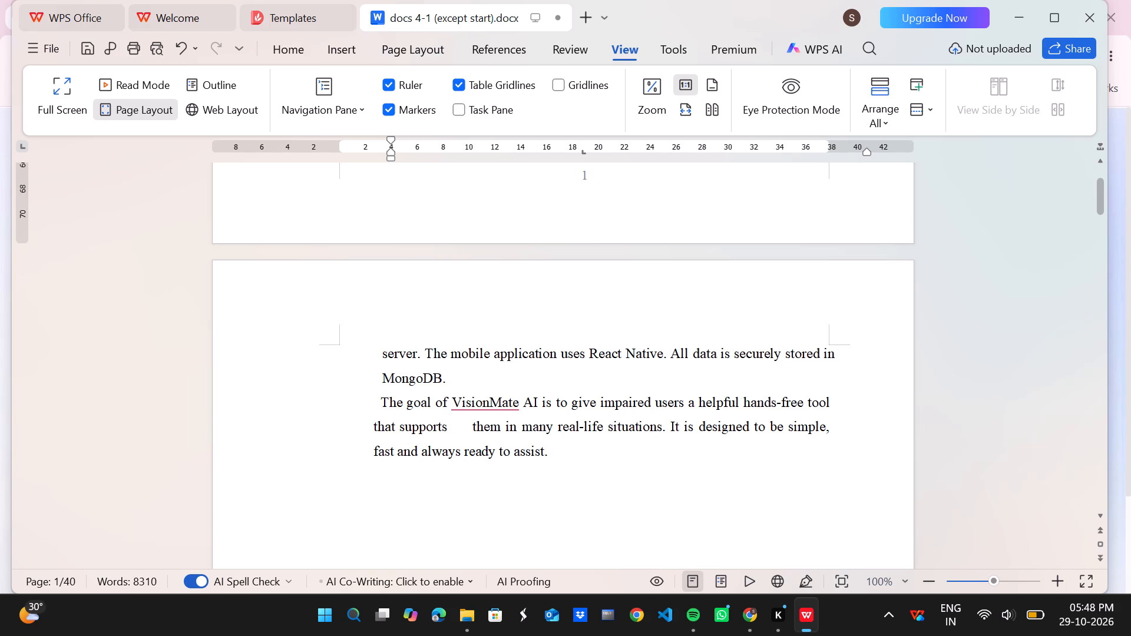
left_click(474, 425)
key("BackSpace")
key("BackSpace")
key("BackSpace")
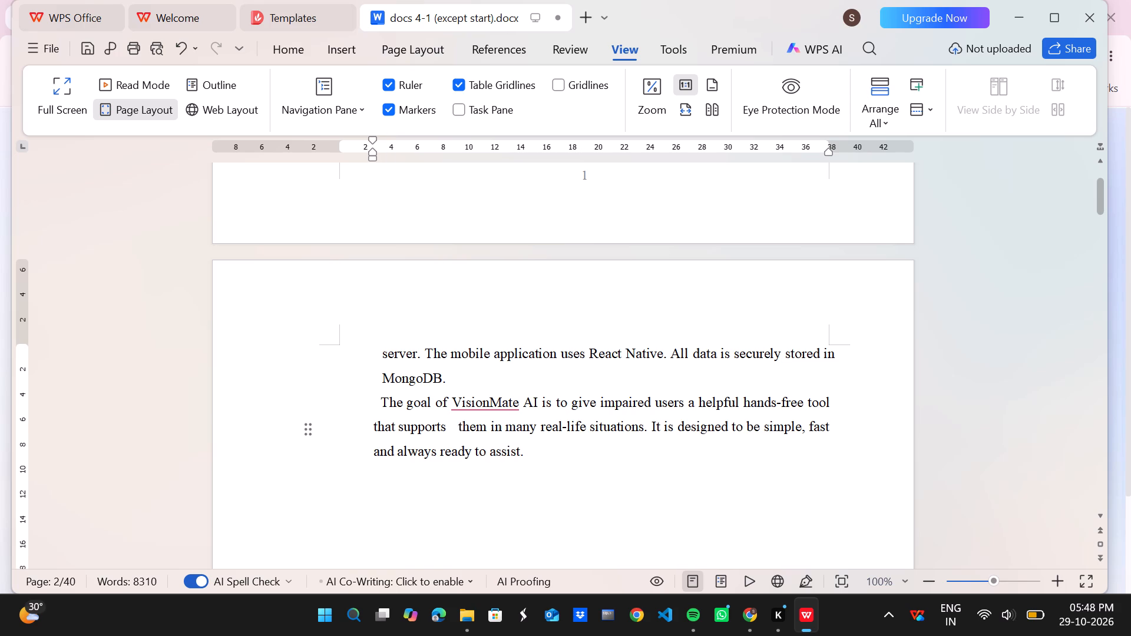
key("BackSpace")
key("BackSpace")
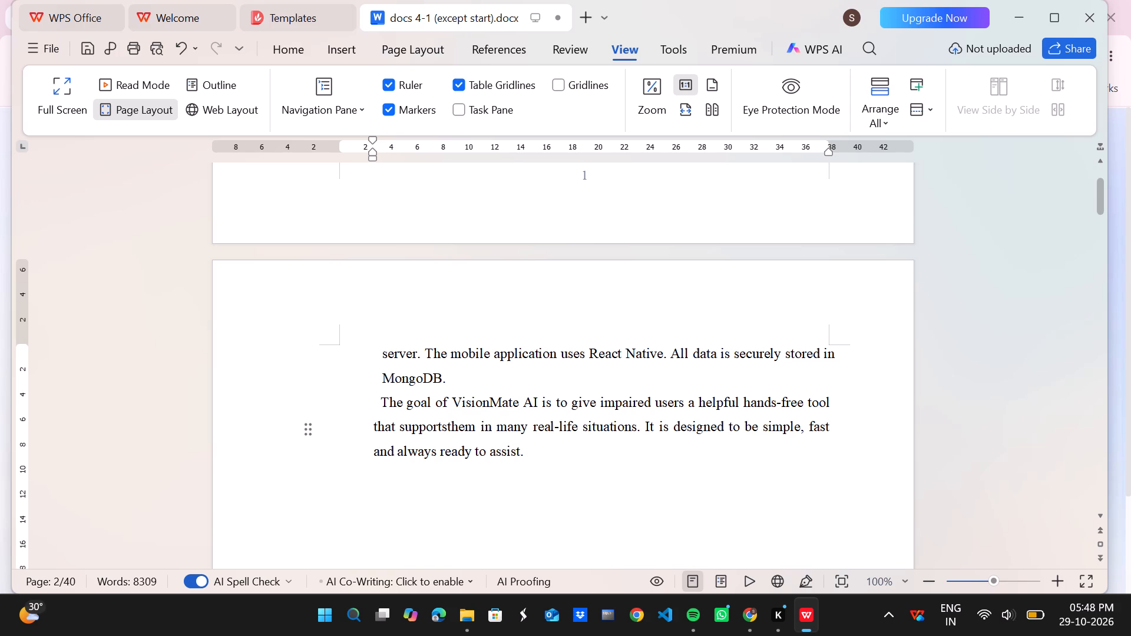
key("space")
Indent the lines after the first in the VisionMate AI goal paragraph, starting at "that supports".
left_click(375, 425)
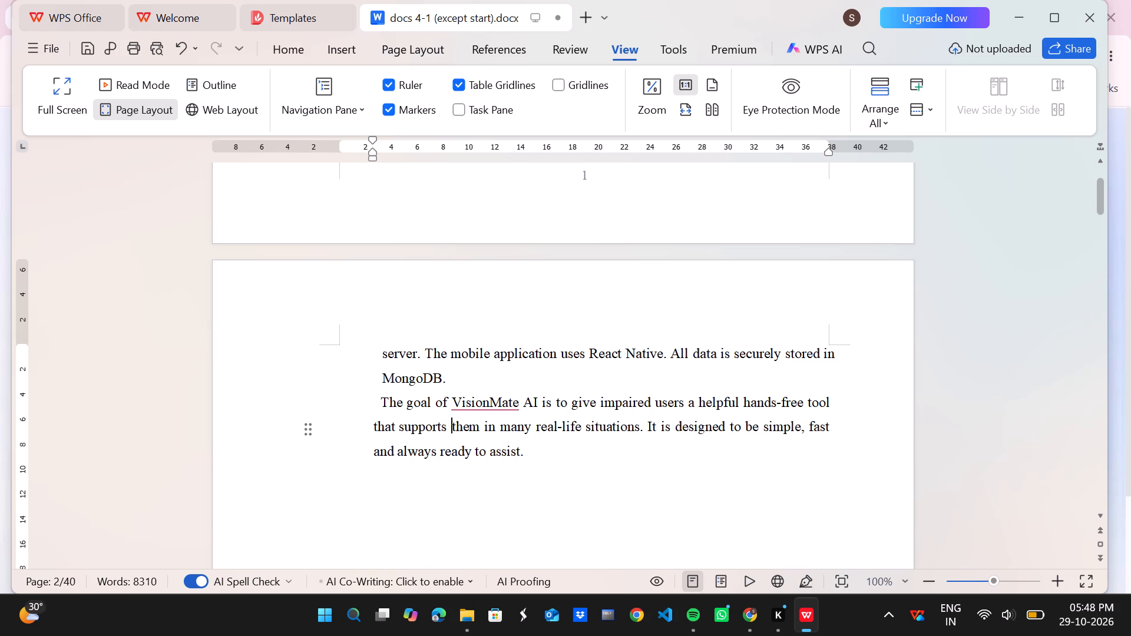
key("space")
key("space")
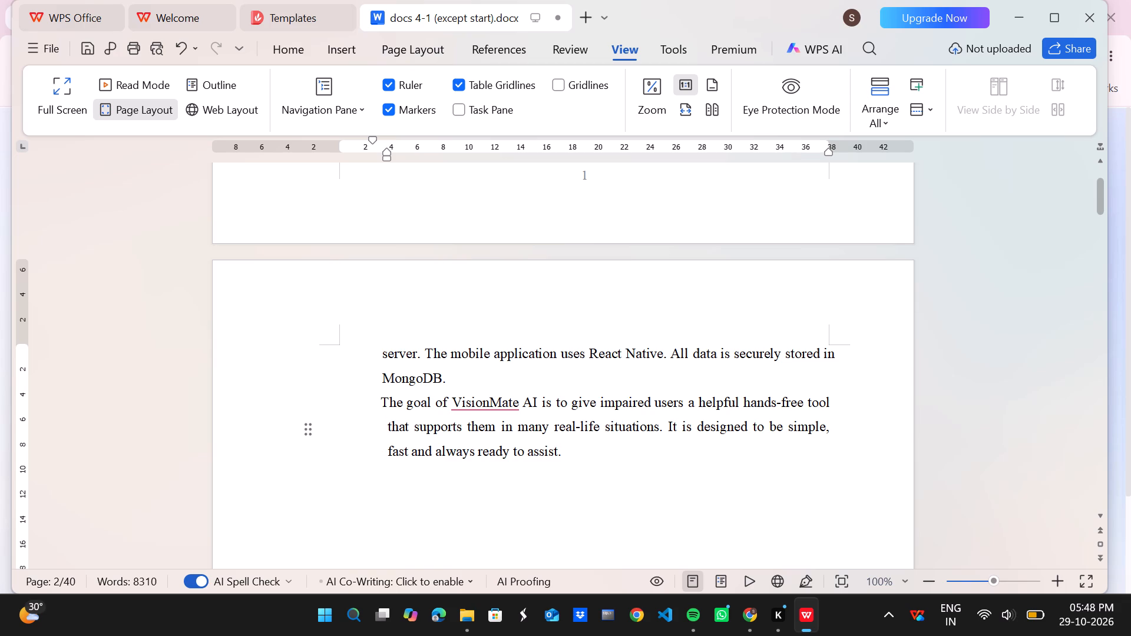
Copy the goal paragraph's text from "that supports" to its end, try deleting it, and undo the deletion.
left_click_drag(381, 427, 533, 468)
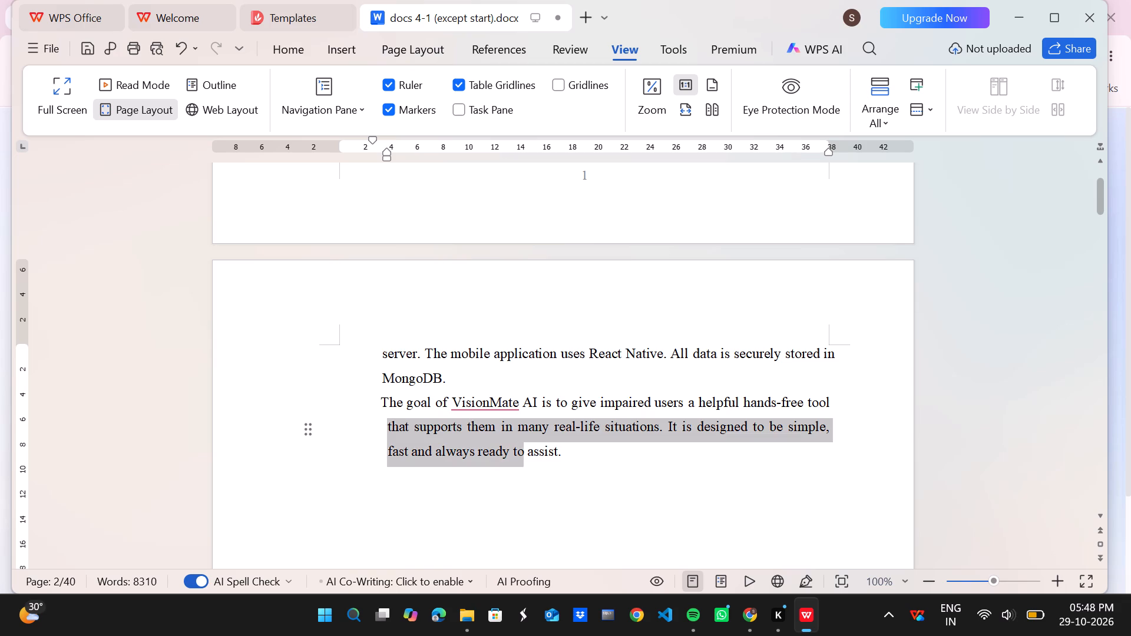
left_click_drag(533, 468, 568, 460)
key("ctrl+c")
key("BackSpace")
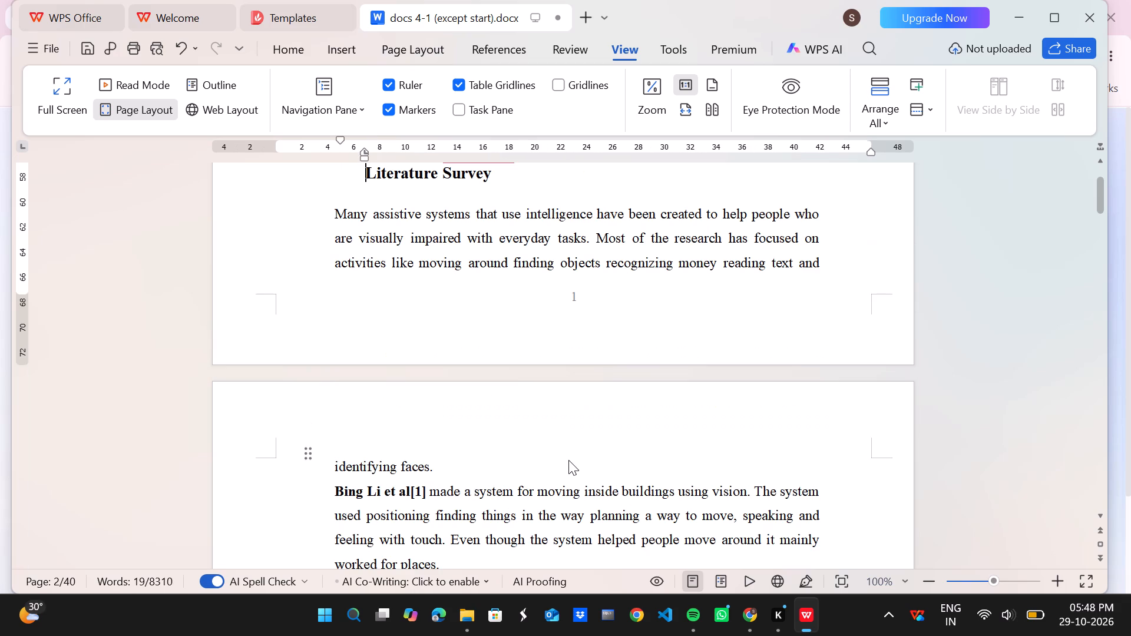
scroll(568, 460, "up", 2)
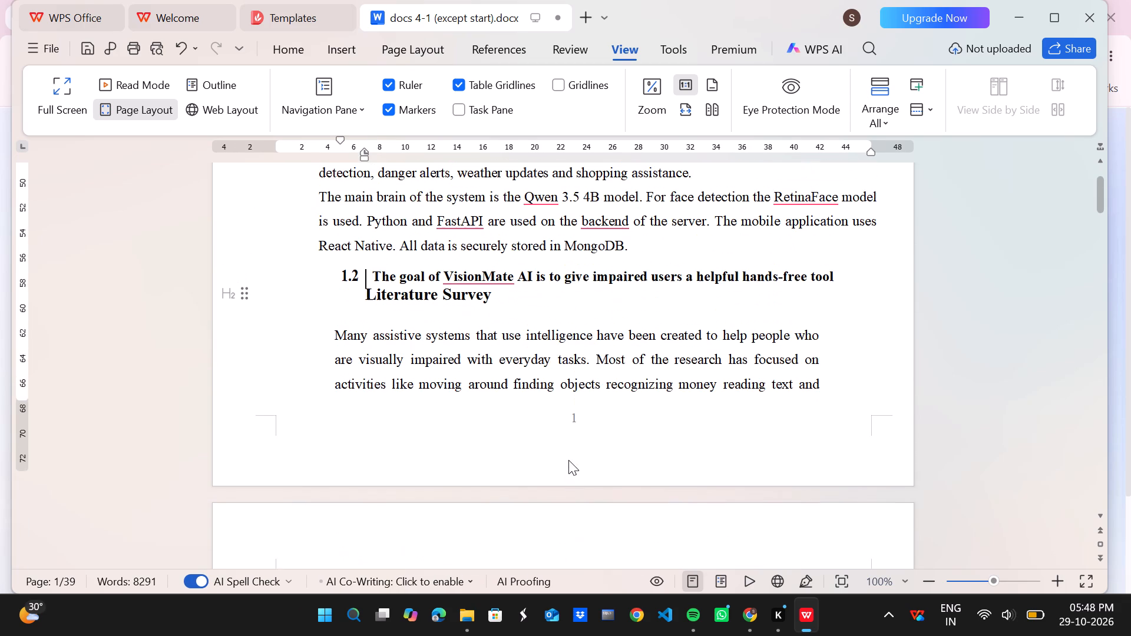
scroll(568, 460, "up", 1)
key("ctrl+z")
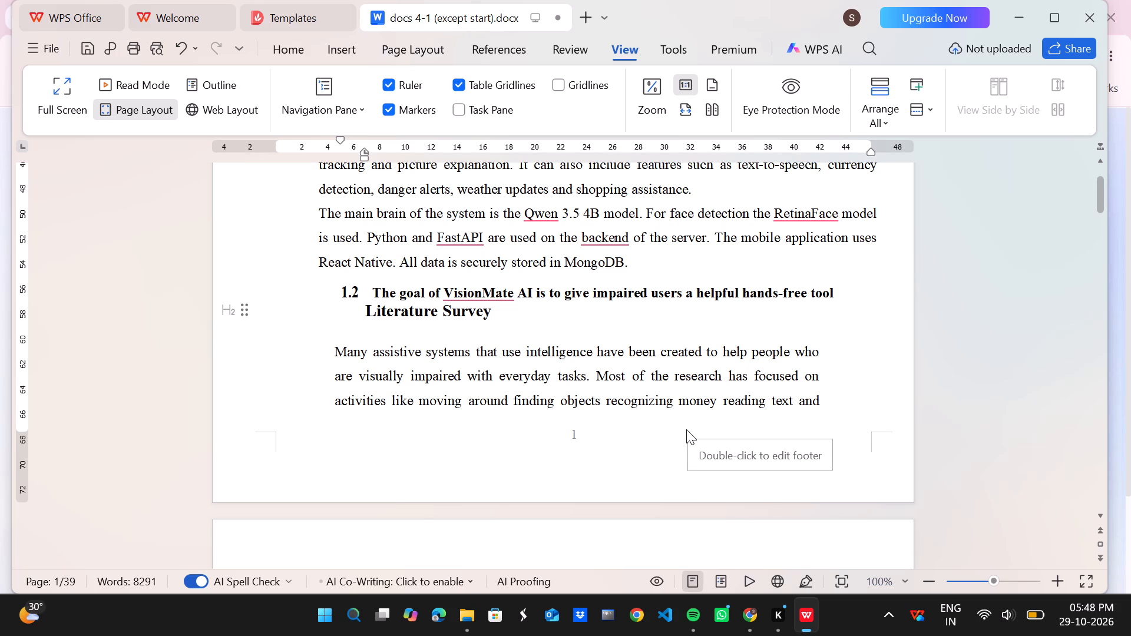
Delete the goal paragraph's wording after "hands-free tool", stopping short of the last letter and full stop.
scroll(686, 429, "down", 1)
left_click(606, 473)
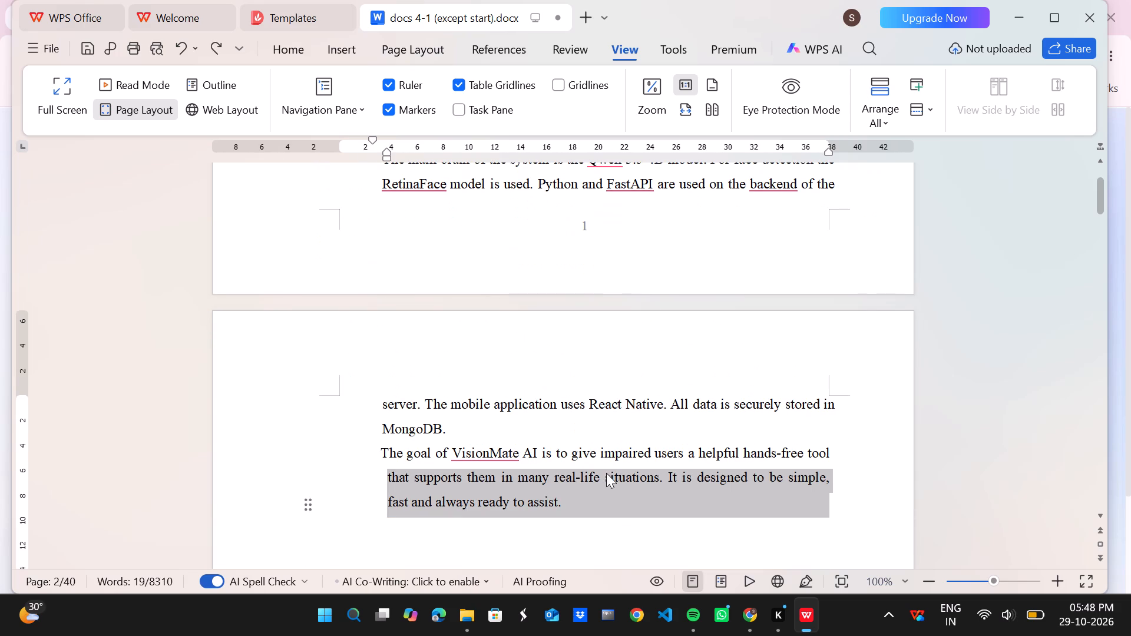
left_click_drag(554, 499, 414, 476)
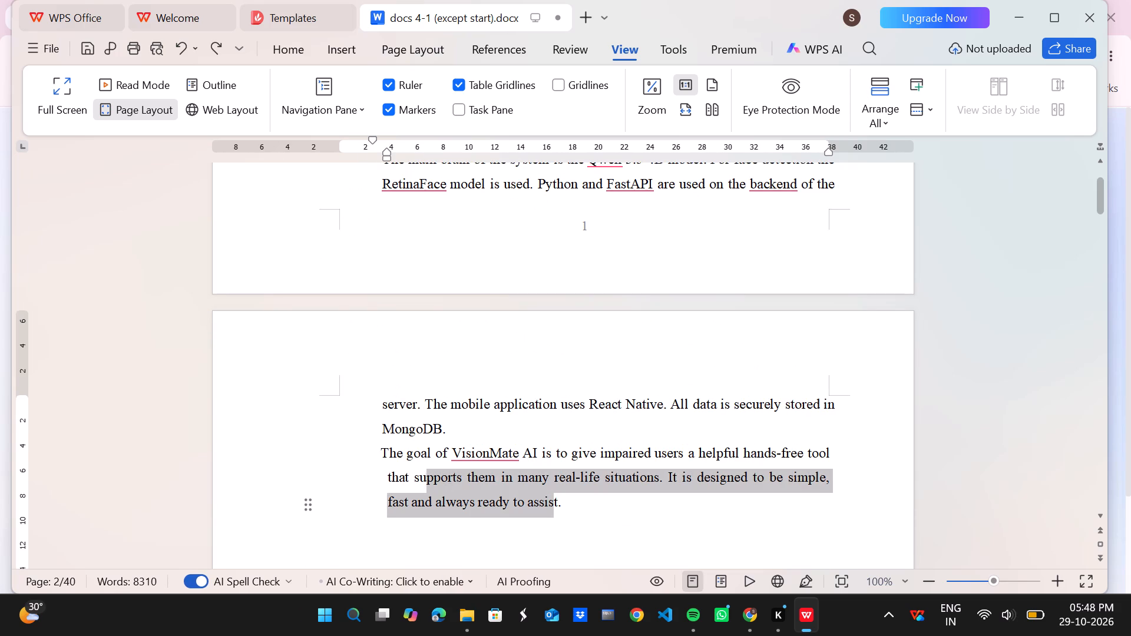
left_click_drag(414, 476, 379, 473)
key("BackSpace")
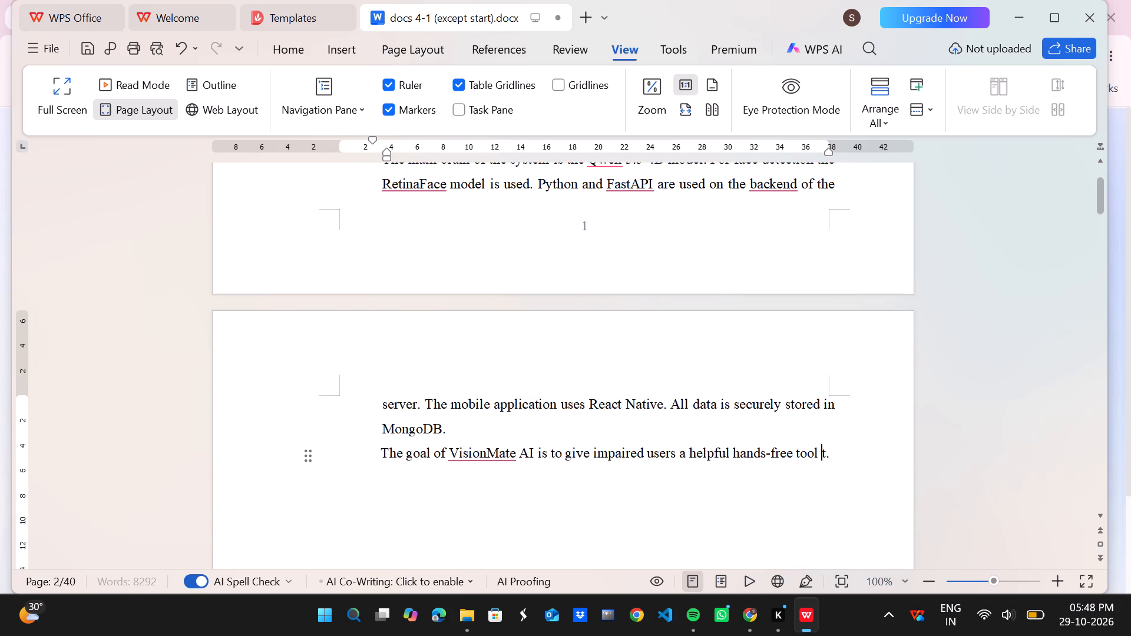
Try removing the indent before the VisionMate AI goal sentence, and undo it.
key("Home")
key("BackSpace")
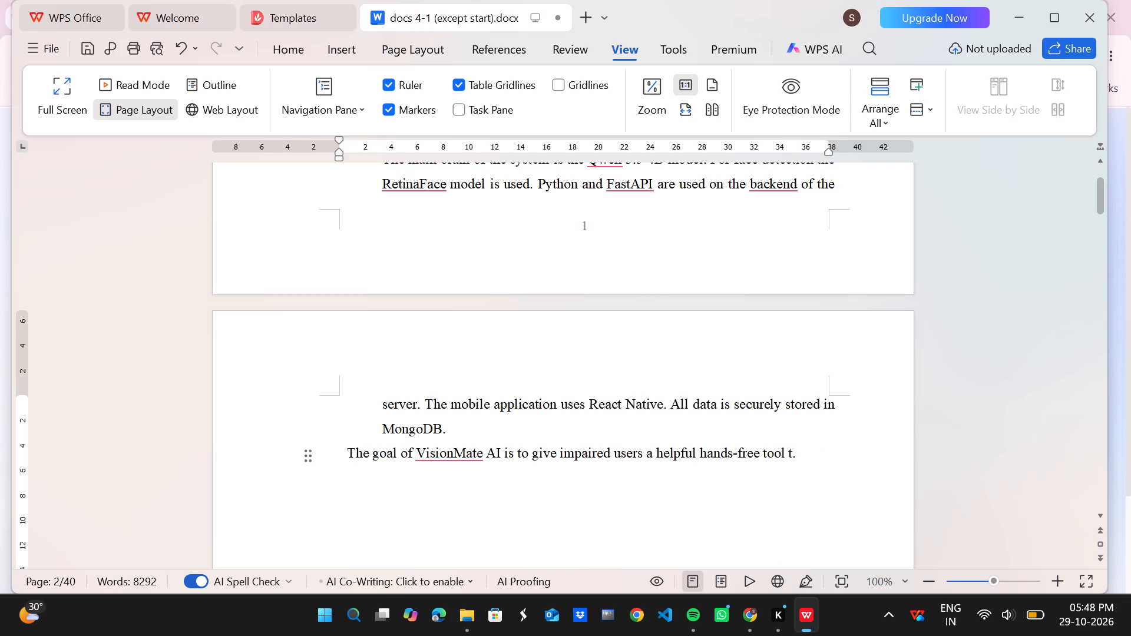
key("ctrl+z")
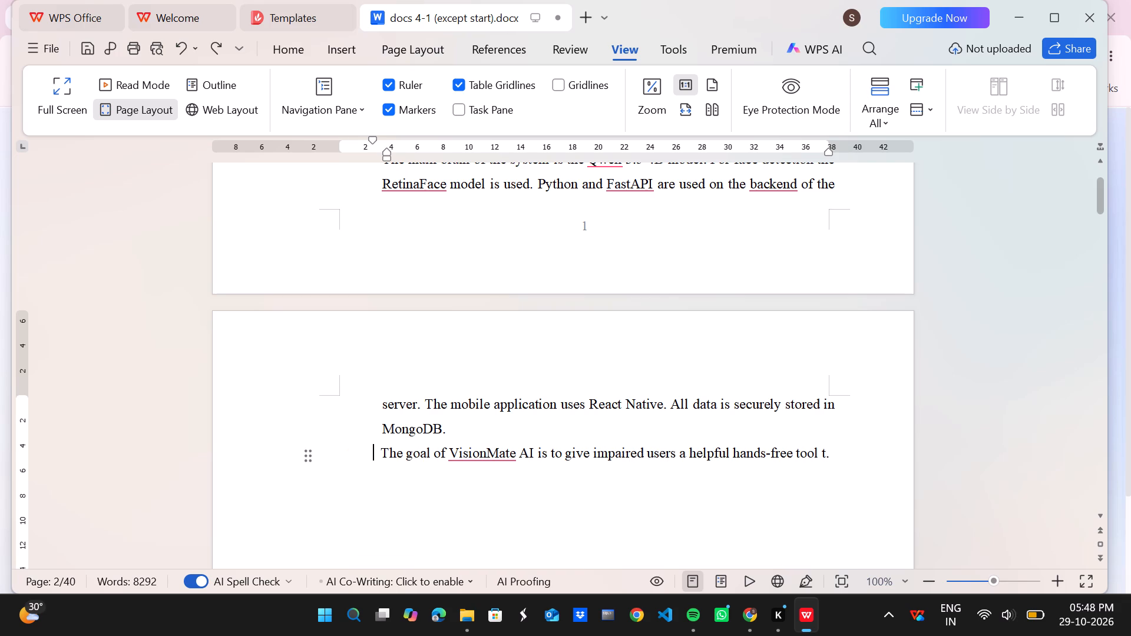
Delete the stray "t" after "hands-free tool" and paste the copied text in its place.
left_click(826, 451)
key("BackSpace")
key("ctrl+v")
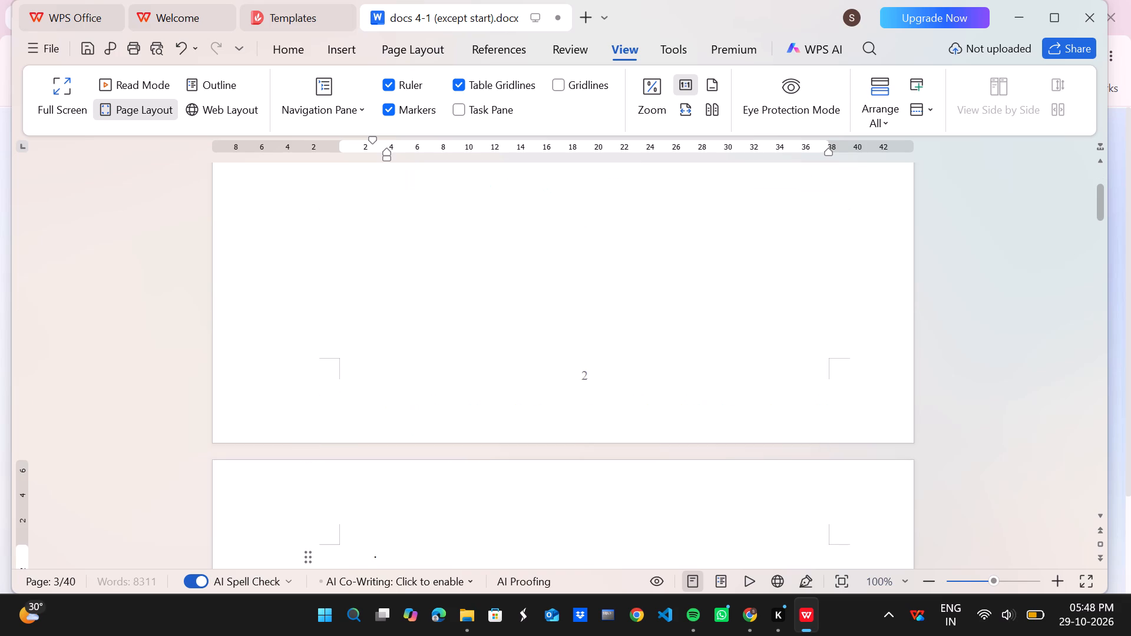
scroll(826, 451, "up", 8)
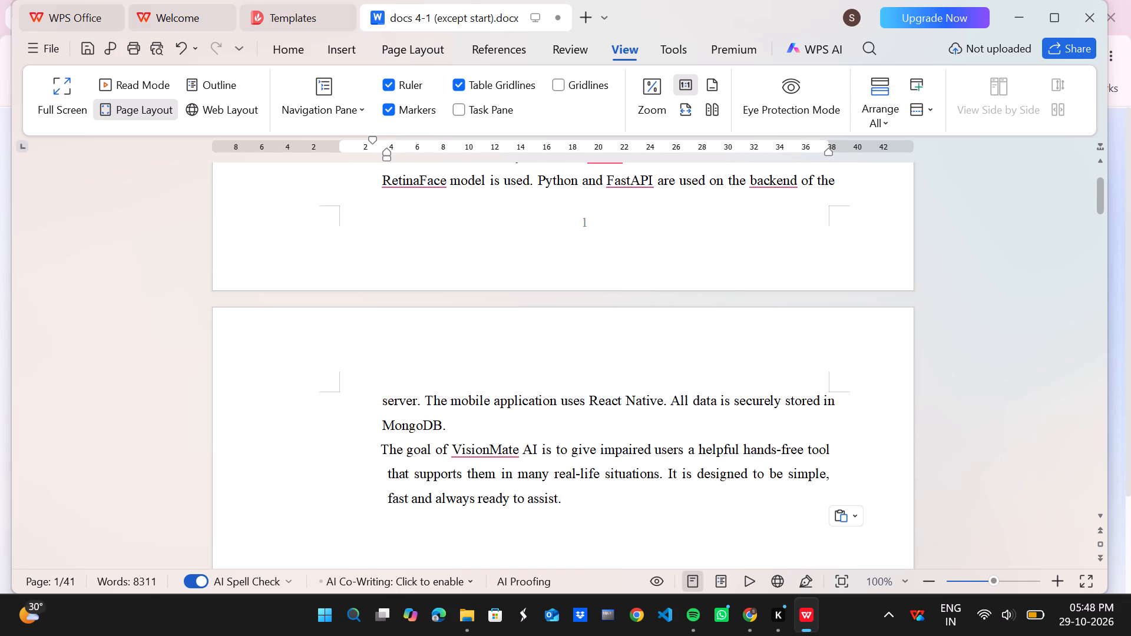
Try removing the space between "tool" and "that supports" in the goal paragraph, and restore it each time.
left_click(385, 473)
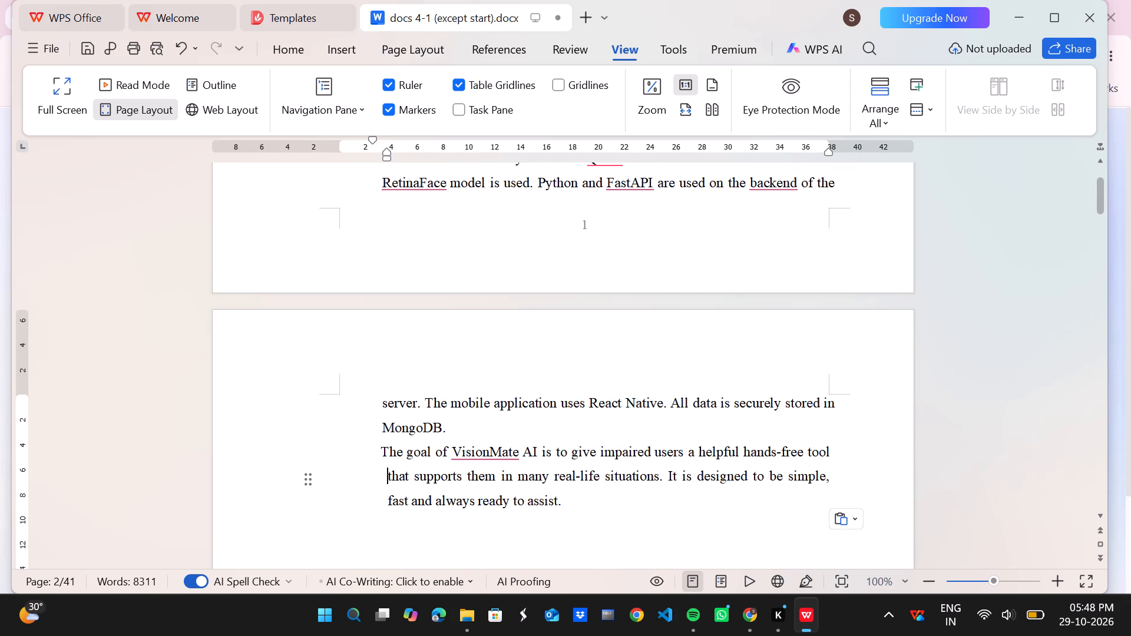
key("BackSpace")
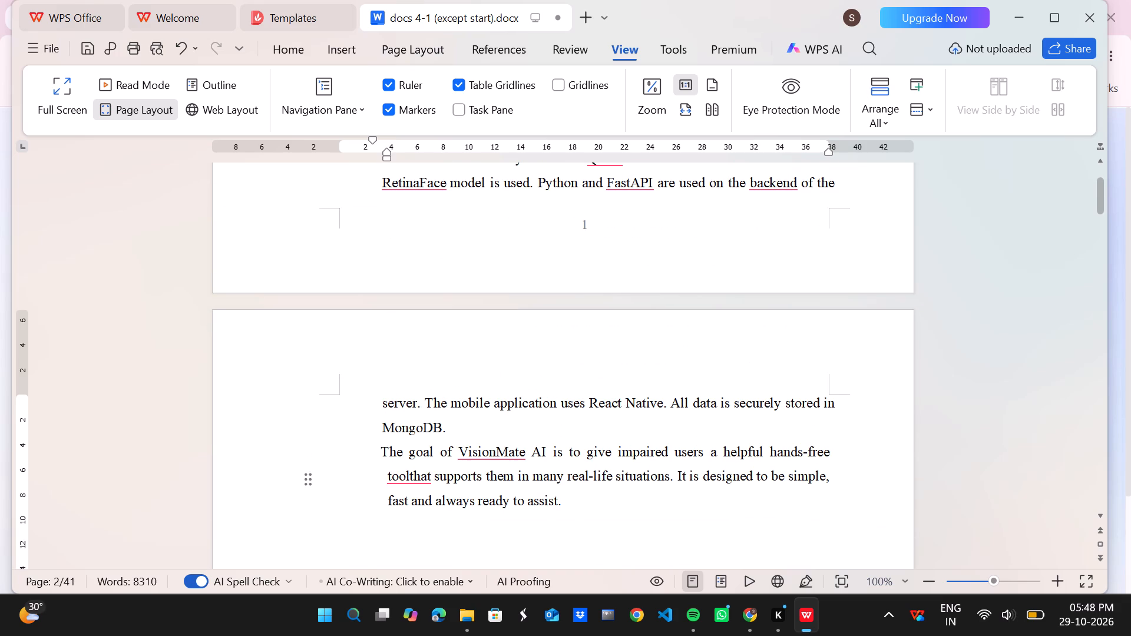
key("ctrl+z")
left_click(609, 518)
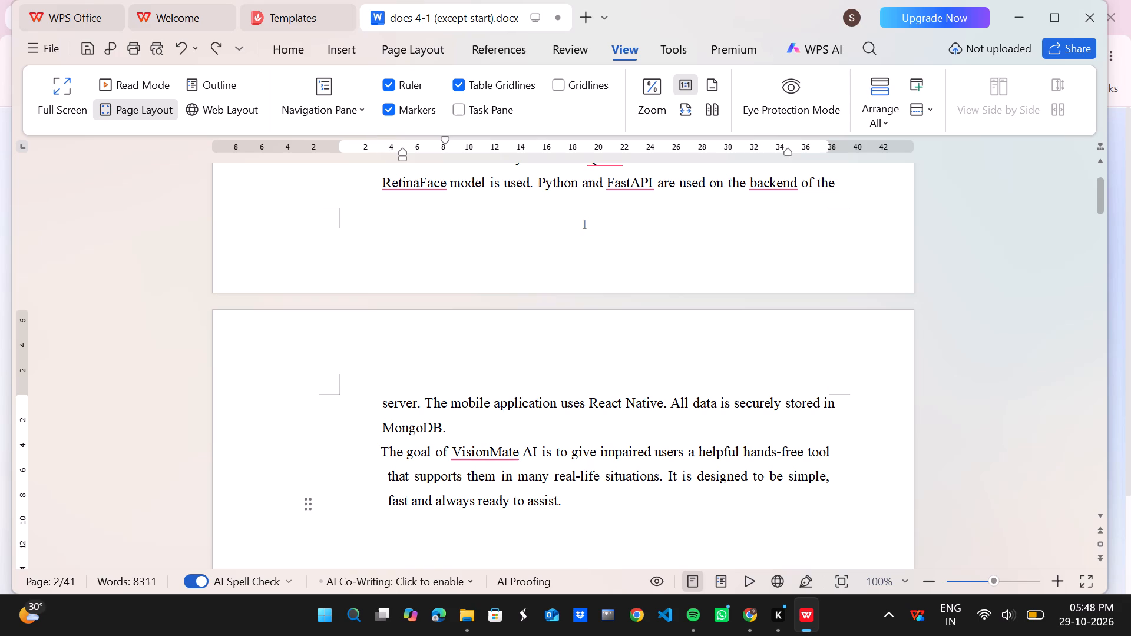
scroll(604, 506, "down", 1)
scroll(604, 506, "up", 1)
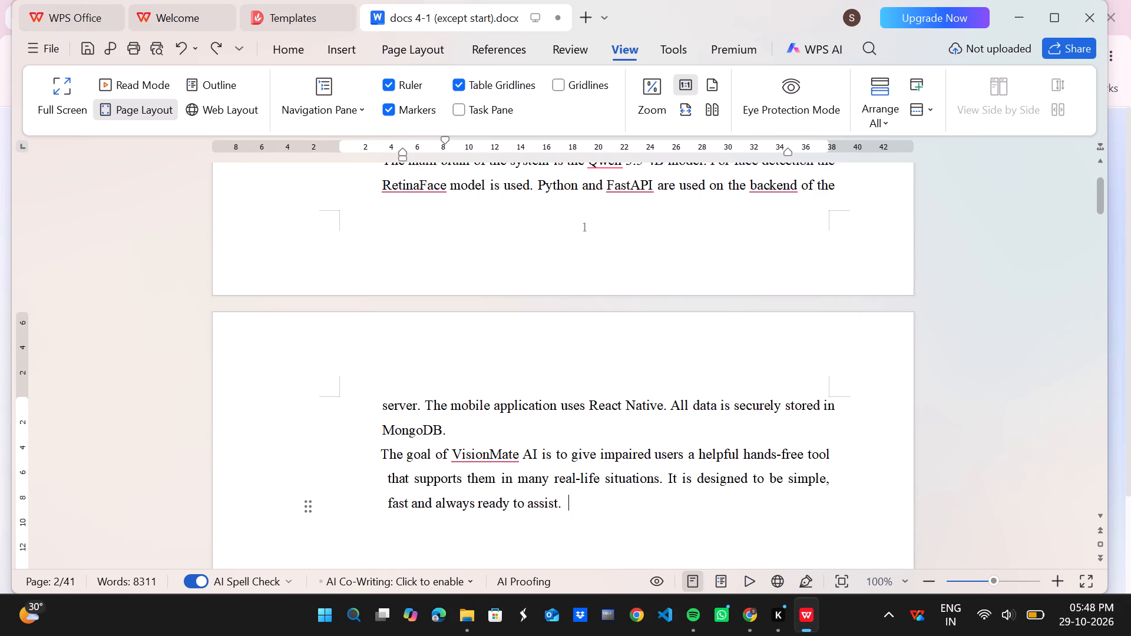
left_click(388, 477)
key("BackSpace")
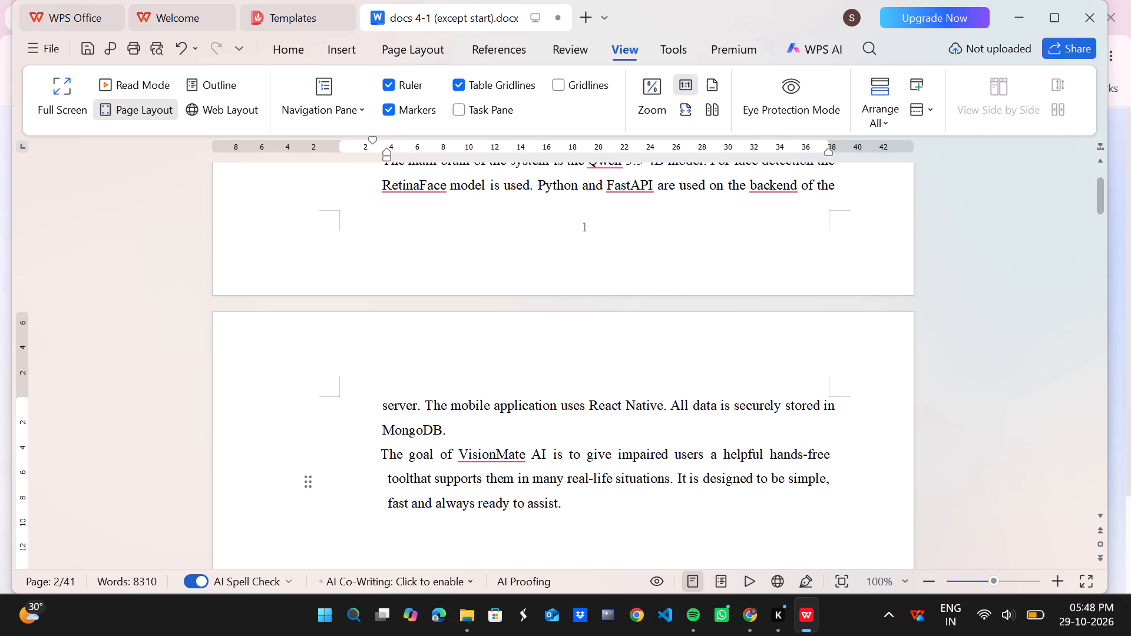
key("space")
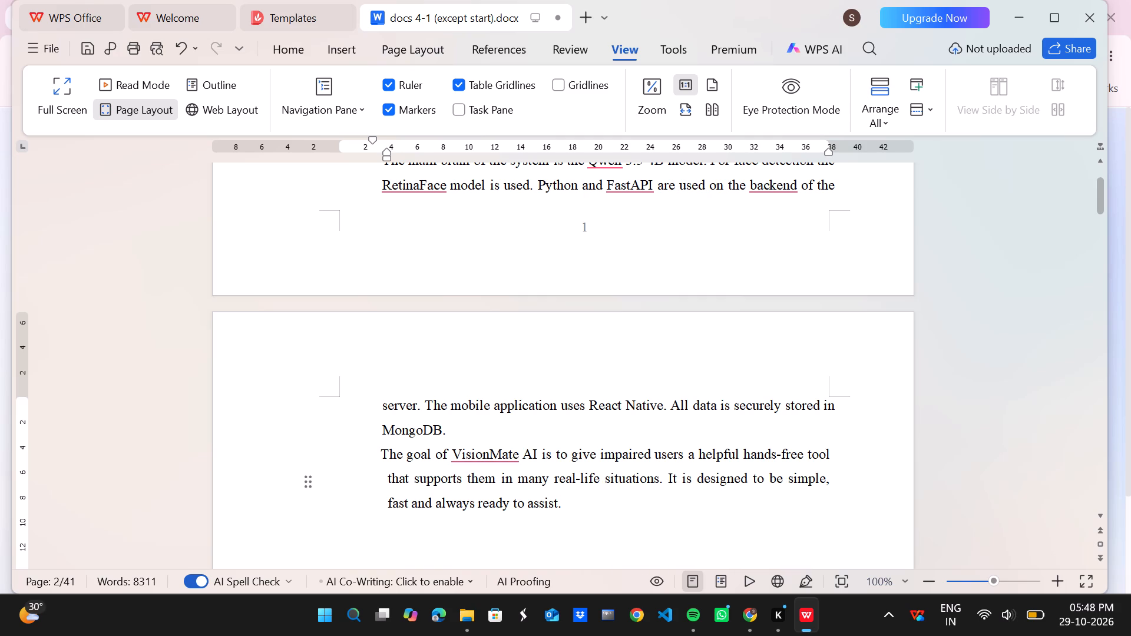
Join the VisionMate AI goal paragraph onto the preceding paragraph, directly after "MongoDB.".
left_click(385, 153)
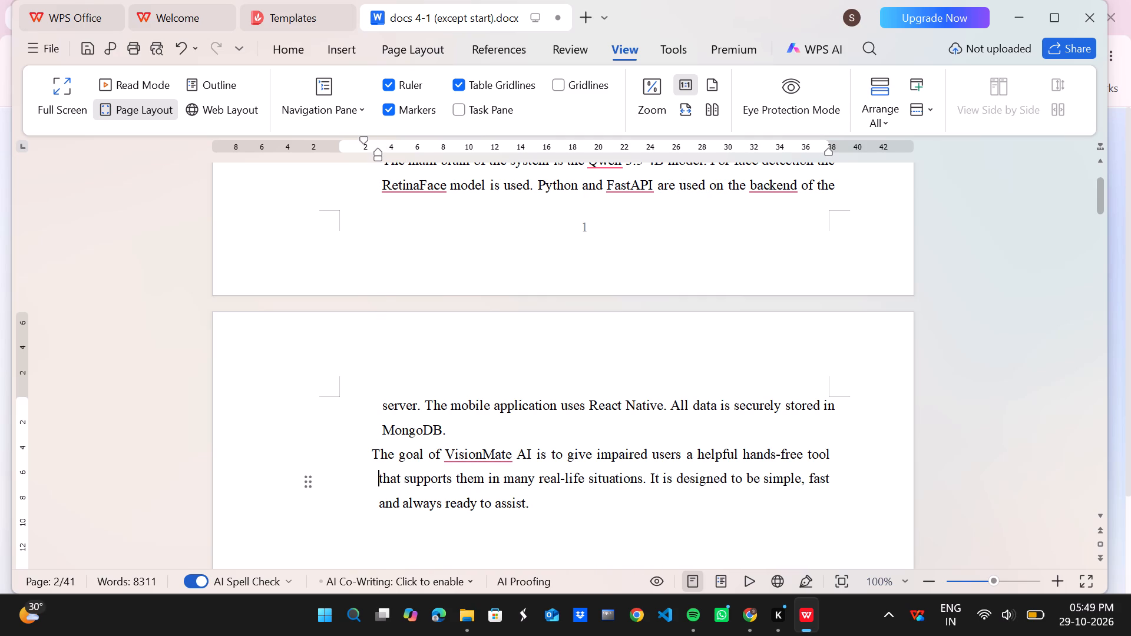
left_click(371, 450)
key("BackSpace")
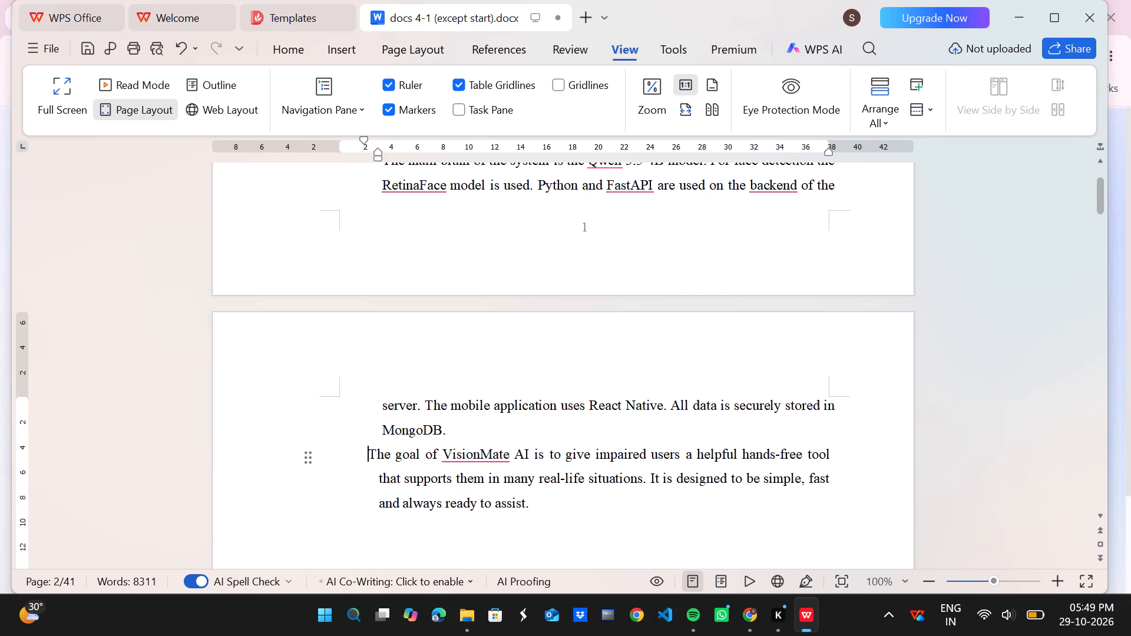
key("BackSpace")
key("BackSpace")
key("BackSpace")
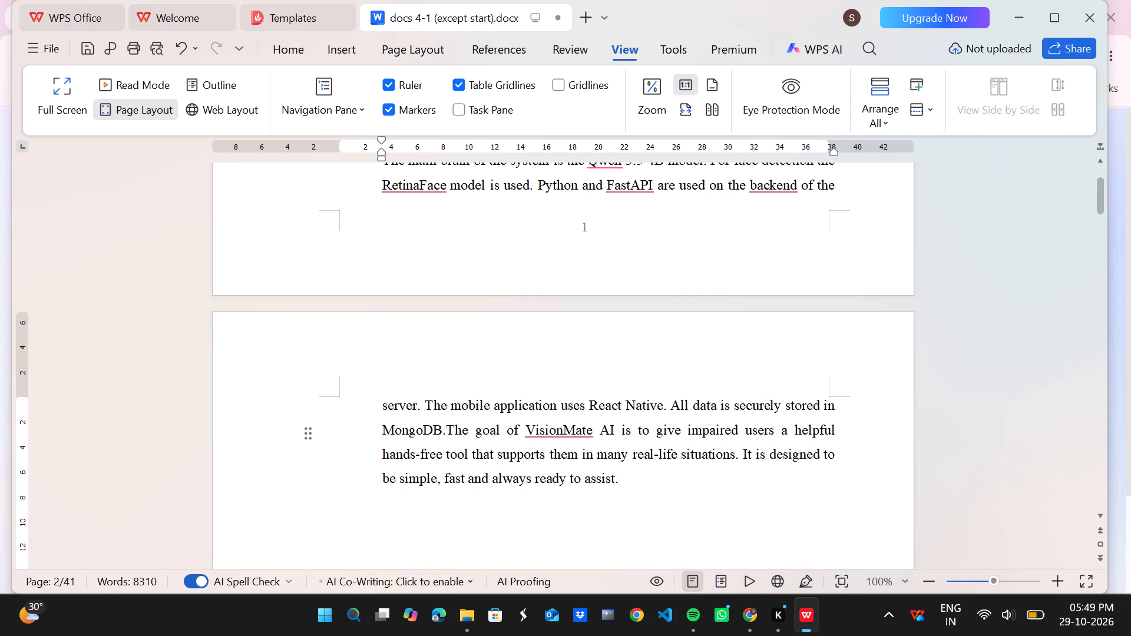
Save the document.
scroll(579, 503, "down", 1)
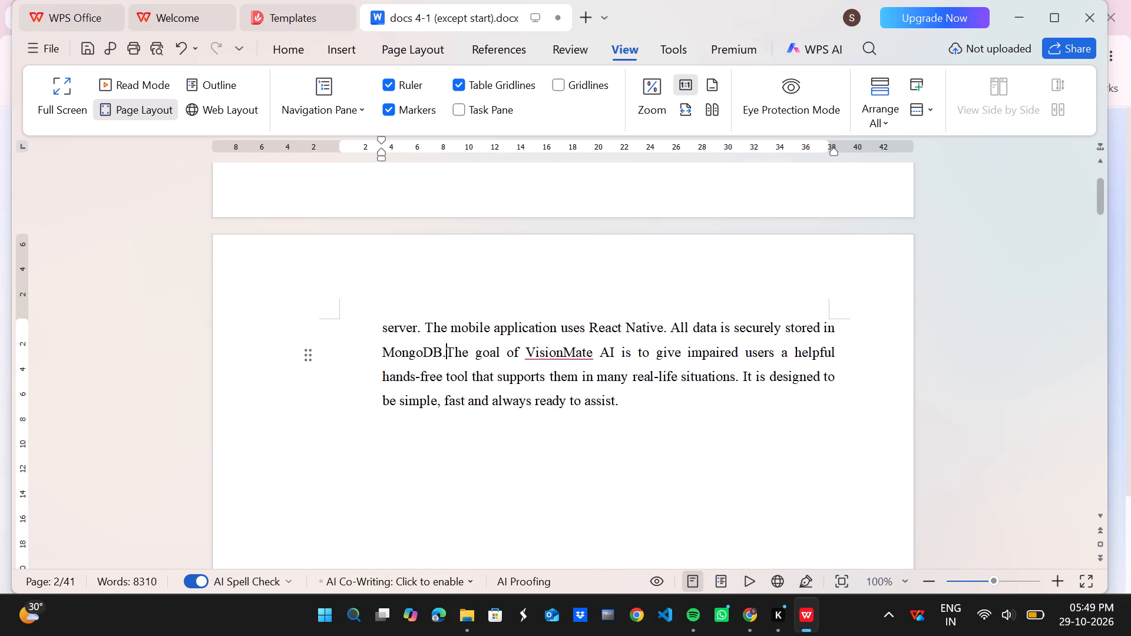
key("ctrl+s")
Show the navigation pane on the left and switch it to the document's section thumbnails.
scroll(579, 503, "down", 2)
scroll(454, 459, "down", 10)
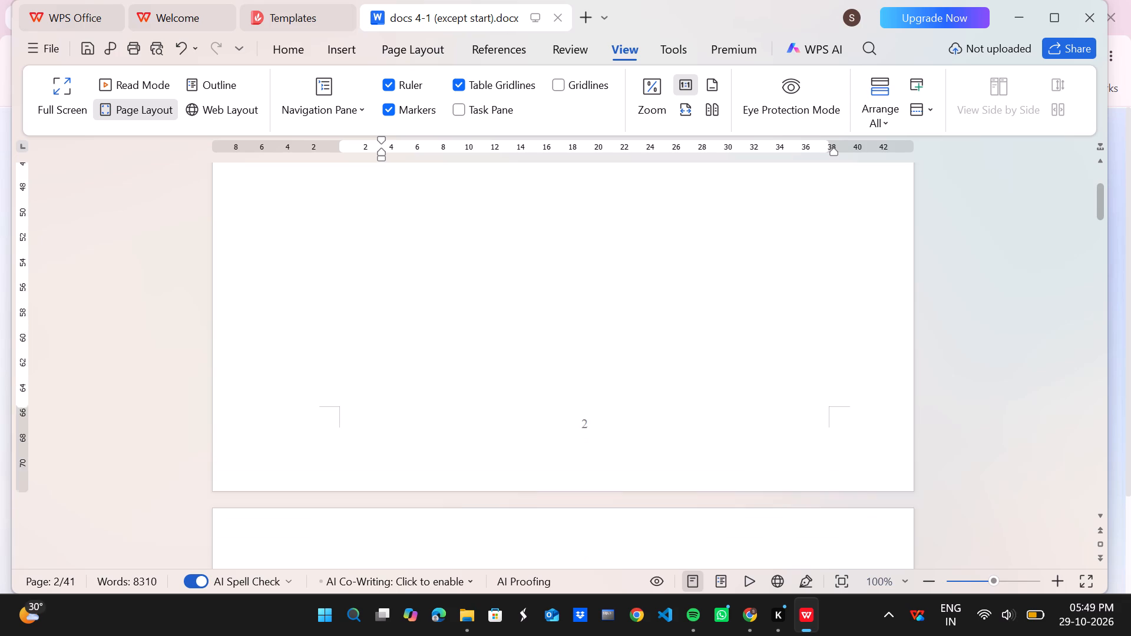
scroll(454, 459, "down", 2)
scroll(381, 457, "down", 8)
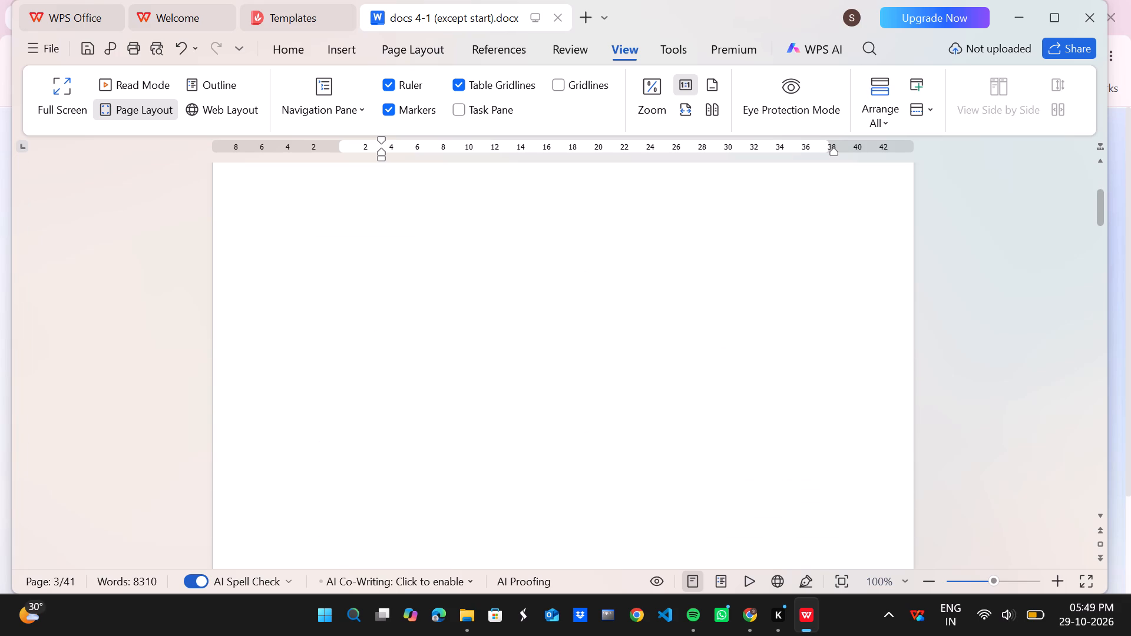
scroll(381, 457, "down", 2)
scroll(381, 457, "up", 2)
scroll(381, 457, "down", 2)
left_click(346, 111)
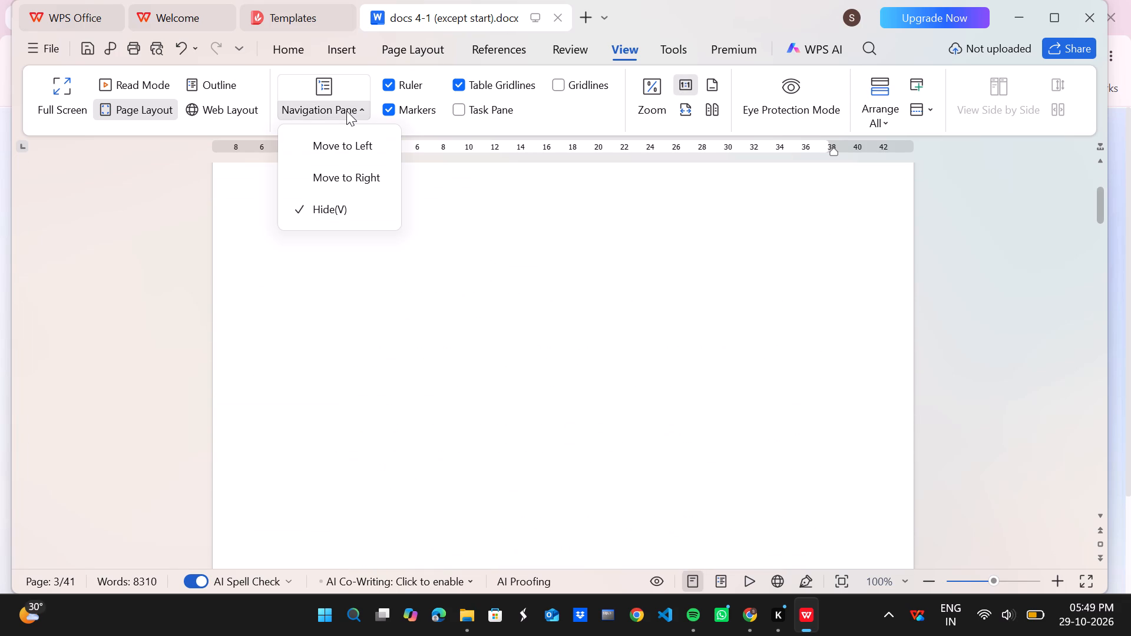
left_click(347, 147)
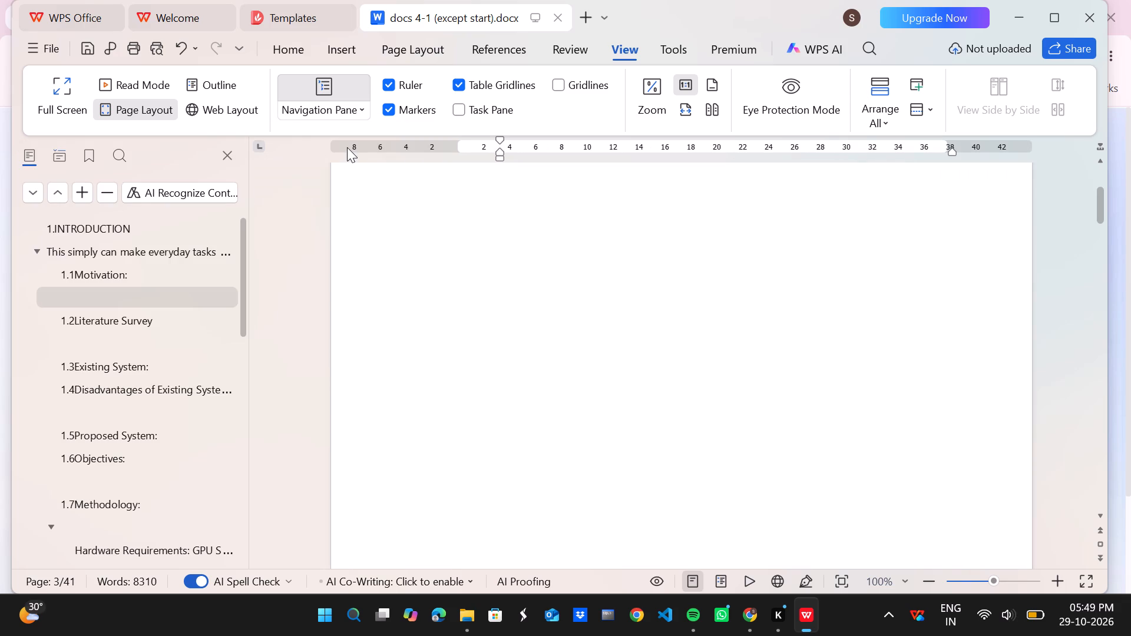
scroll(201, 177, "left", 3)
left_click(56, 153)
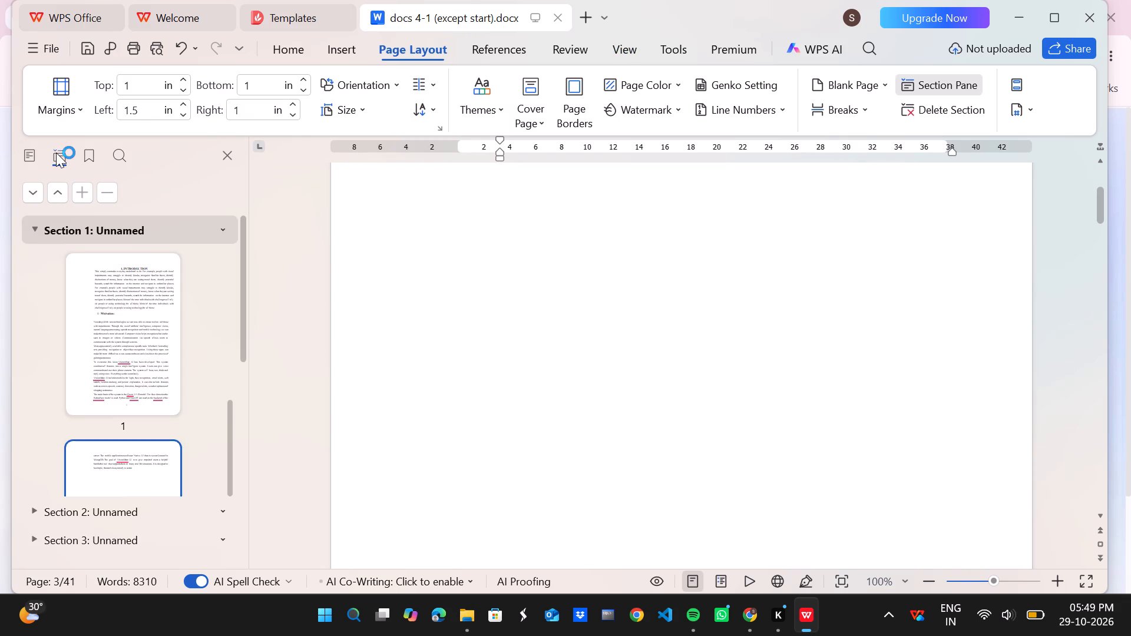
Delete the blank page that makes up Section 2, ahead of the Literature Survey.
scroll(165, 378, "down", 1)
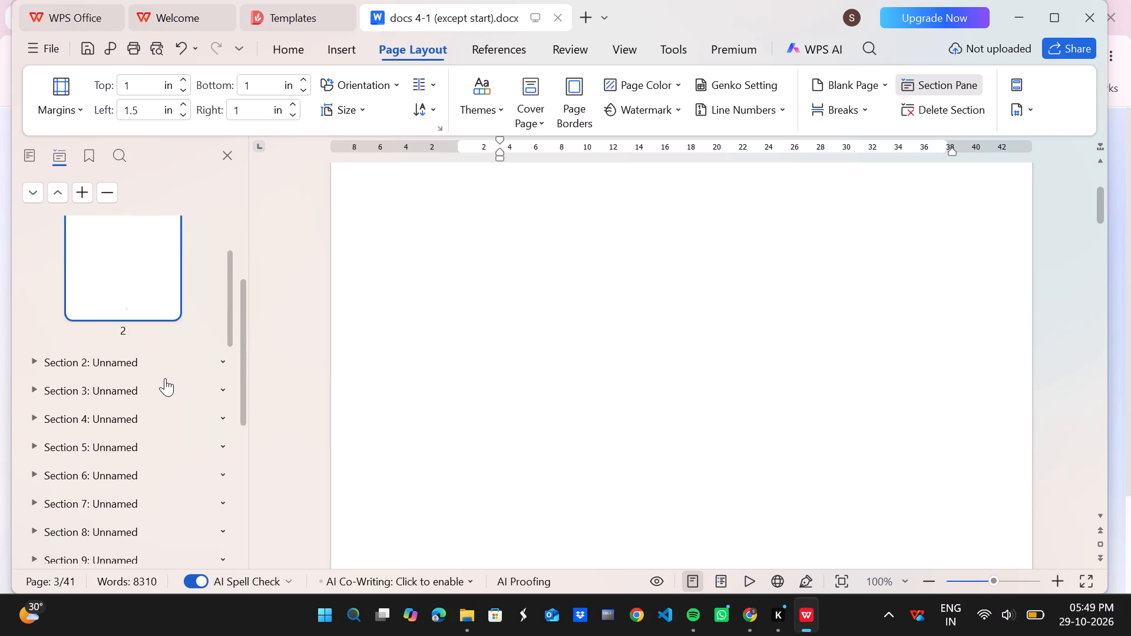
scroll(165, 378, "down", 1)
left_click(150, 360)
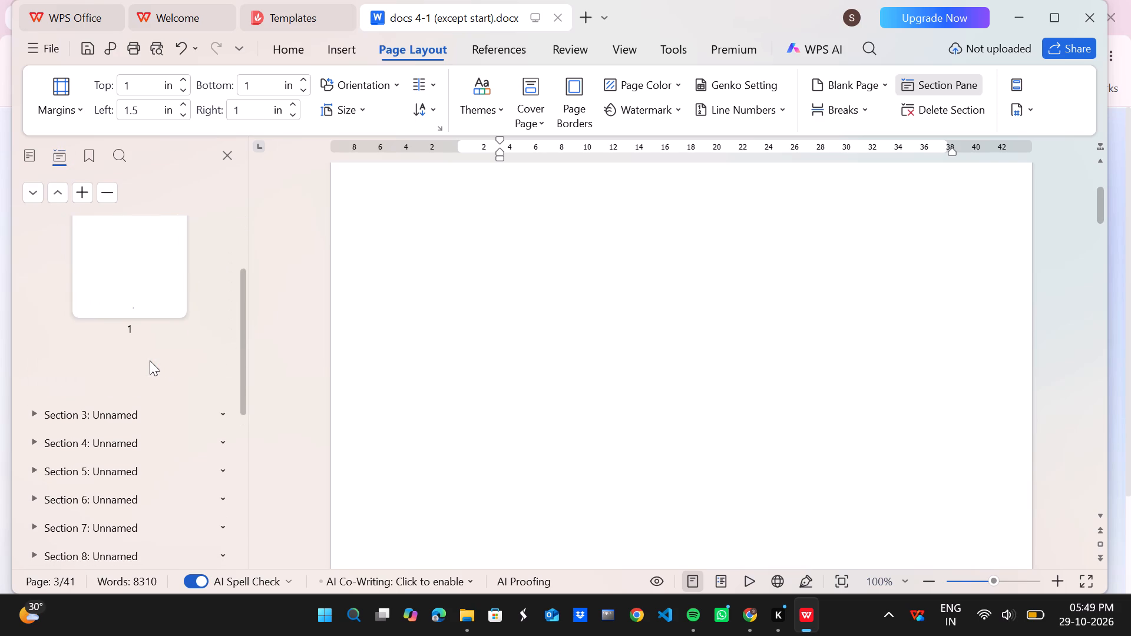
scroll(150, 360, "up", 1)
left_click(143, 347)
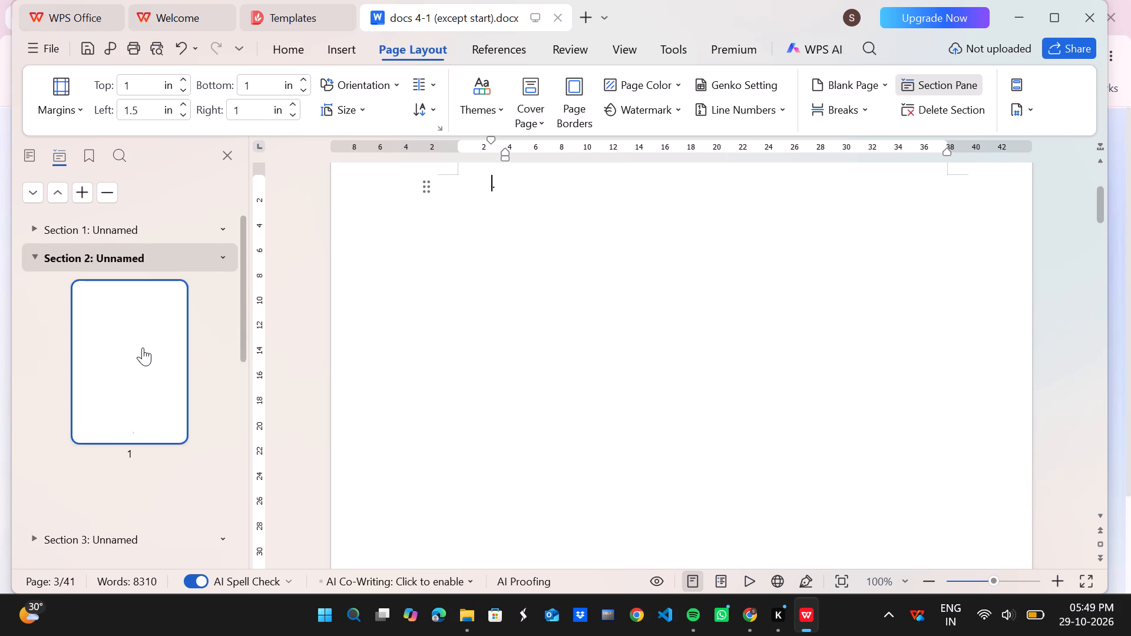
key("Delete")
left_click(107, 188)
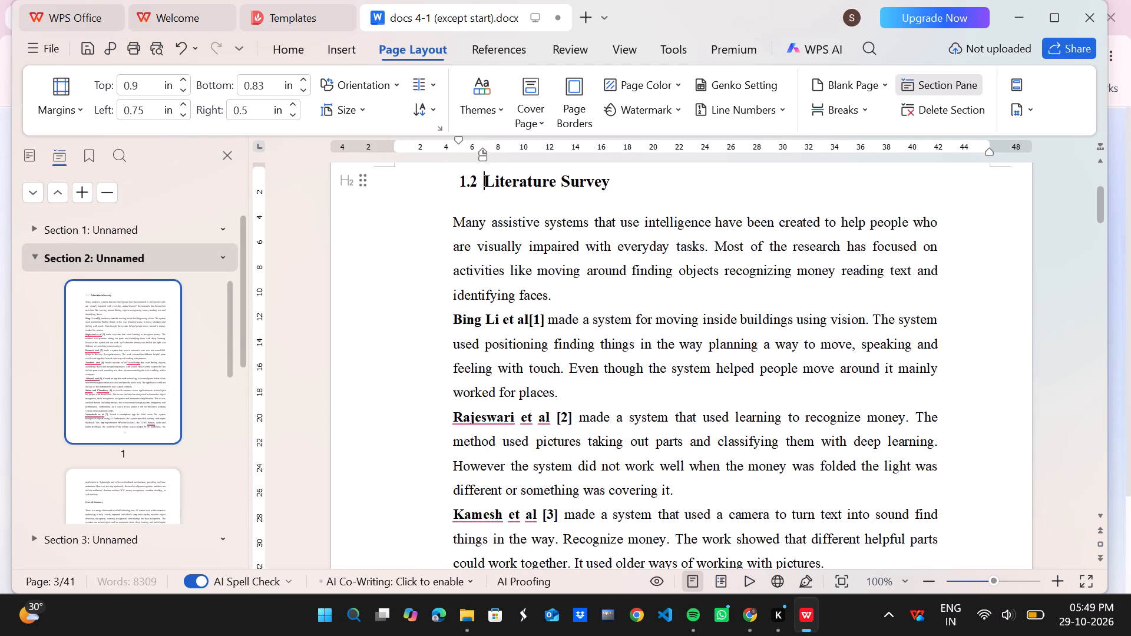
Close the navigation pane.
scroll(159, 374, "up", 3)
scroll(159, 374, "down", 1)
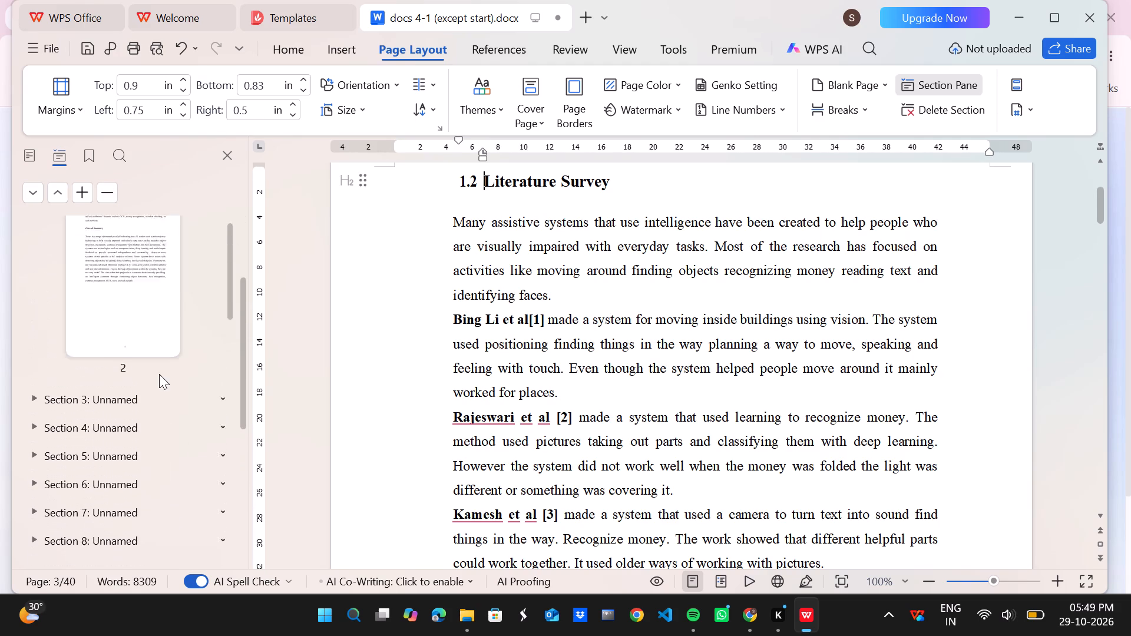
left_click(229, 156)
Examine the Literature Survey page and how it follows the end of the Motivation section.
scroll(590, 419, "down", 3)
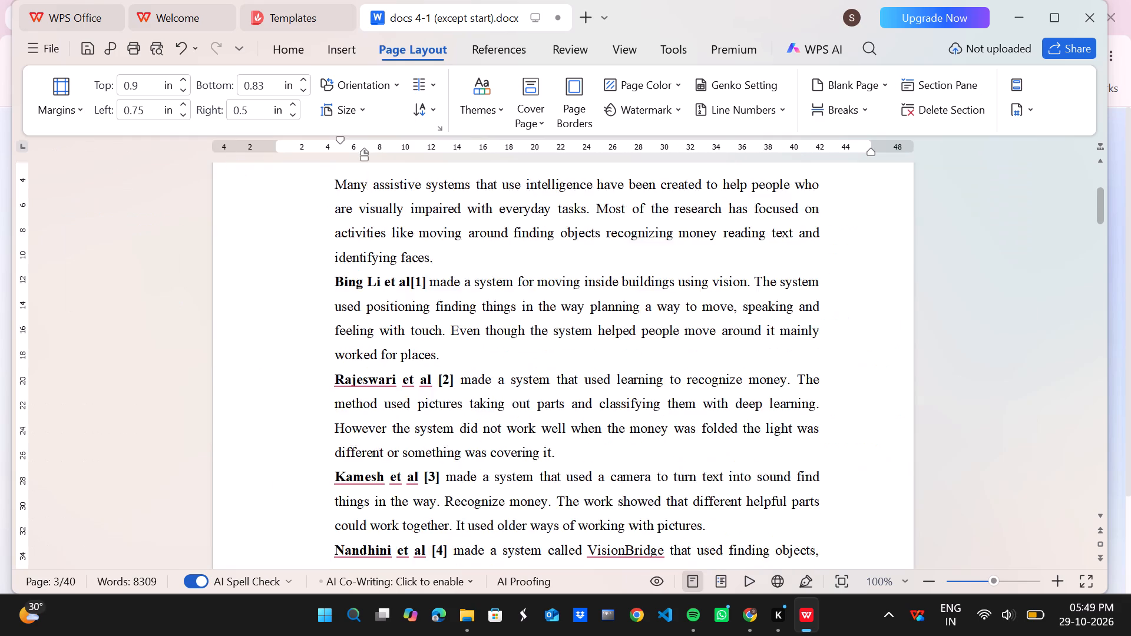
scroll(590, 419, "down", 4)
scroll(590, 419, "up", 3)
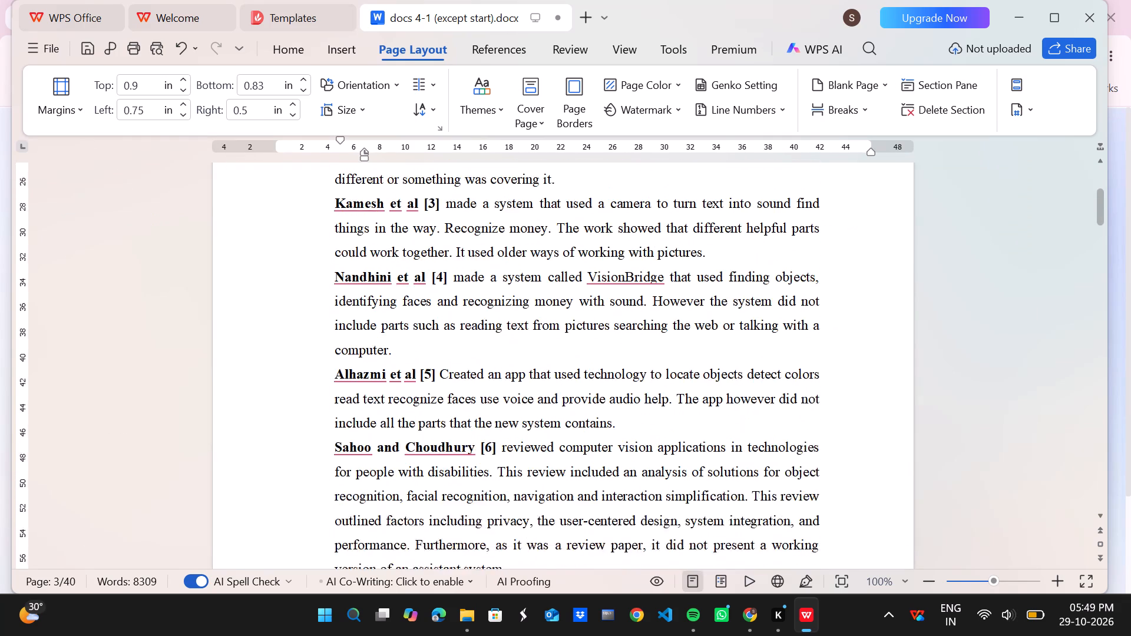
scroll(590, 419, "up", 10)
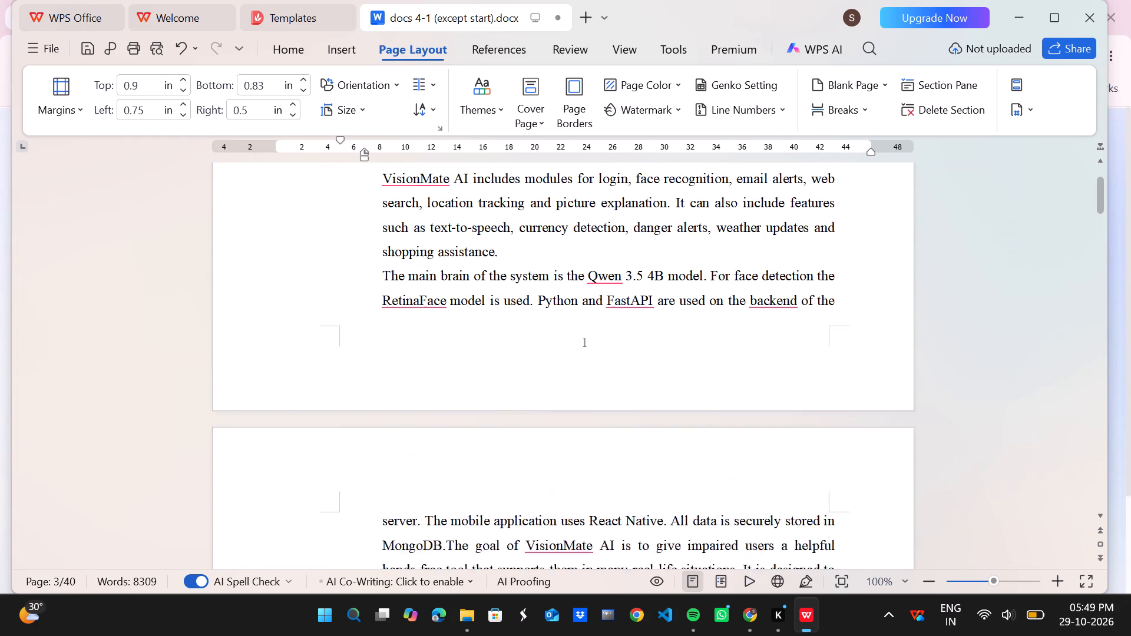
scroll(590, 419, "down", 11)
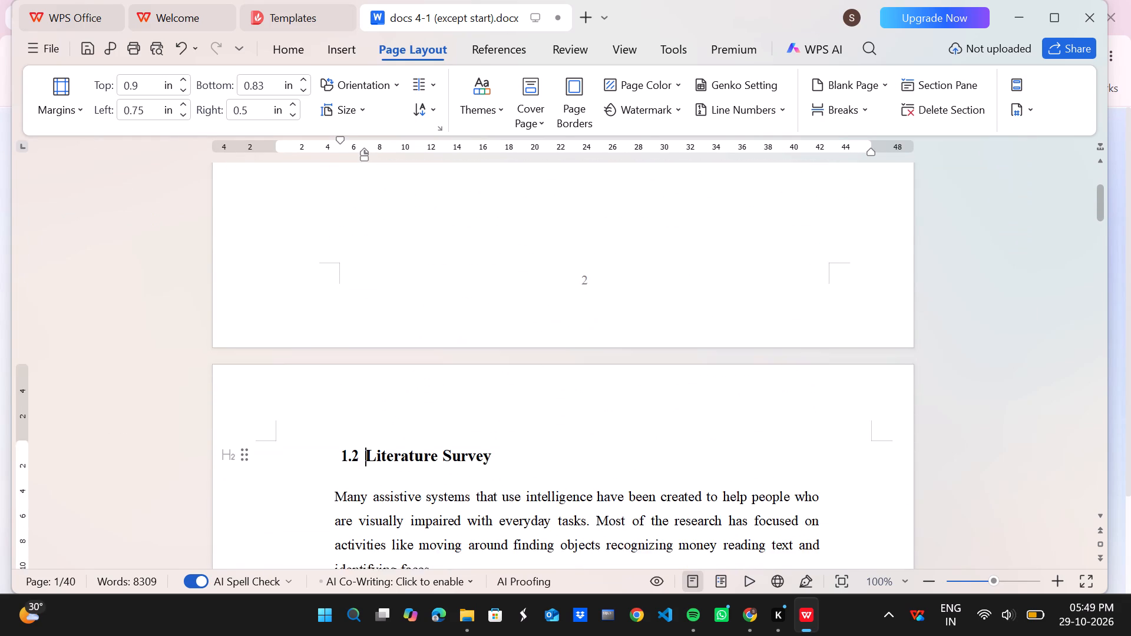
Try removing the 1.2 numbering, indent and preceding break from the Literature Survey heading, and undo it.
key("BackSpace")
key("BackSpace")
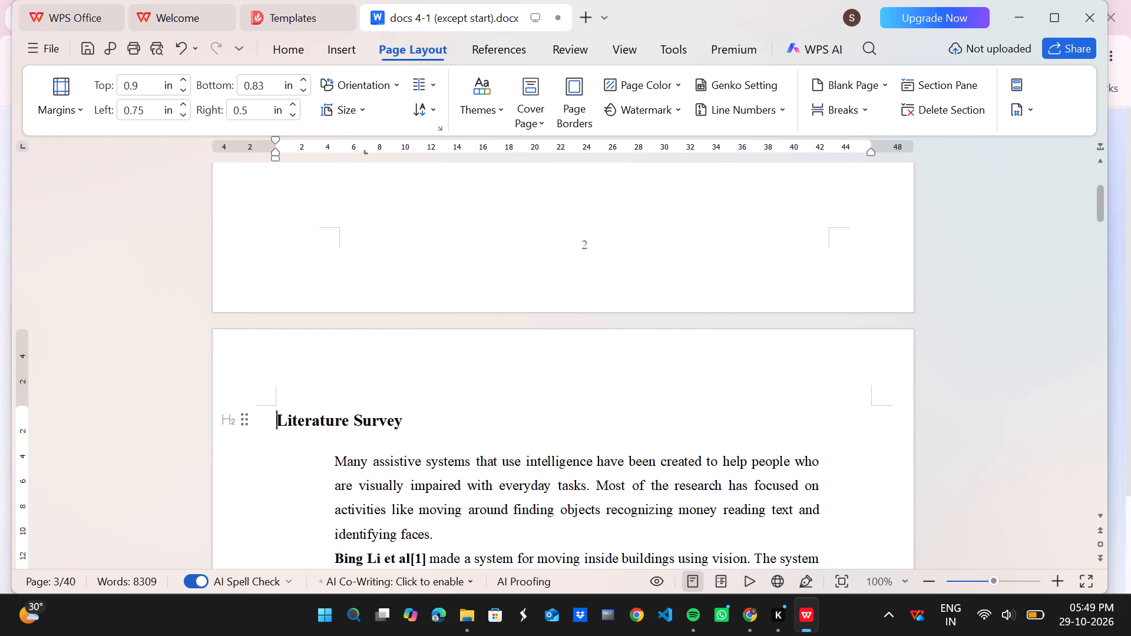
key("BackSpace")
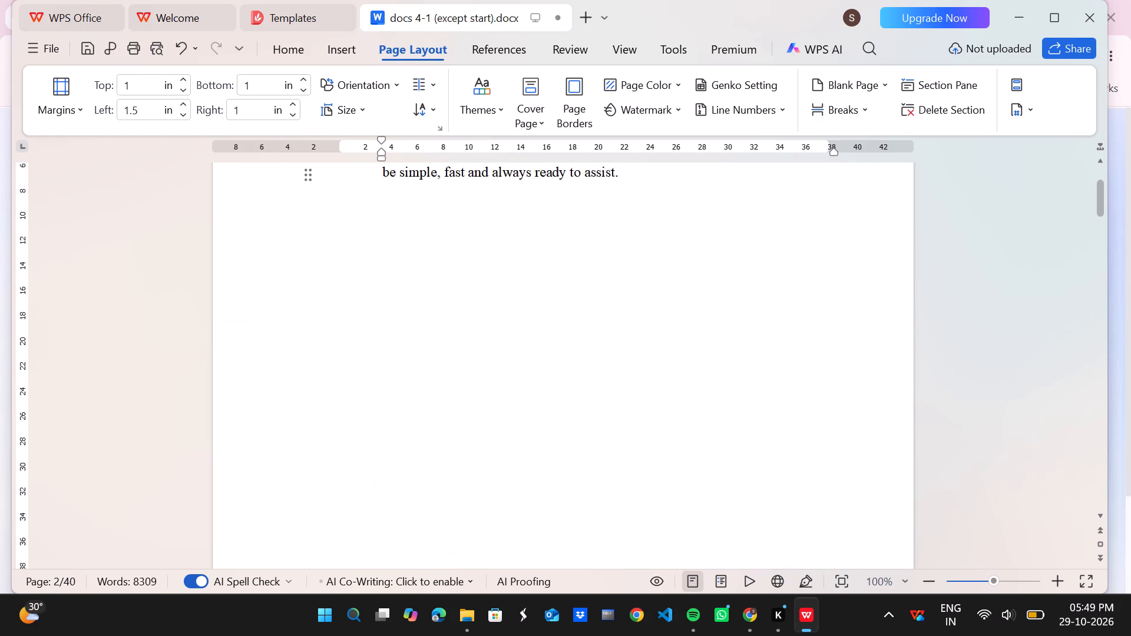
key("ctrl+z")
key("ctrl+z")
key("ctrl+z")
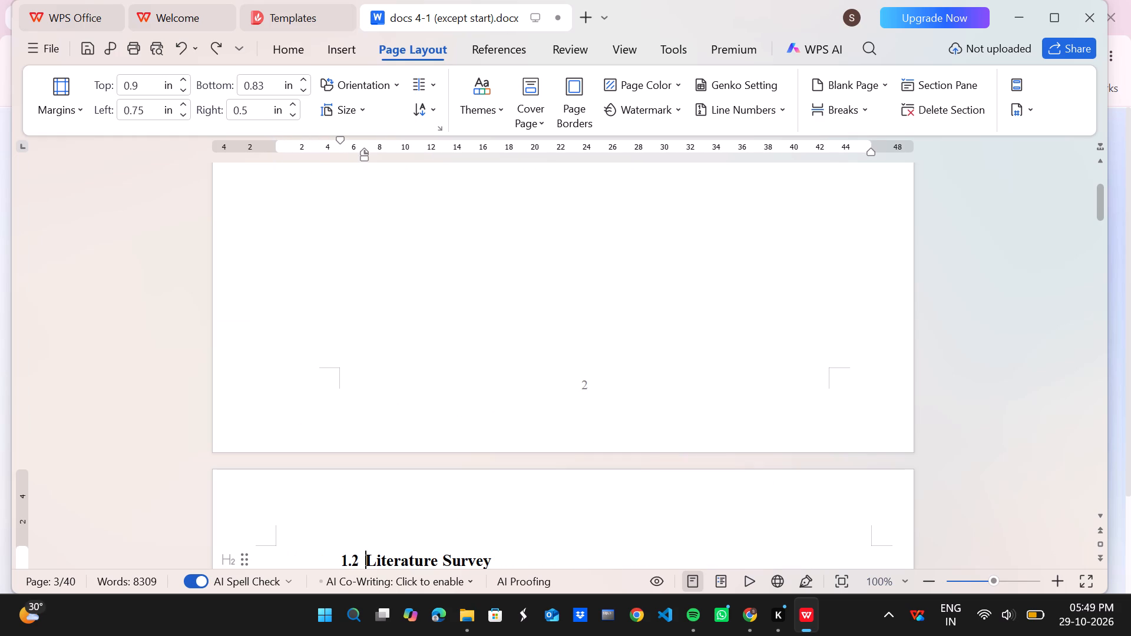
Copy the Literature Survey from its heading through entry [6] and paste it on a new line after the Motivation section's last sentence.
scroll(508, 330, "down", 7)
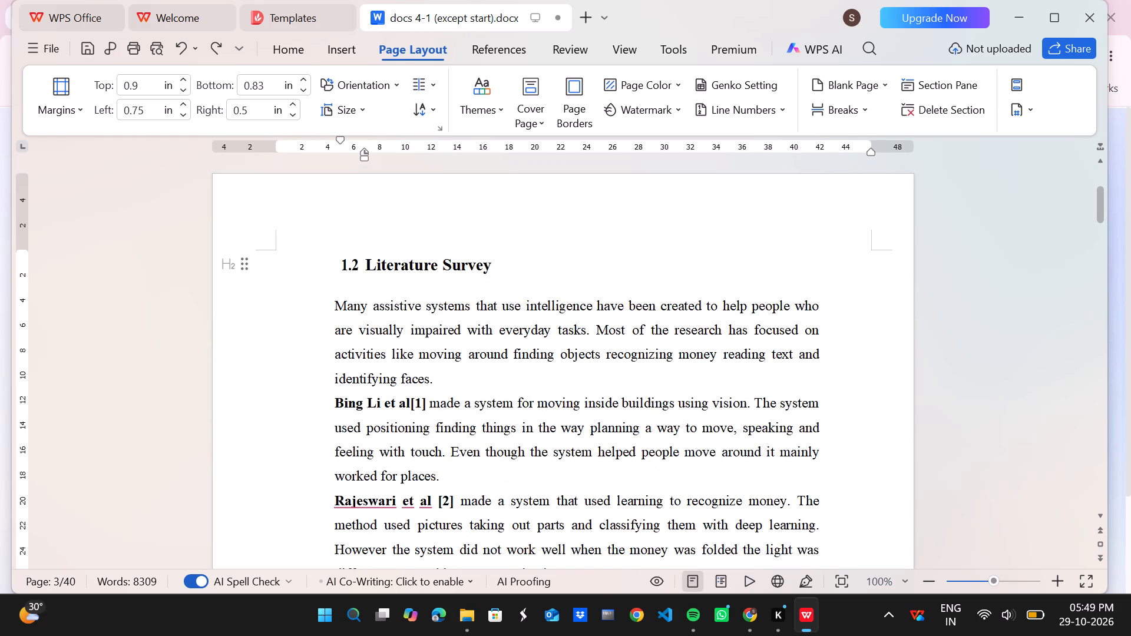
scroll(508, 330, "down", 6)
scroll(508, 330, "right", 1)
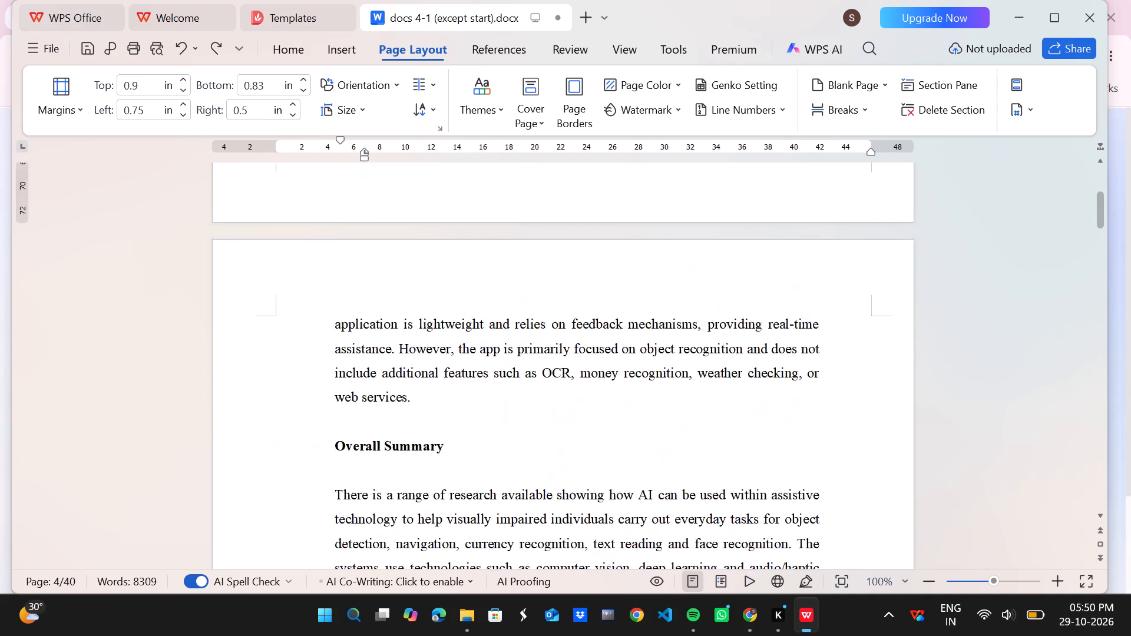
scroll(508, 330, "up", 4)
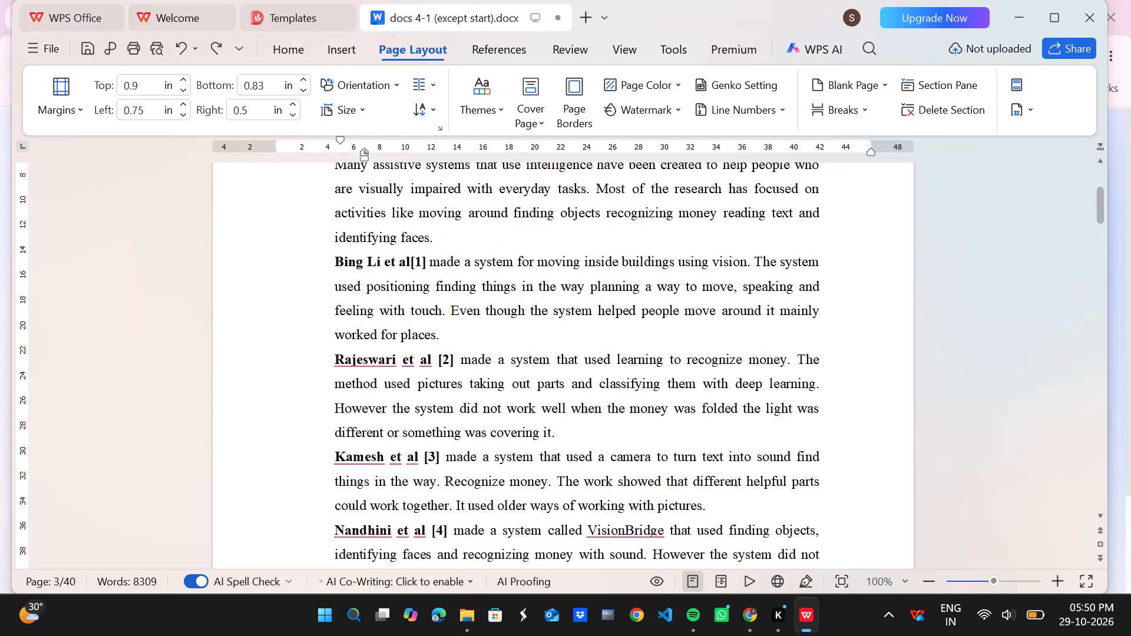
scroll(508, 330, "up", 3)
scroll(508, 330, "down", 2)
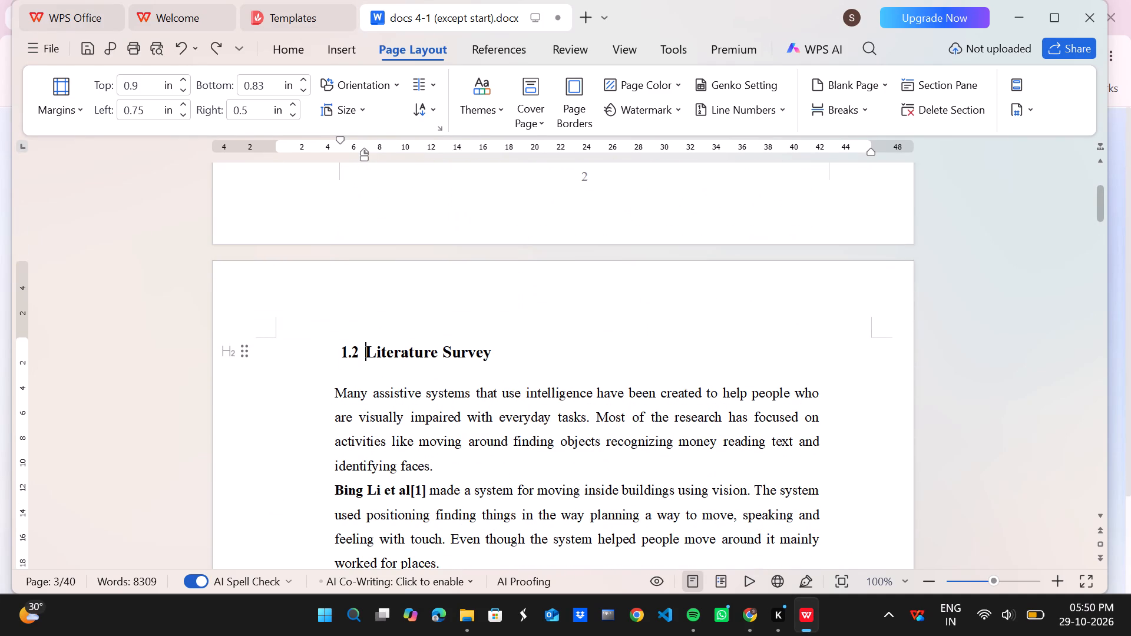
left_click_drag(329, 351, 471, 466)
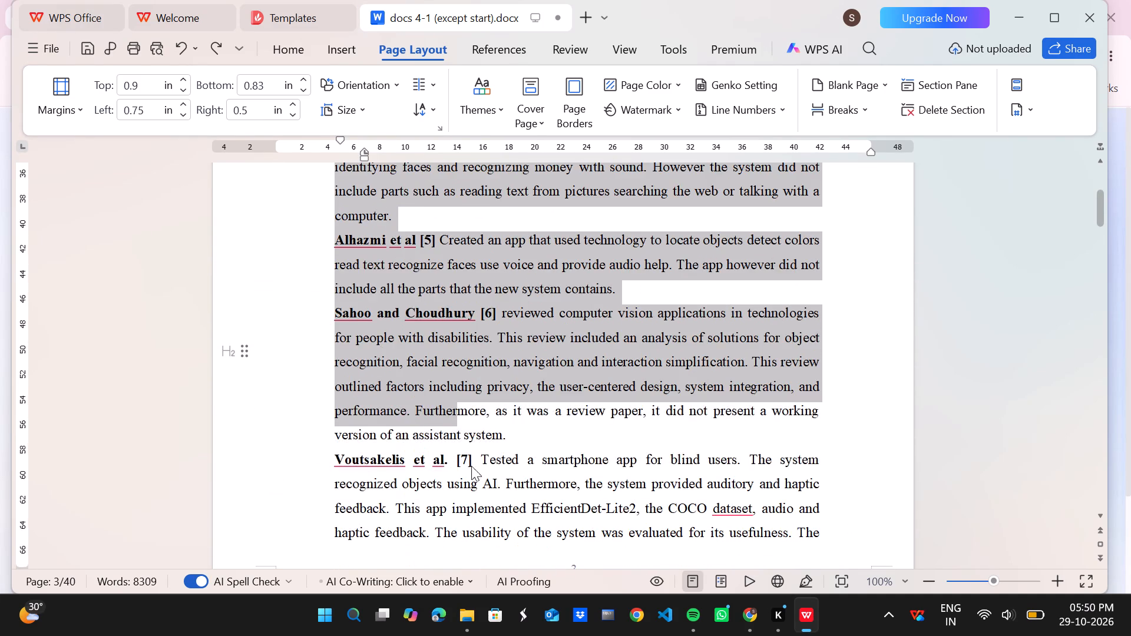
left_click_drag(471, 466, 841, 287)
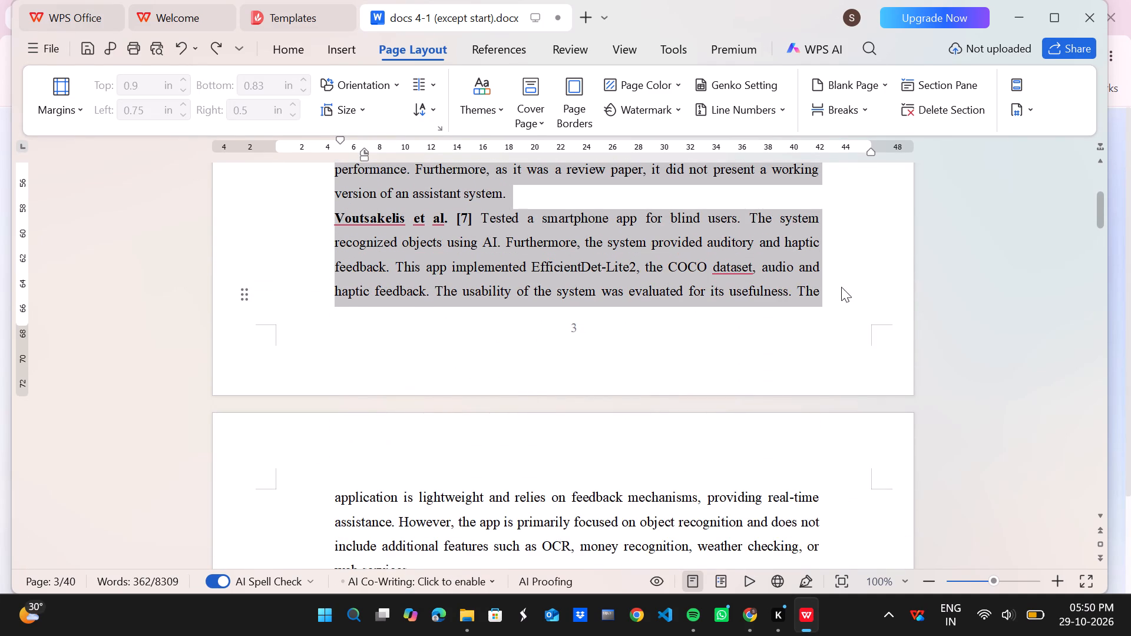
left_click_drag(841, 287, 506, 313)
key("ctrl+c")
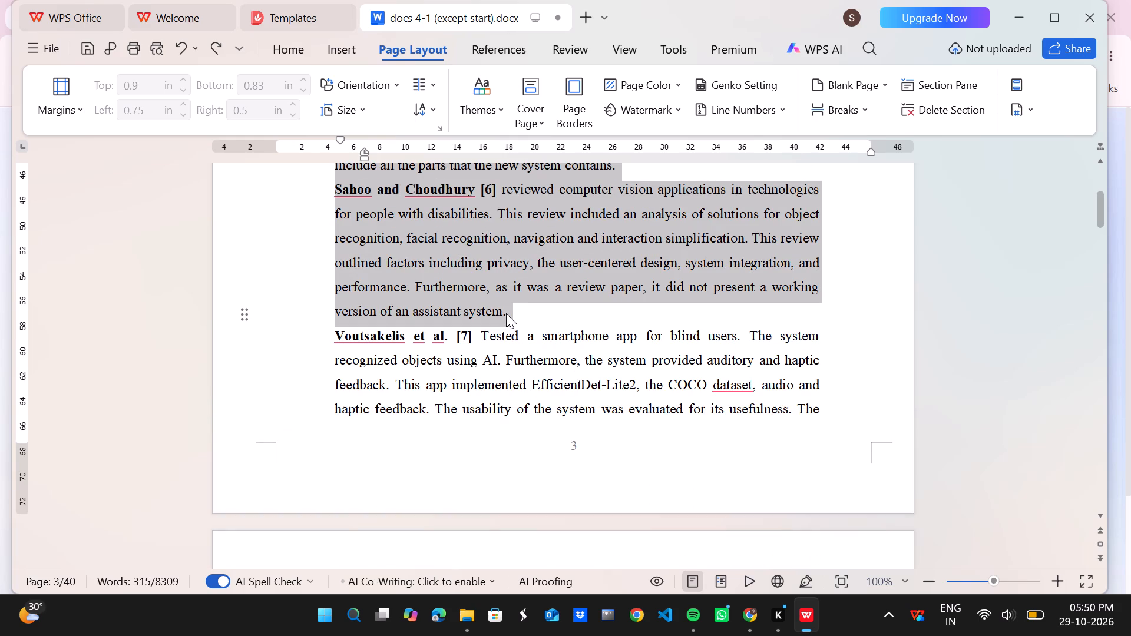
scroll(506, 313, "up", 6)
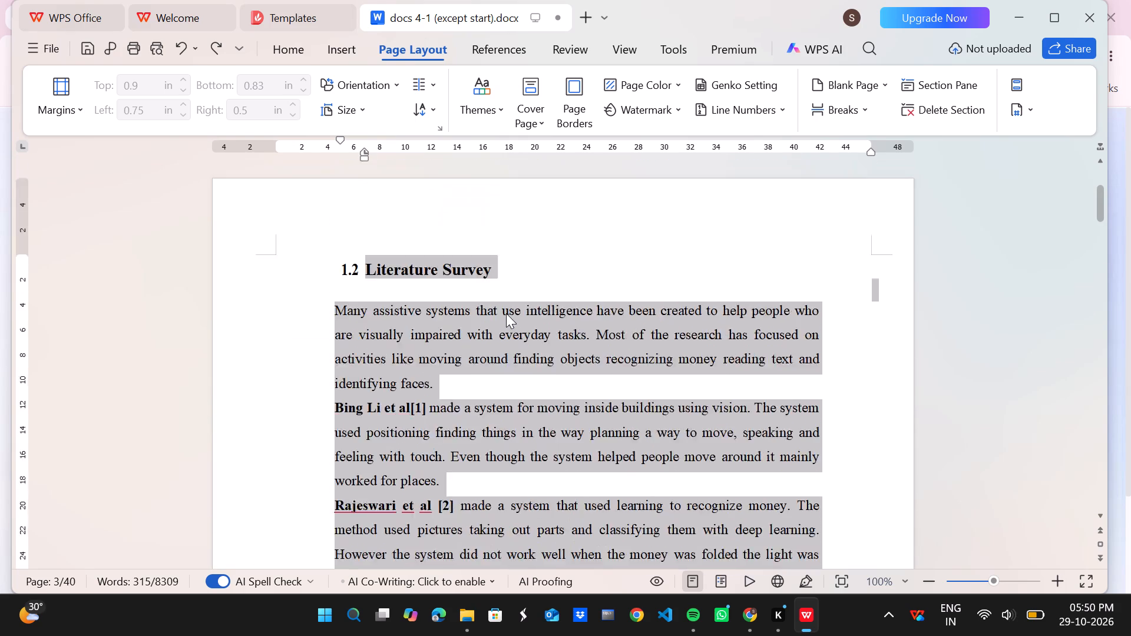
scroll(506, 313, "up", 4)
left_click(641, 208)
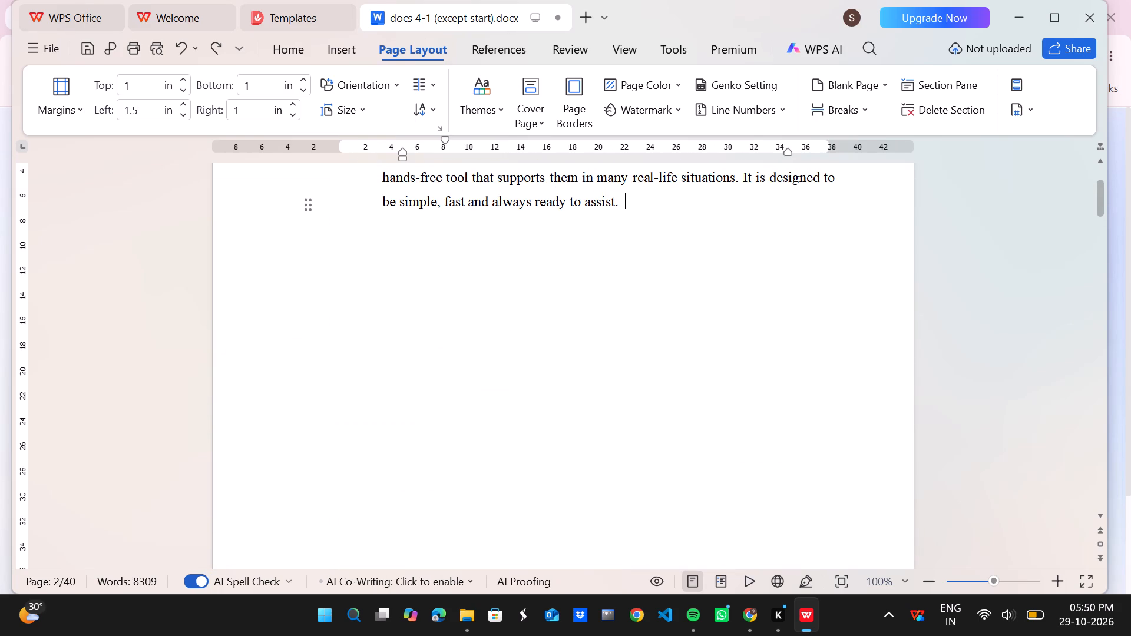
key("Return")
key("ctrl+v")
Examine how the pasted Literature Survey text flows across the pages and compare it with the original further down.
scroll(528, 337, "up", 6)
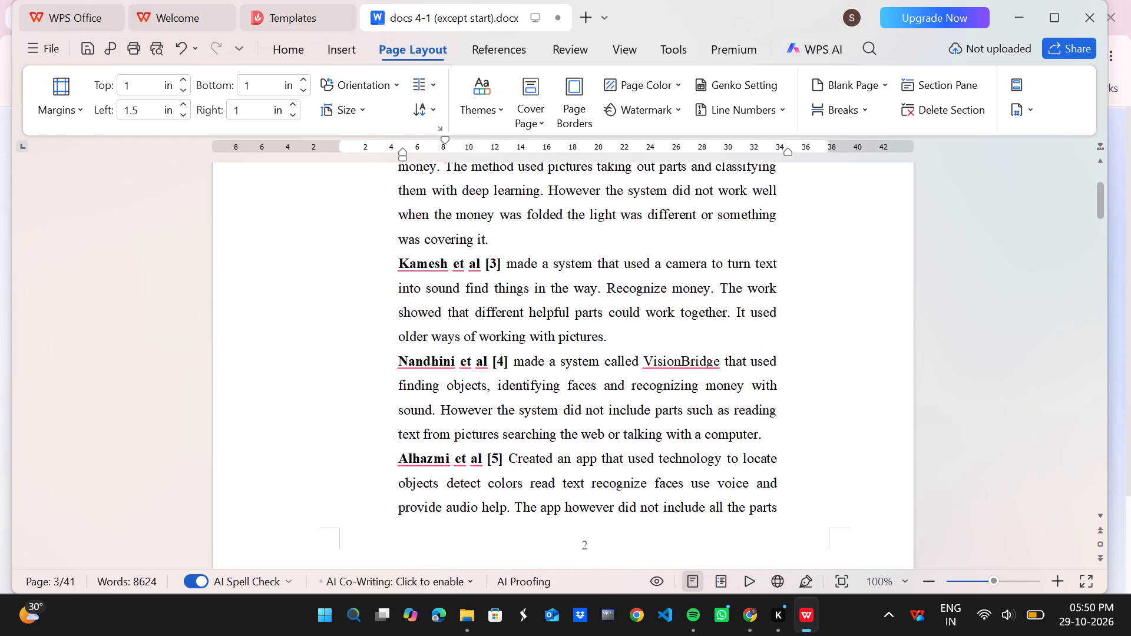
scroll(528, 337, "up", 2)
scroll(528, 337, "down", 3)
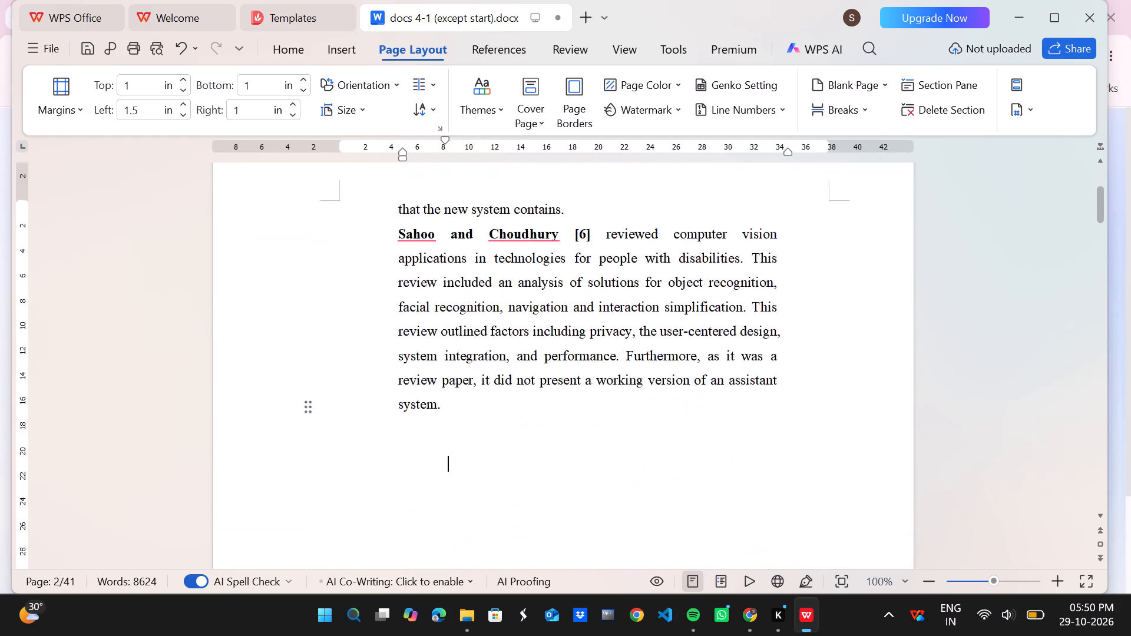
scroll(528, 337, "down", 8)
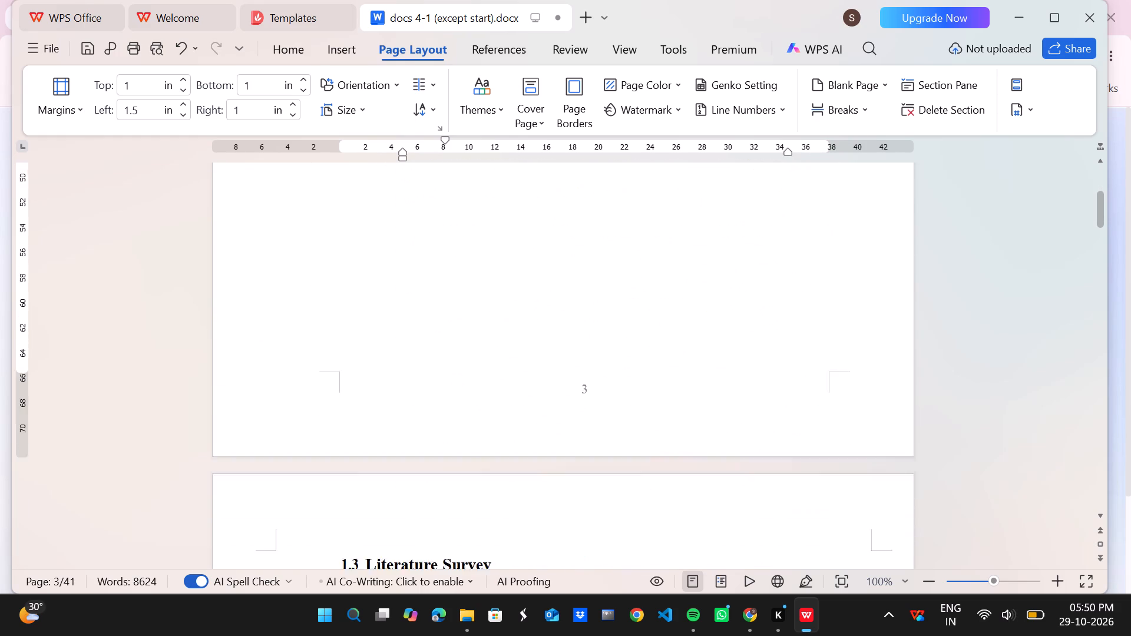
scroll(528, 337, "down", 2)
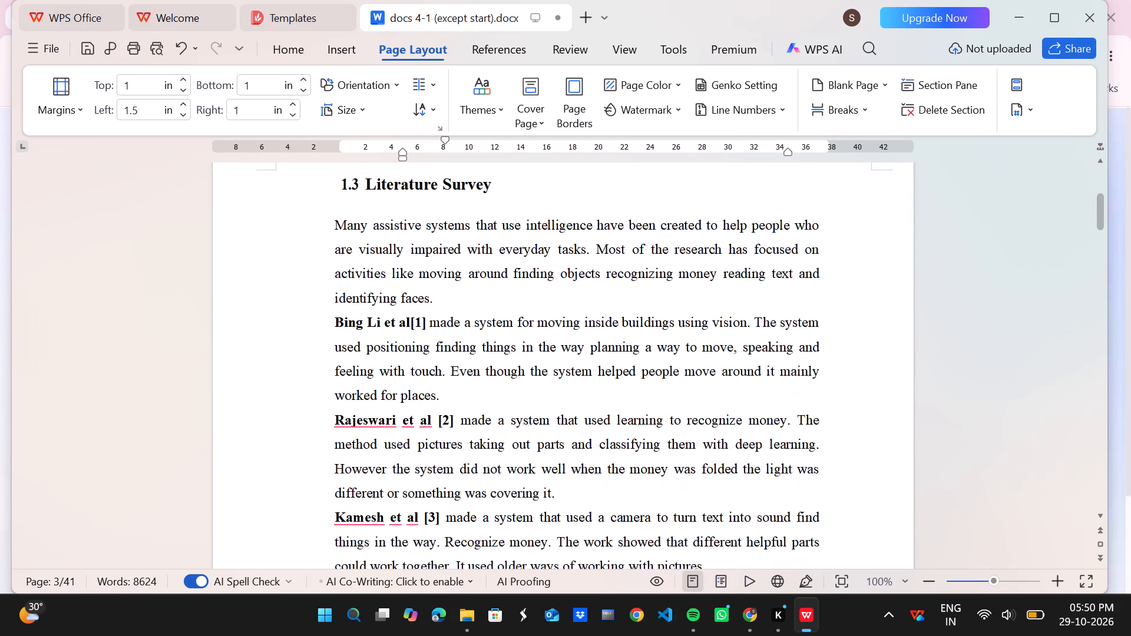
scroll(528, 337, "up", 5)
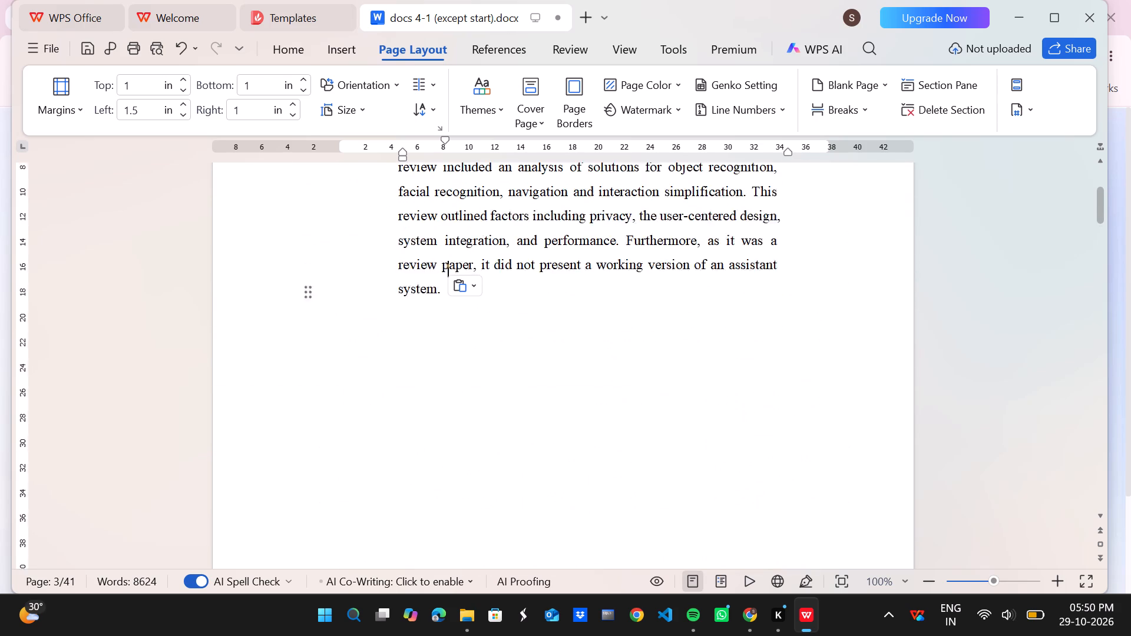
scroll(528, 337, "up", 3)
scroll(528, 337, "down", 8)
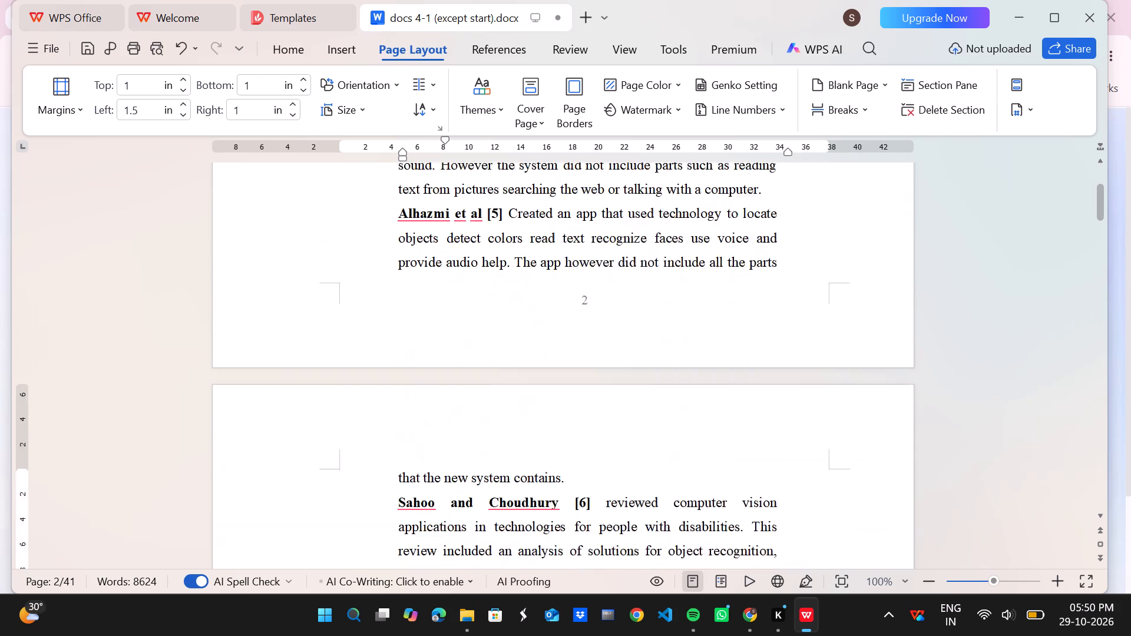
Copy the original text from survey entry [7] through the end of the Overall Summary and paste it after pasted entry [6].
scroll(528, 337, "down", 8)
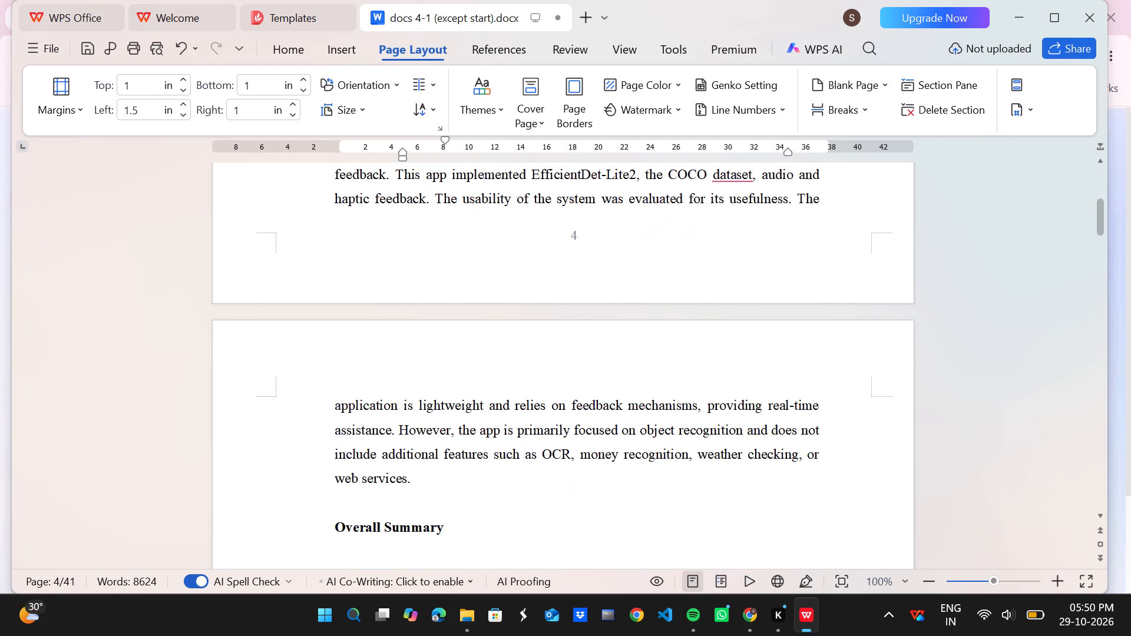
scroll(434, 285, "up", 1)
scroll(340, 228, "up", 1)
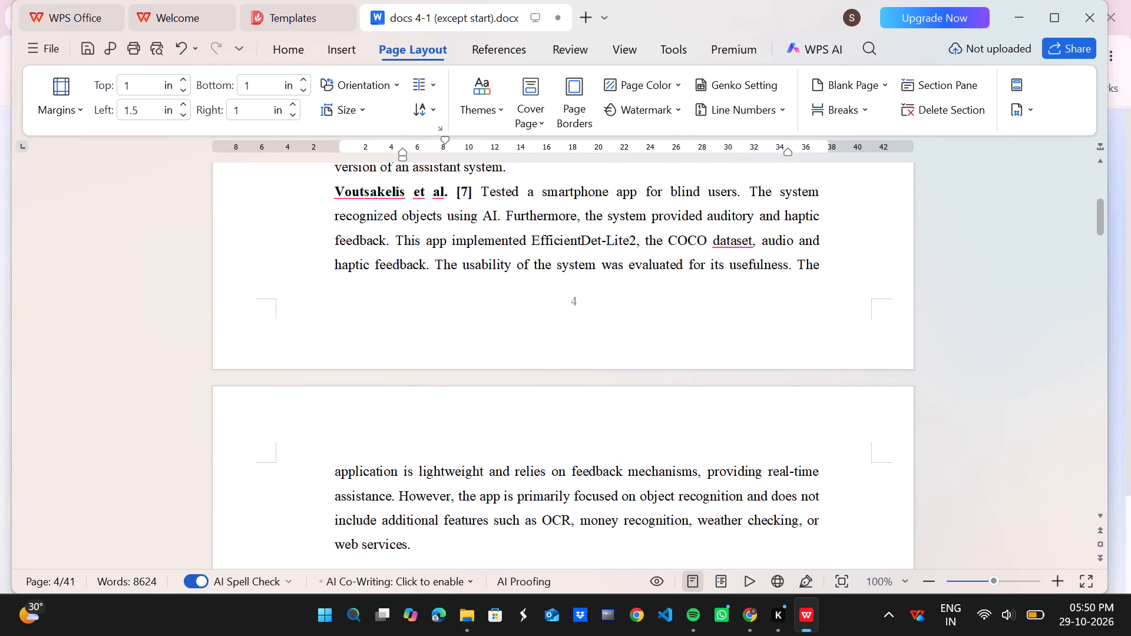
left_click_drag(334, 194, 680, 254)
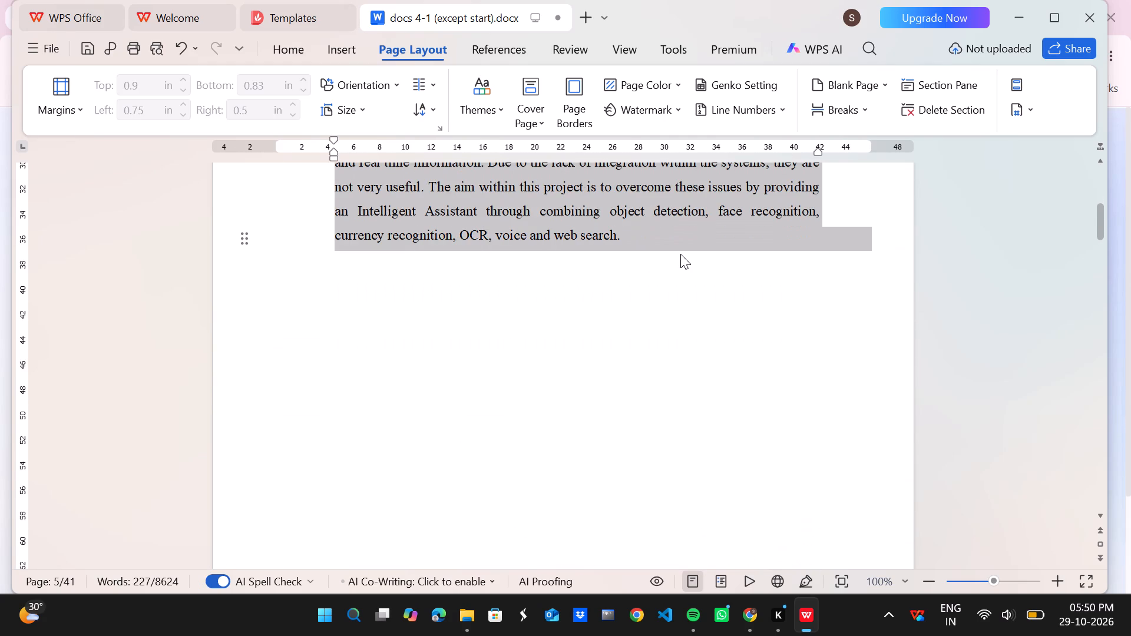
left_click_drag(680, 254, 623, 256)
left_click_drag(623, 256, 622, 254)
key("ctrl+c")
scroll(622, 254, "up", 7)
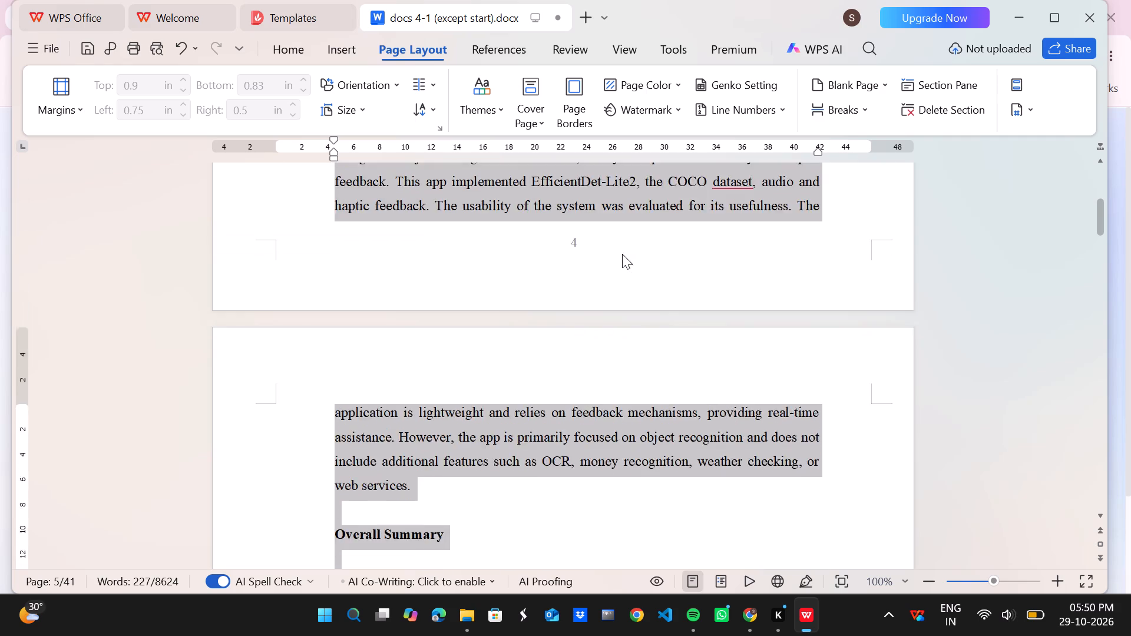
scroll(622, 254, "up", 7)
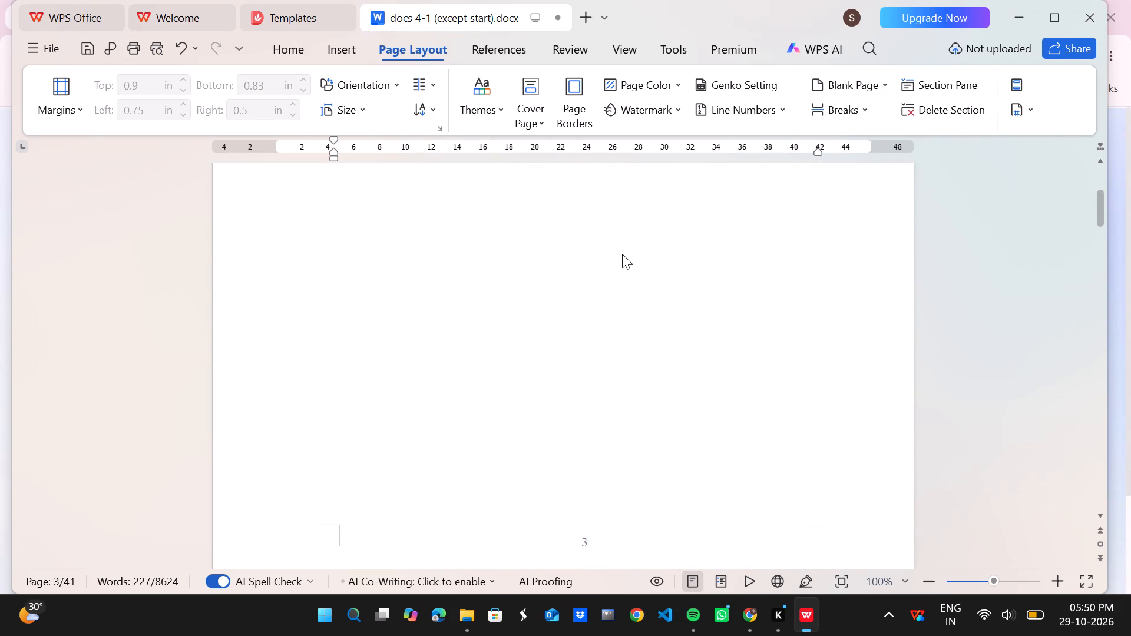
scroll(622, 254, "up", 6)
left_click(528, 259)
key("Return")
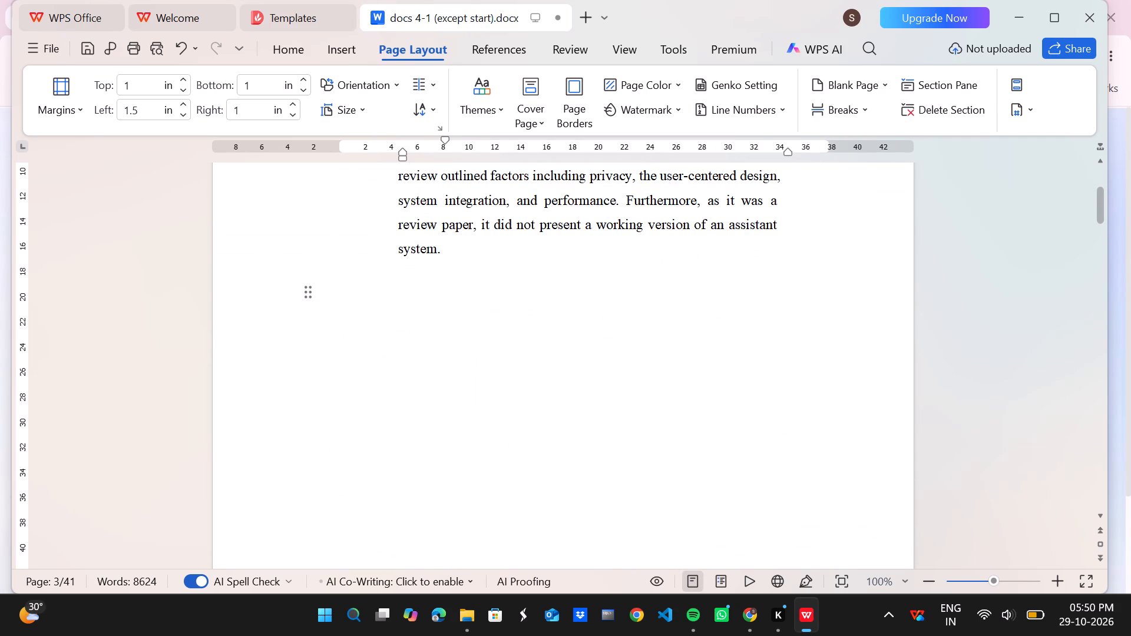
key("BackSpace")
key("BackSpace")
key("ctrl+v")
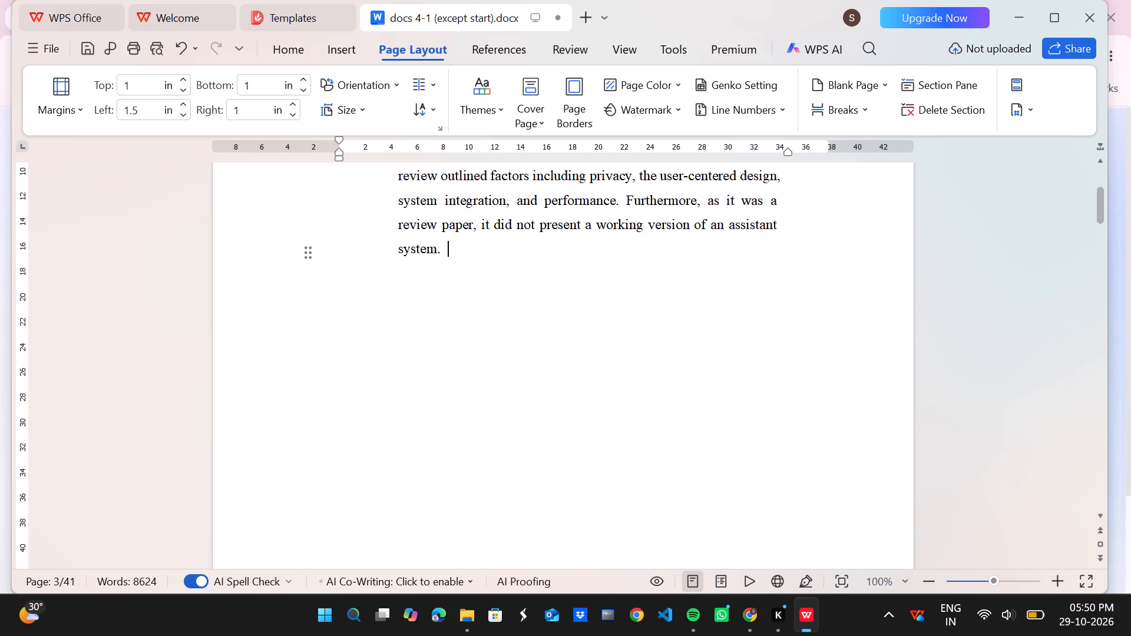
Examine the layout from the pasted Overall Summary back to the Introduction on the first page.
scroll(528, 259, "up", 4)
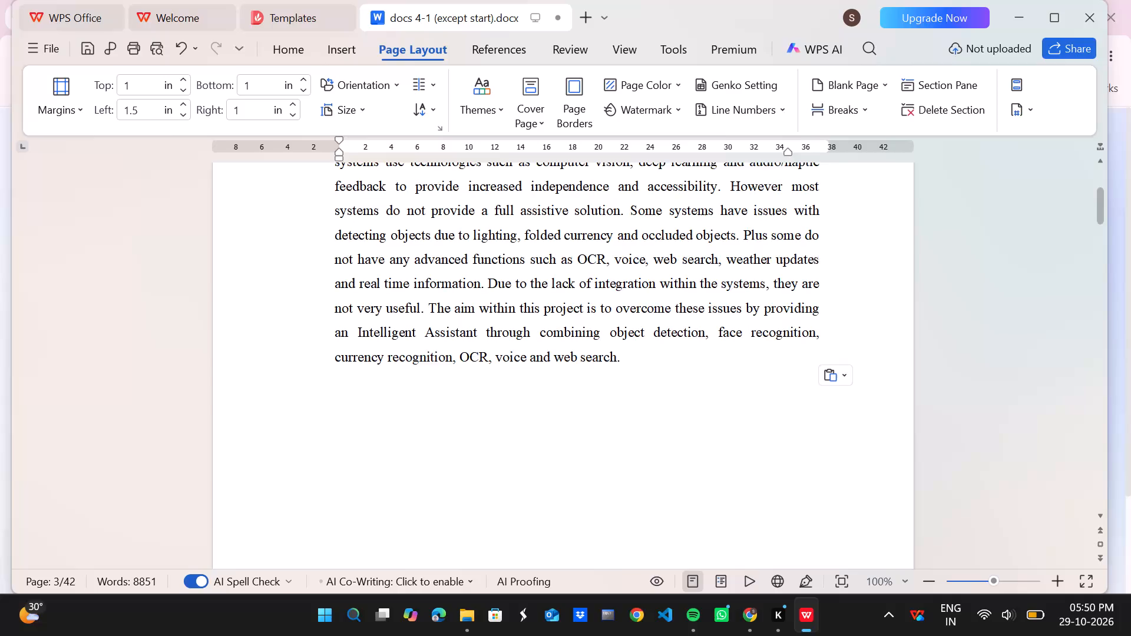
scroll(528, 259, "up", 8)
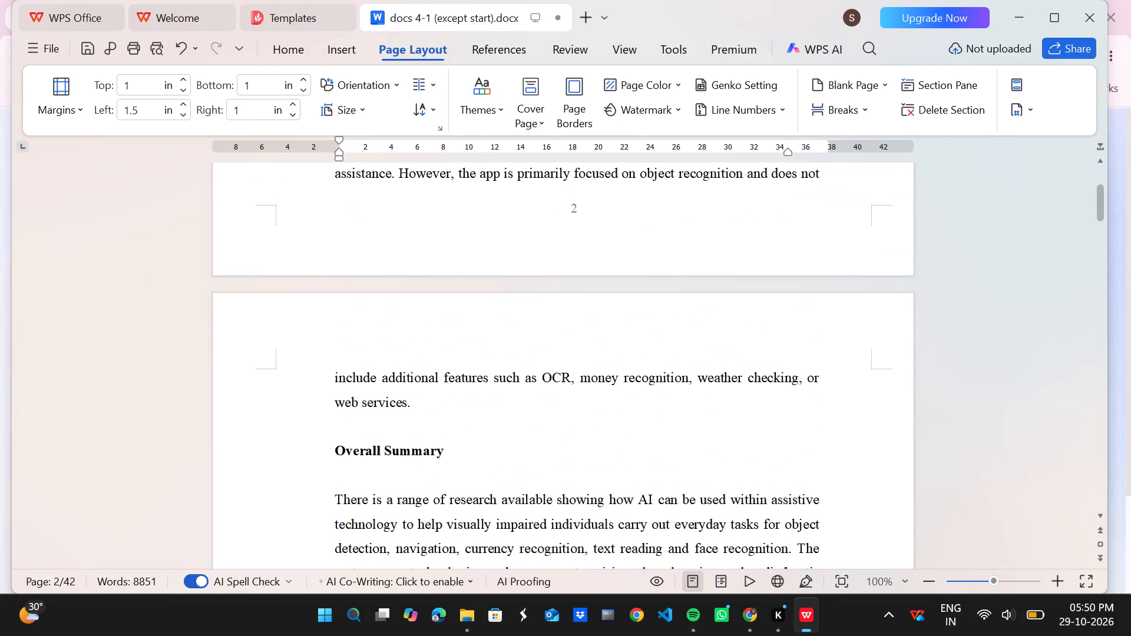
scroll(528, 259, "up", 7)
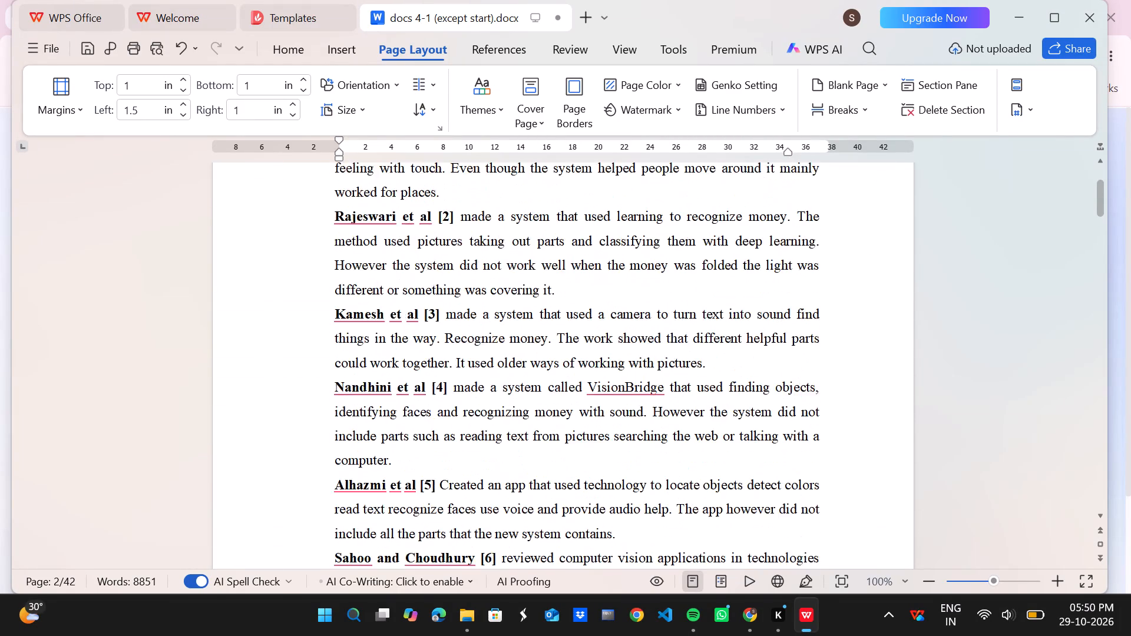
scroll(528, 259, "up", 6)
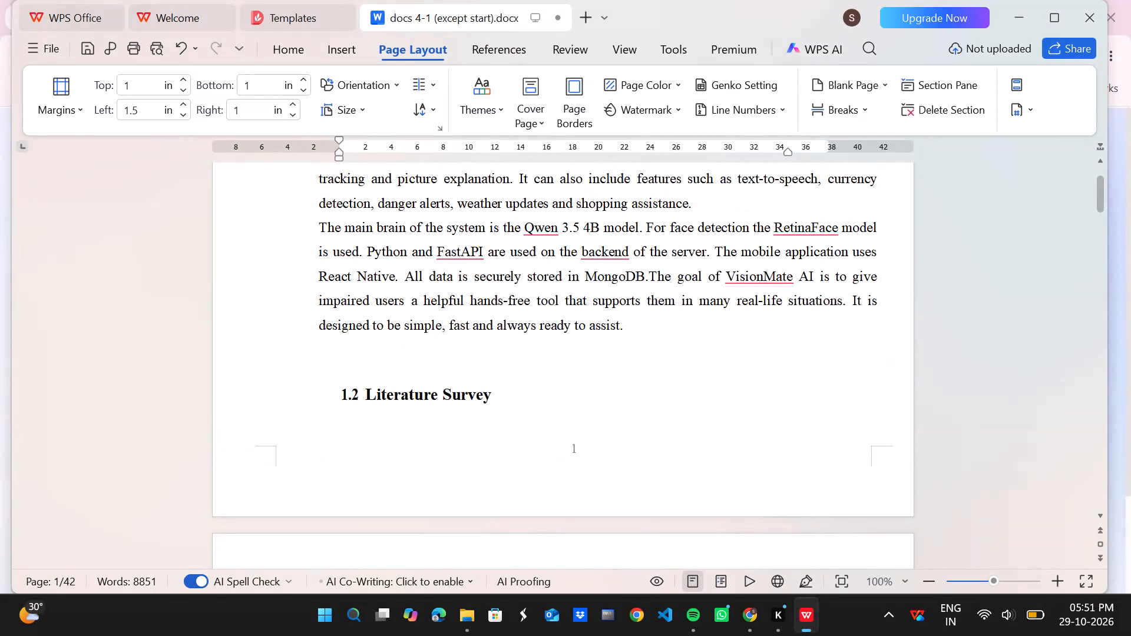
scroll(436, 368, "up", 2)
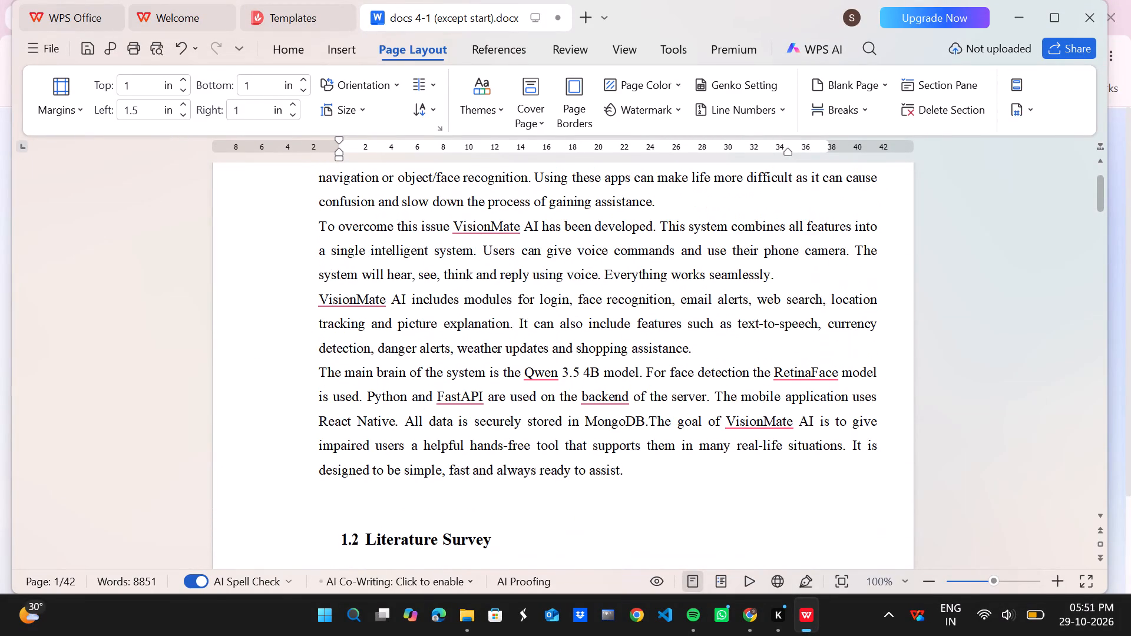
scroll(436, 368, "up", 6)
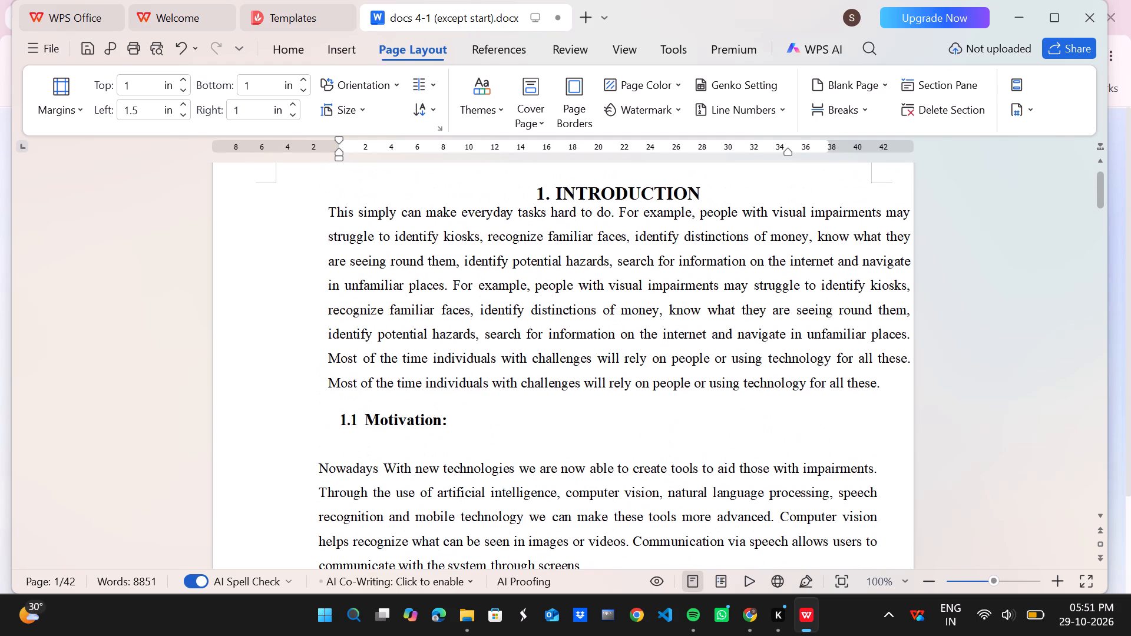
scroll(436, 368, "up", 2)
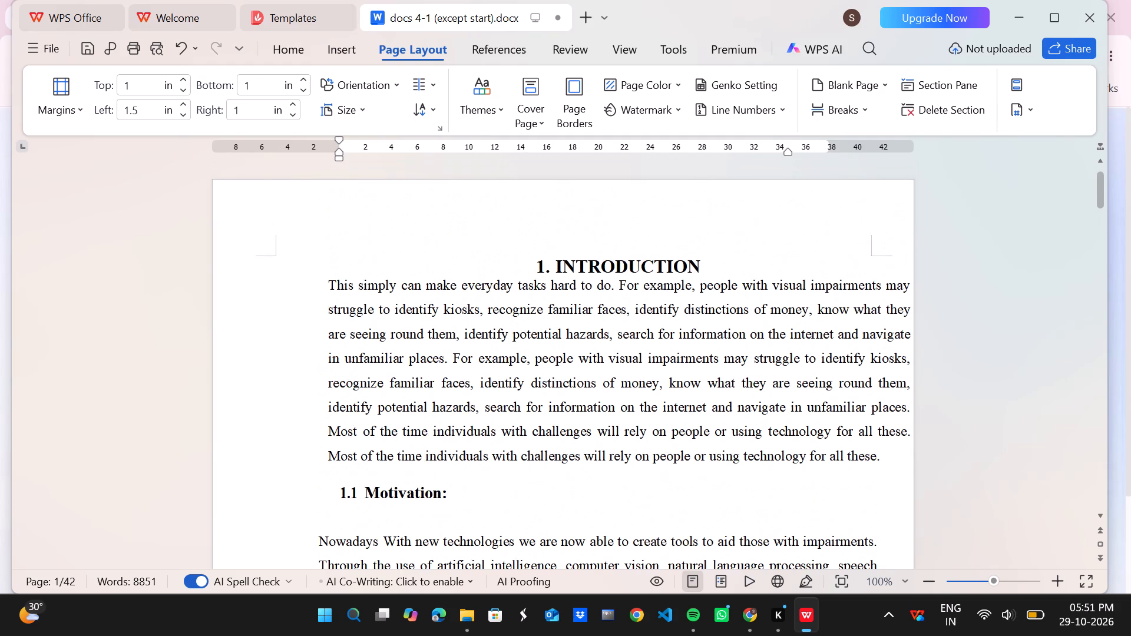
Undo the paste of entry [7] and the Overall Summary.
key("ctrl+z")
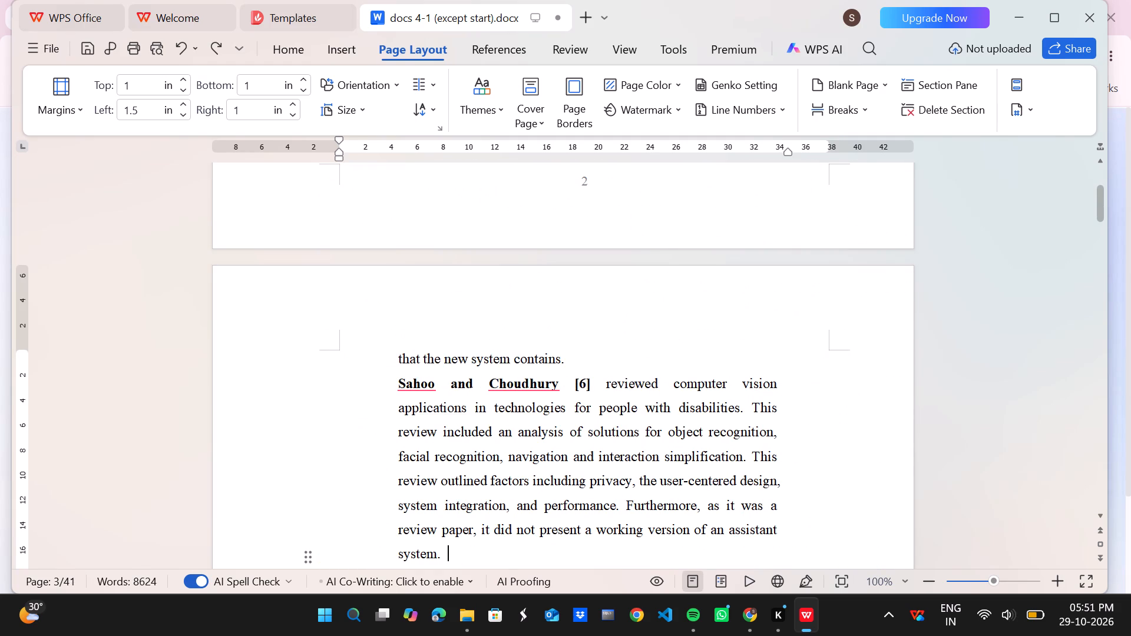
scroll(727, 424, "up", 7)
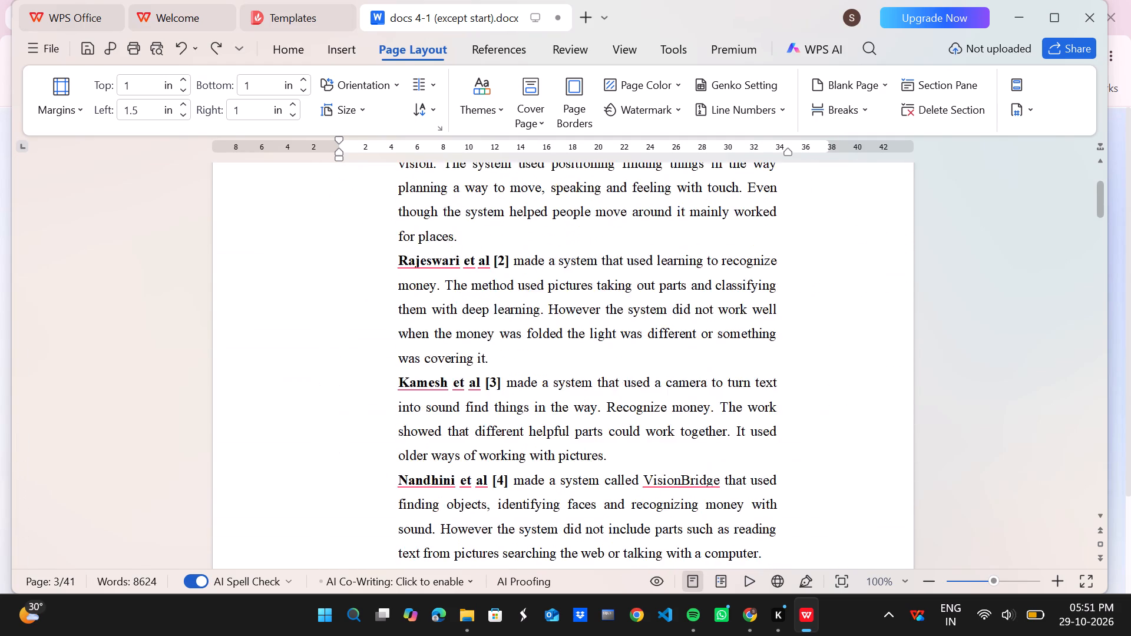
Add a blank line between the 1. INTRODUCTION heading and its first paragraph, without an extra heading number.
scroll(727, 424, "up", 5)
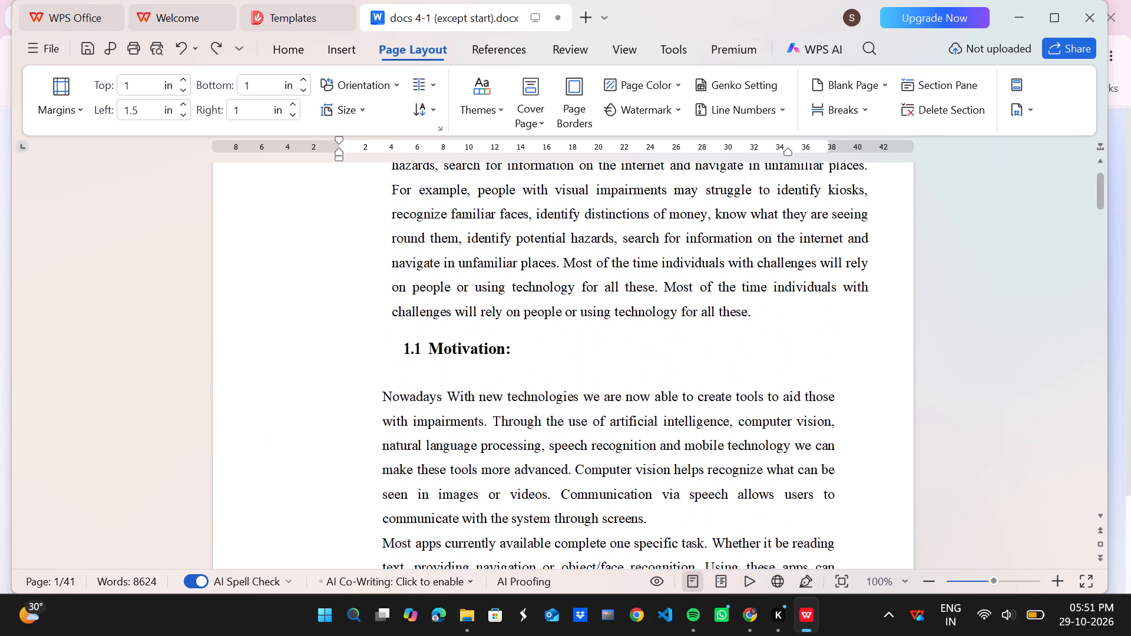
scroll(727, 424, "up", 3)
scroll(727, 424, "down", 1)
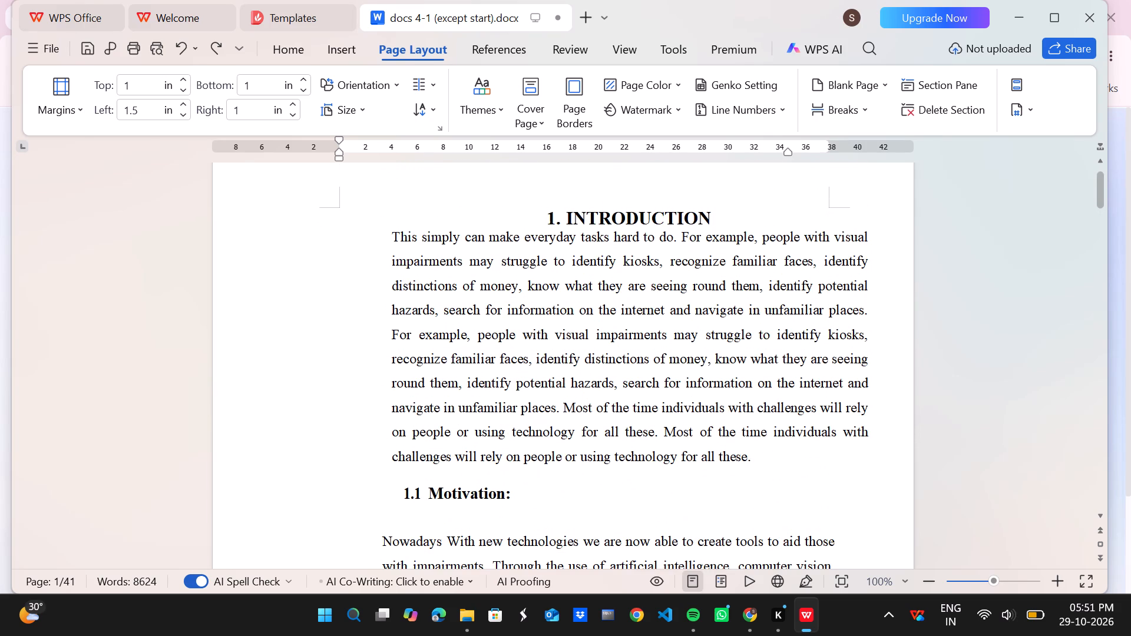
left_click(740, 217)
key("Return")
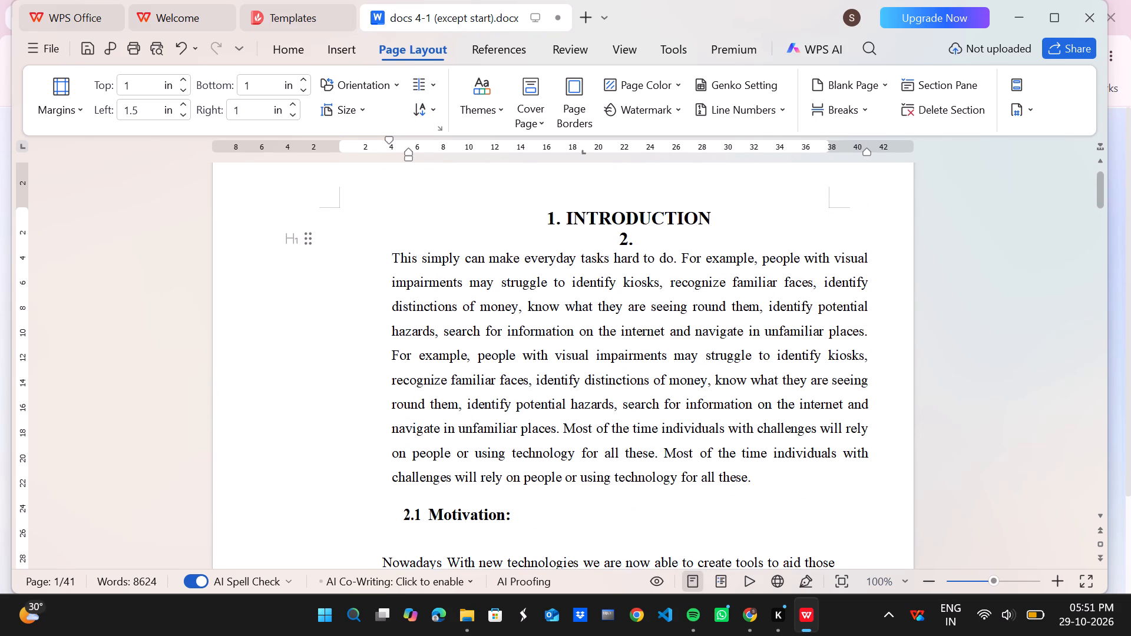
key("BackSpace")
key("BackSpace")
Examine the spacing and indents from the Introduction through Motivation and the pasted Literature Survey, comparing them with the original survey pages.
scroll(740, 217, "down", 2)
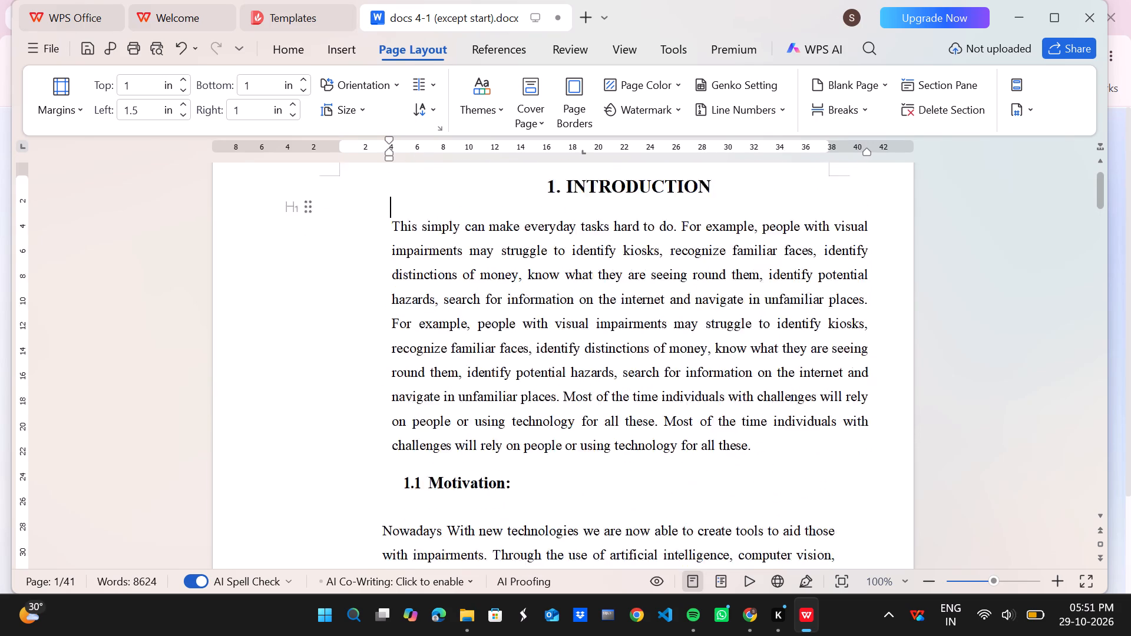
scroll(740, 217, "down", 9)
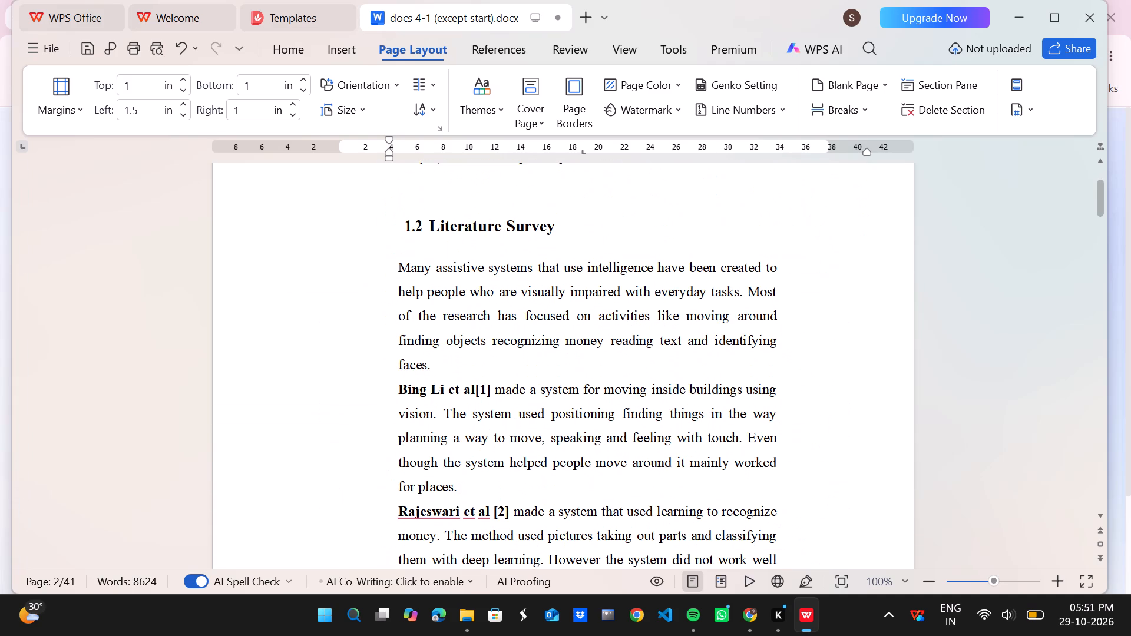
scroll(719, 293, "up", 1)
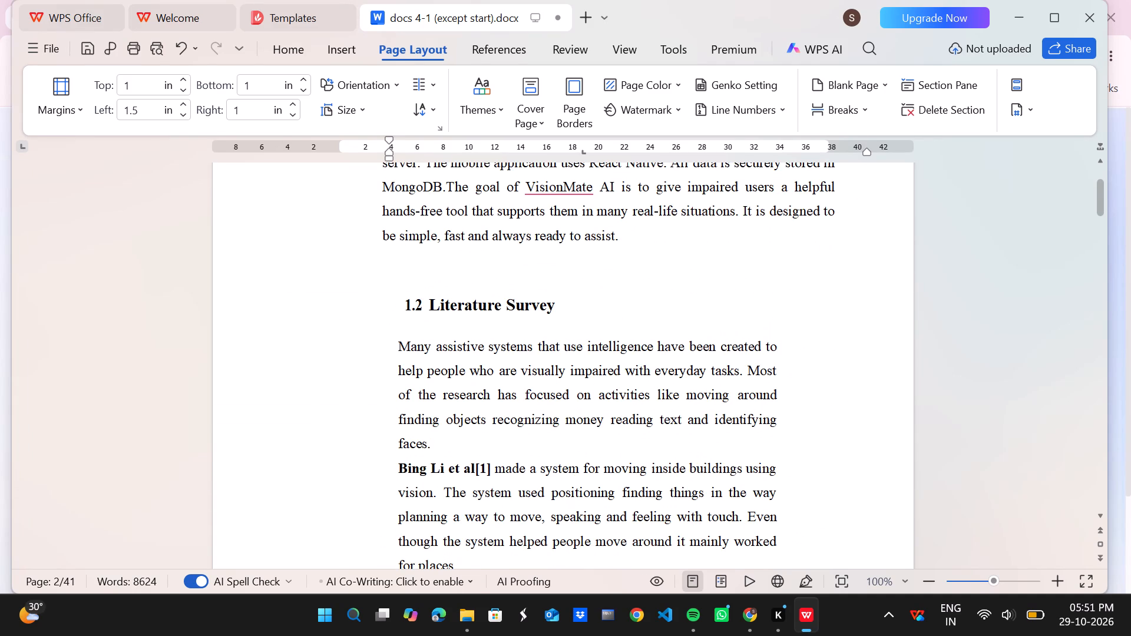
scroll(669, 312, "up", 1)
scroll(796, 350, "down", 2)
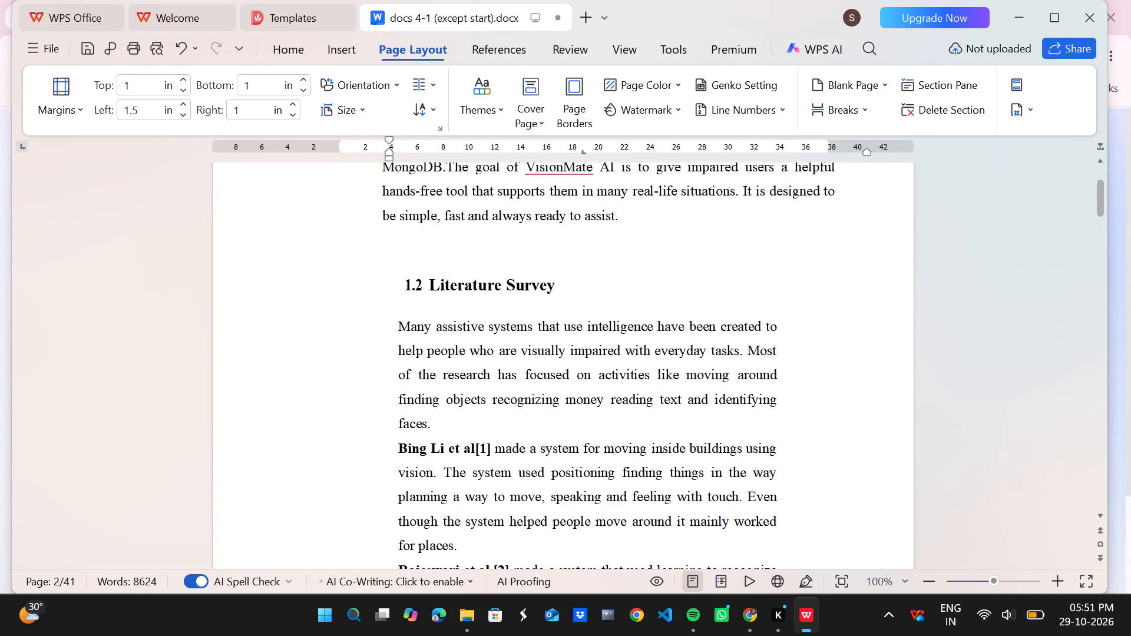
left_click_drag(398, 264, 612, 400)
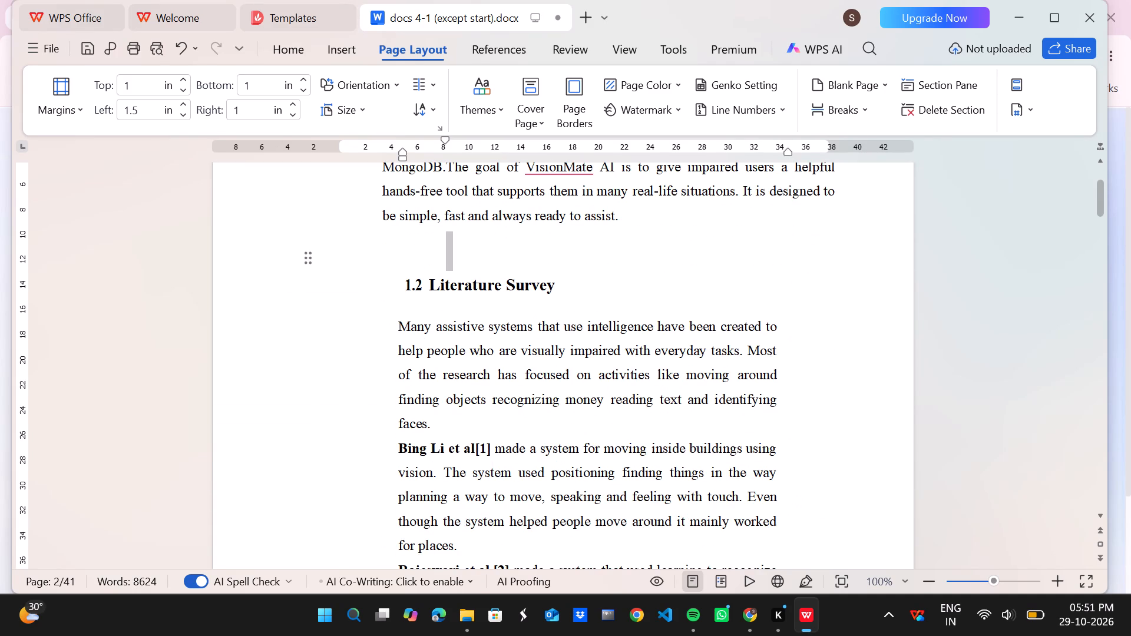
left_click_drag(612, 400, 718, 466)
left_click(855, 418)
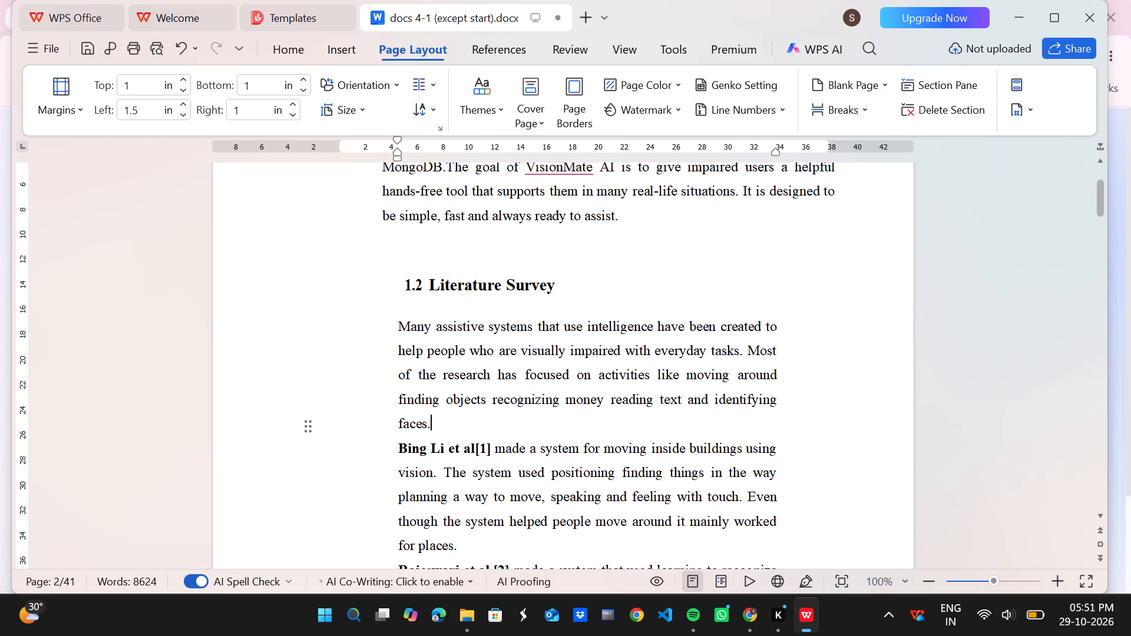
scroll(740, 376, "up", 2)
left_click(839, 253)
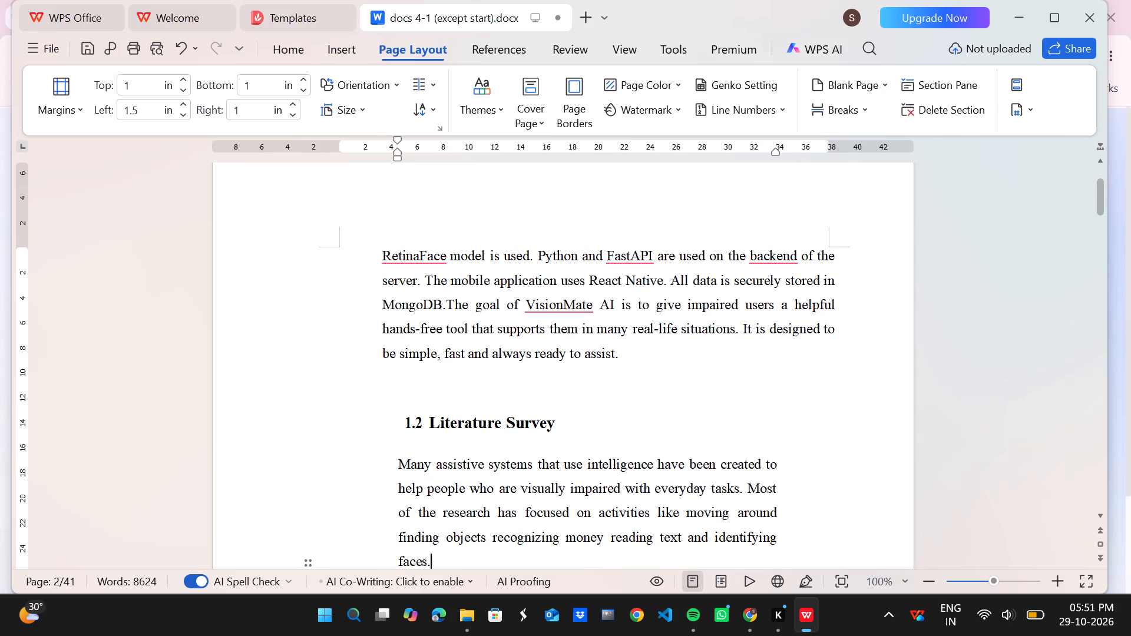
left_click(839, 290)
scroll(839, 290, "up", 1)
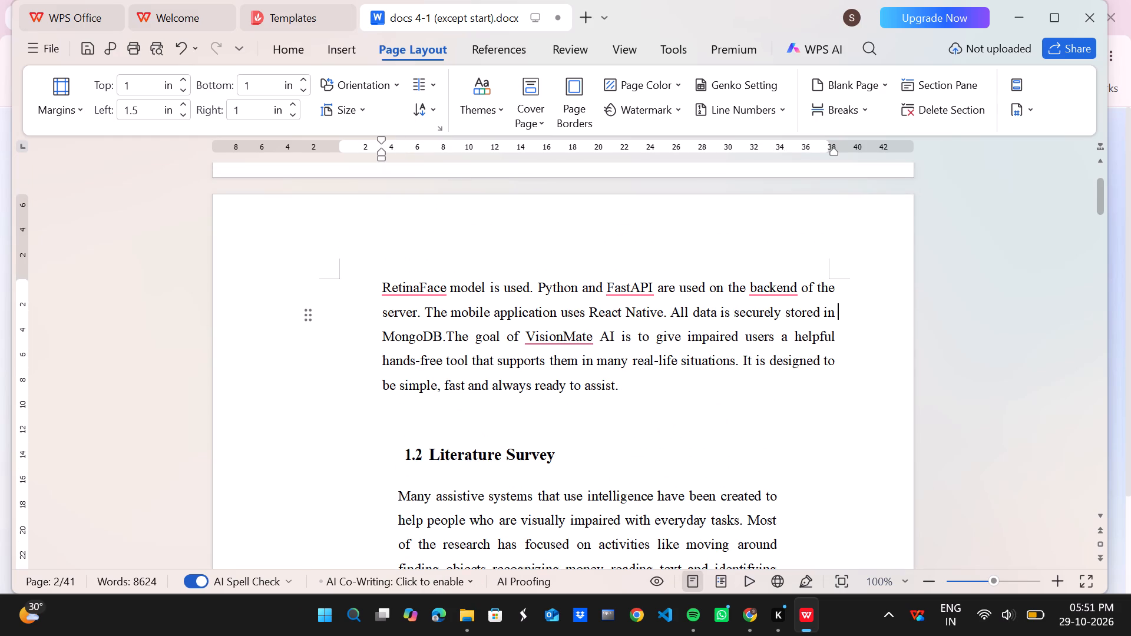
scroll(839, 290, "up", 1)
left_click(781, 499)
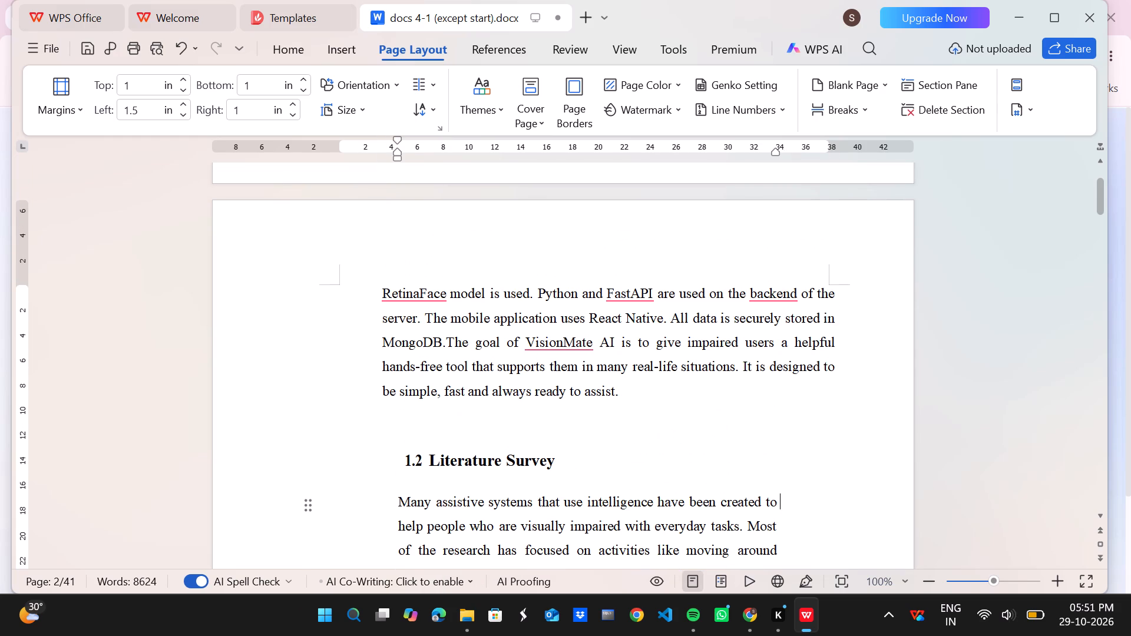
scroll(781, 499, "down", 9)
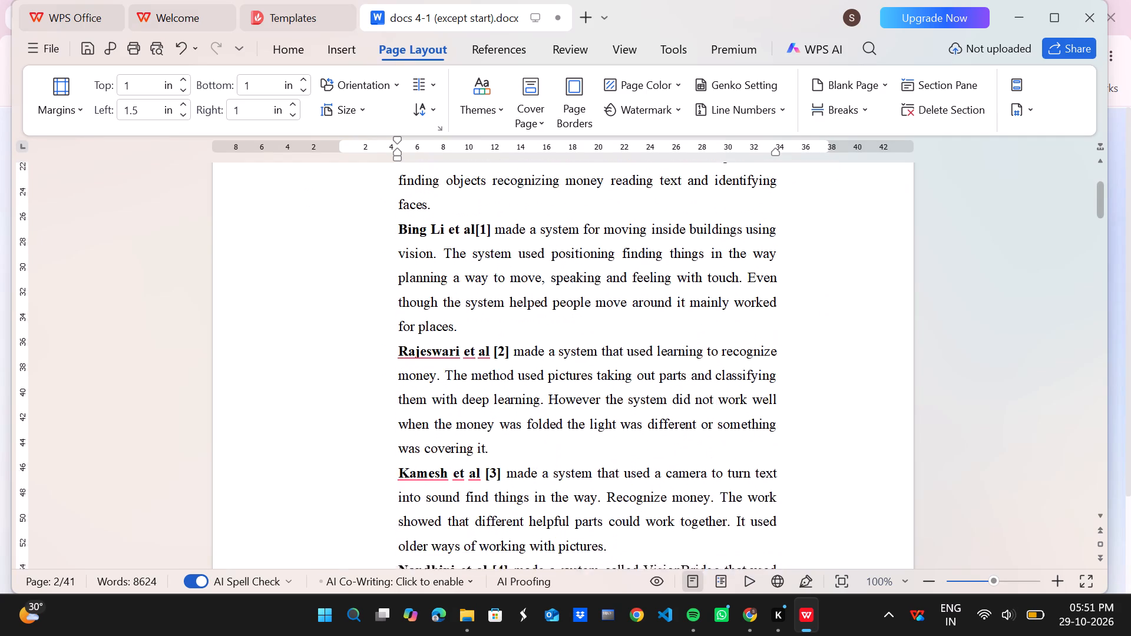
scroll(781, 499, "down", 8)
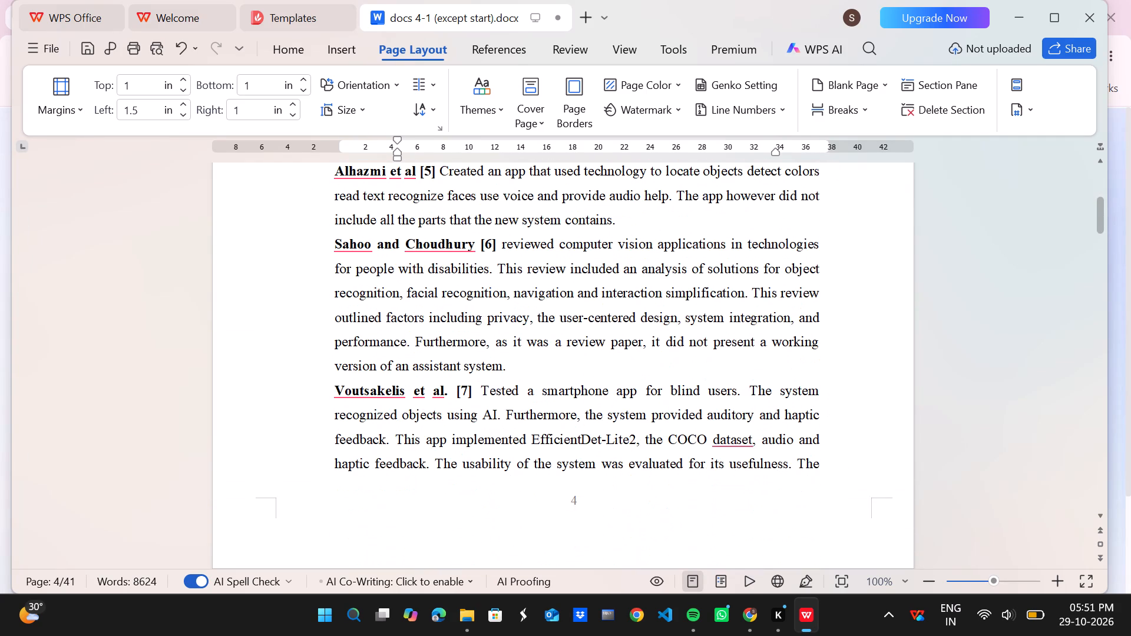
scroll(781, 499, "up", 13)
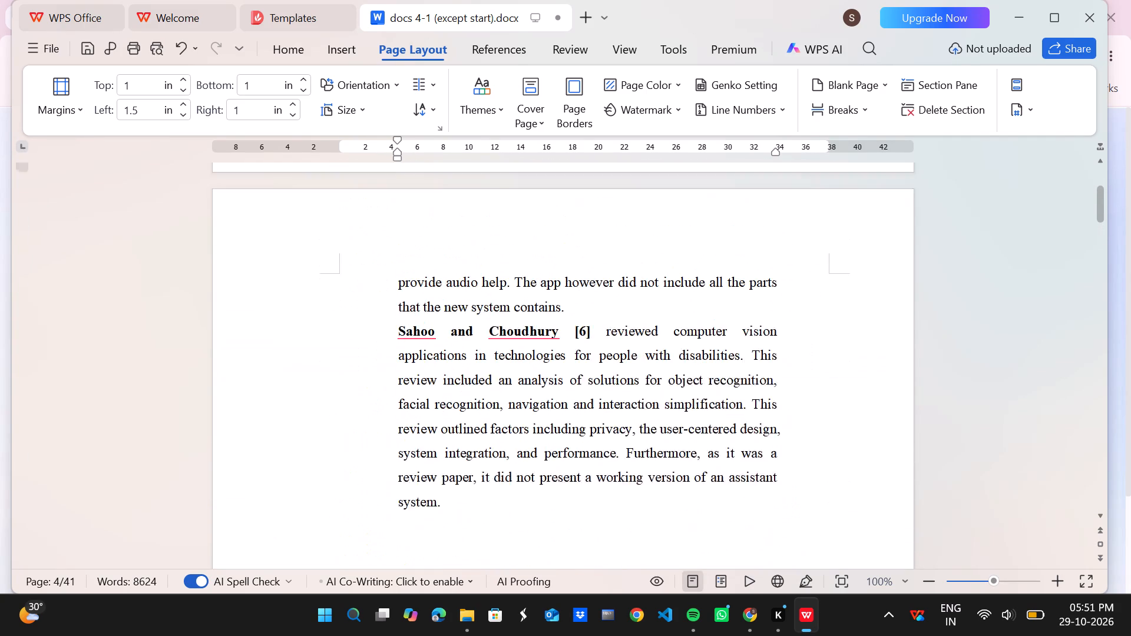
scroll(781, 499, "up", 5)
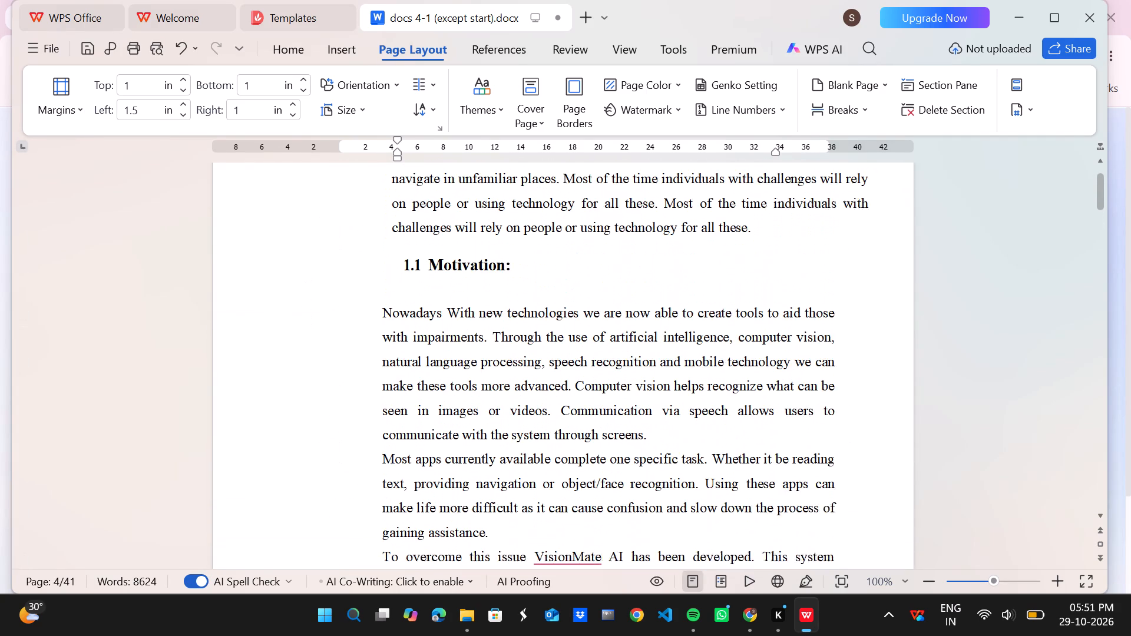
scroll(781, 499, "up", 3)
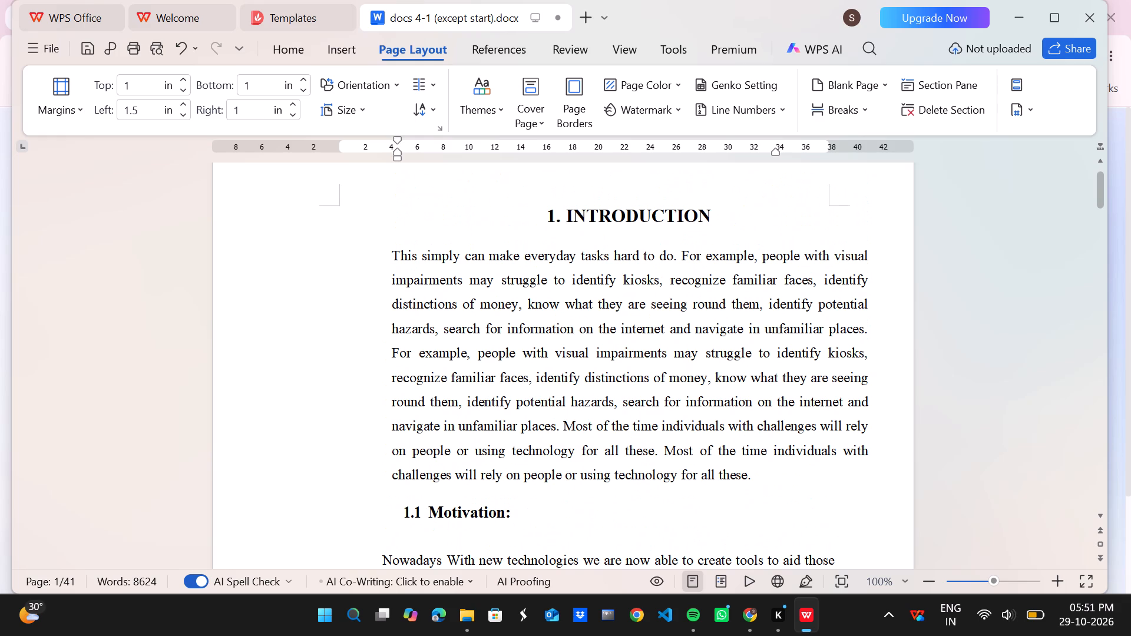
Undo the Introduction spacing edit and all the pasted Literature Survey text after Motivation.
left_click(838, 259)
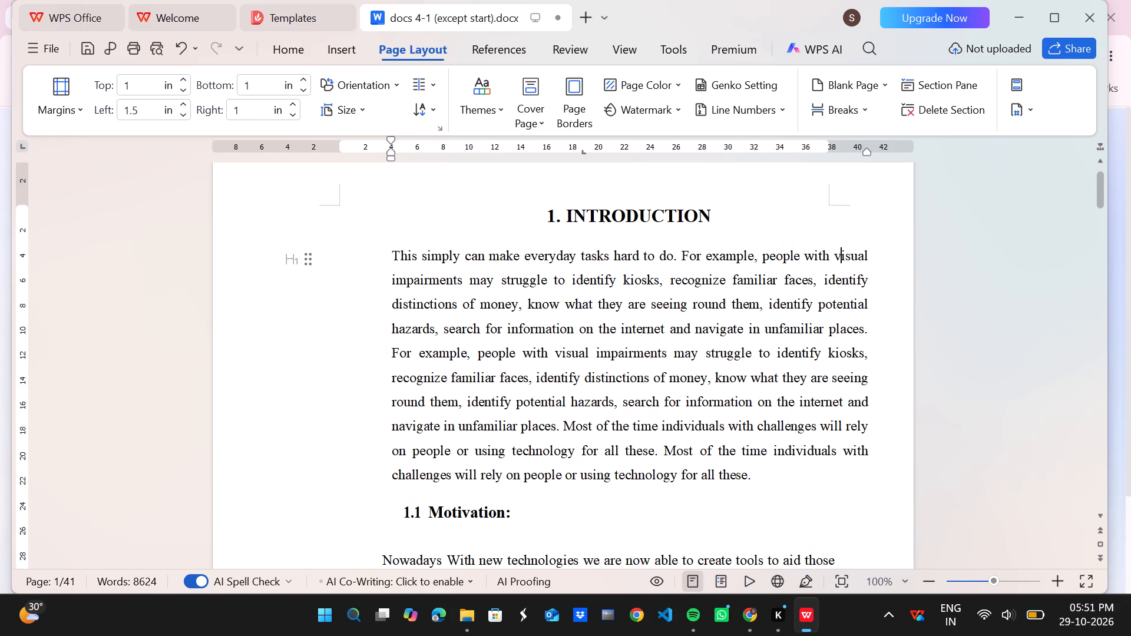
key("ctrl+z")
key("ctrl+z")
key("ctrl+z")
key("ctrl+z")
key("ctrl+z")
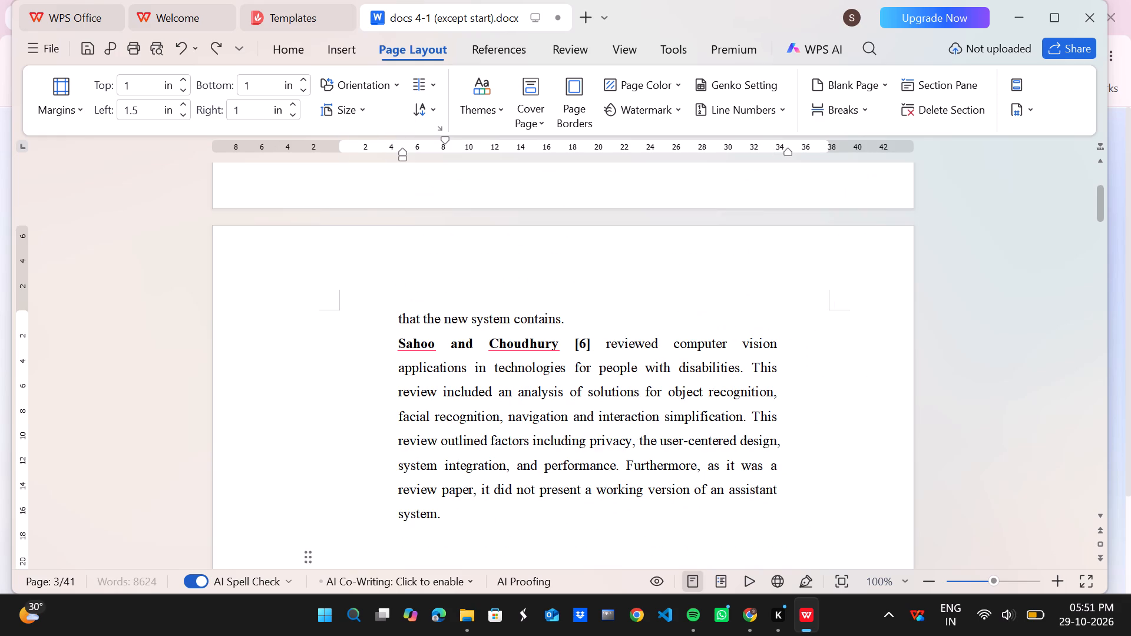
key("ctrl+z")
key("ctrl+z")
key("ctrl+z")
key("ctrl+z")
key("ctrl+z")
key("ctrl+z")
key("ctrl+z")
key("ctrl+z")
key("ctrl+z")
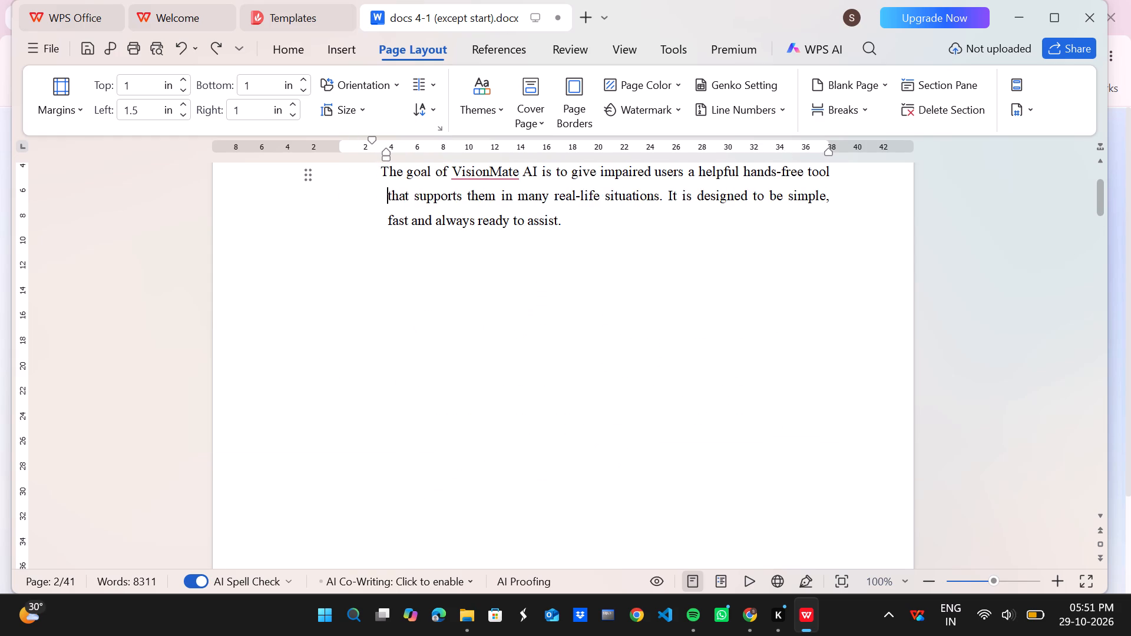
Undo the earlier edits to Motivation's closing paragraph and to the Introduction paragraph, back to its original indent.
key("ctrl+z")
key("ctrl+z")
key("ctrl+z")
key("ctrl+z")
key("ctrl+z")
key("ctrl+z")
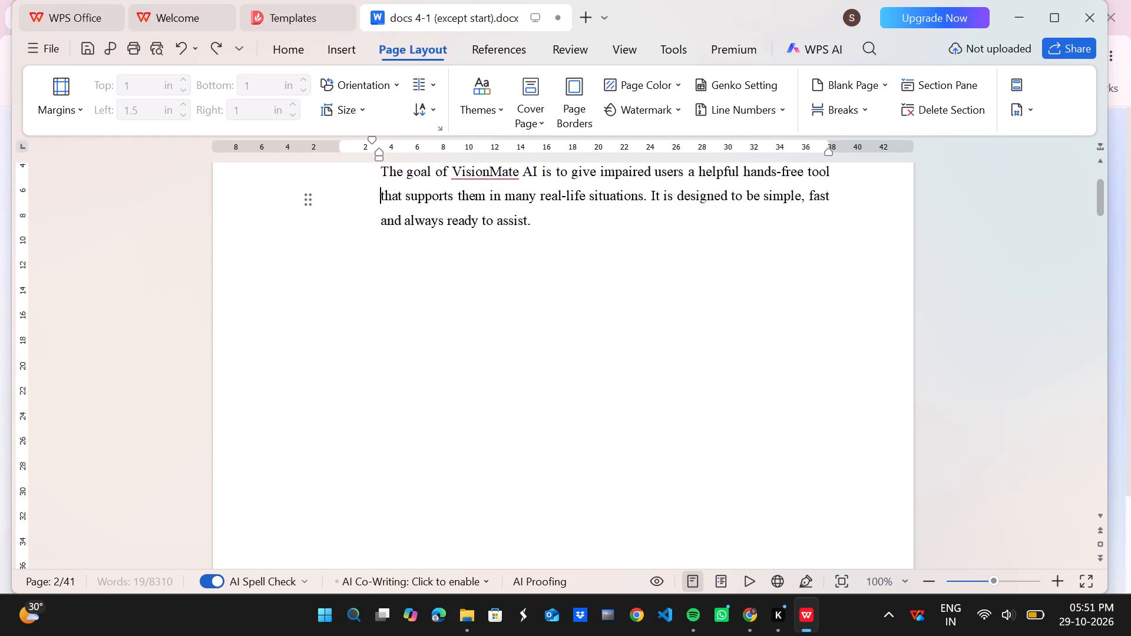
key("ctrl+z")
key("ctrl+z")
key("ctrl+z")
key("ctrl+z")
key("ctrl+z")
key("ctrl+z")
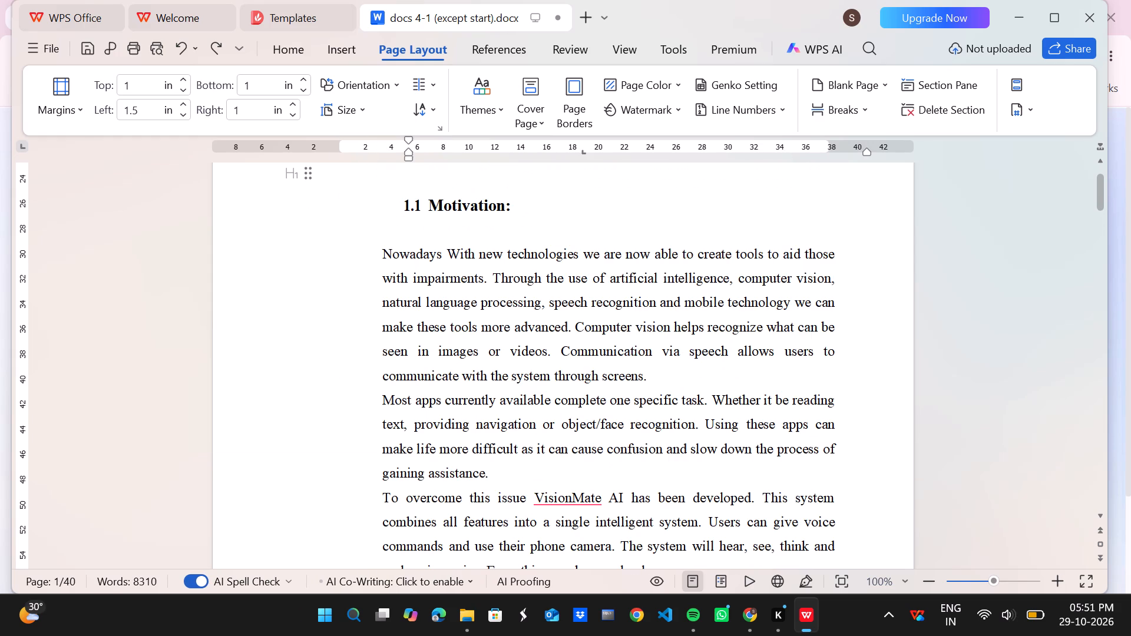
key("ctrl+z")
key("ctrl+z")
key("ctrl+z")
key("ctrl+z")
key("ctrl+z")
key("ctrl+z")
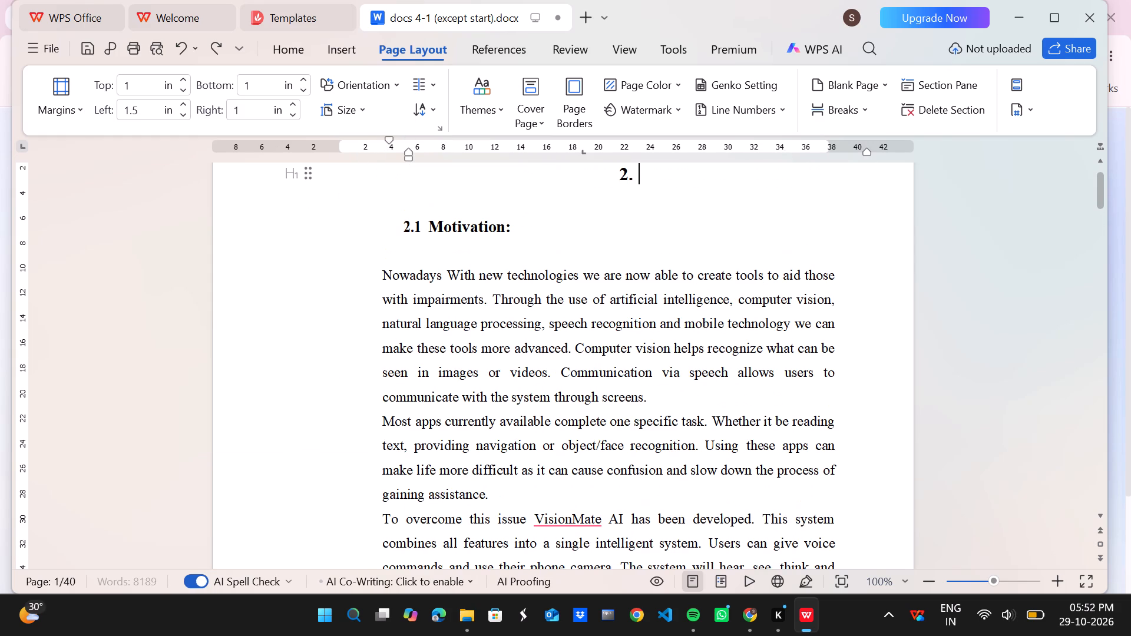
key("ctrl+z")
key("ctrl+z")
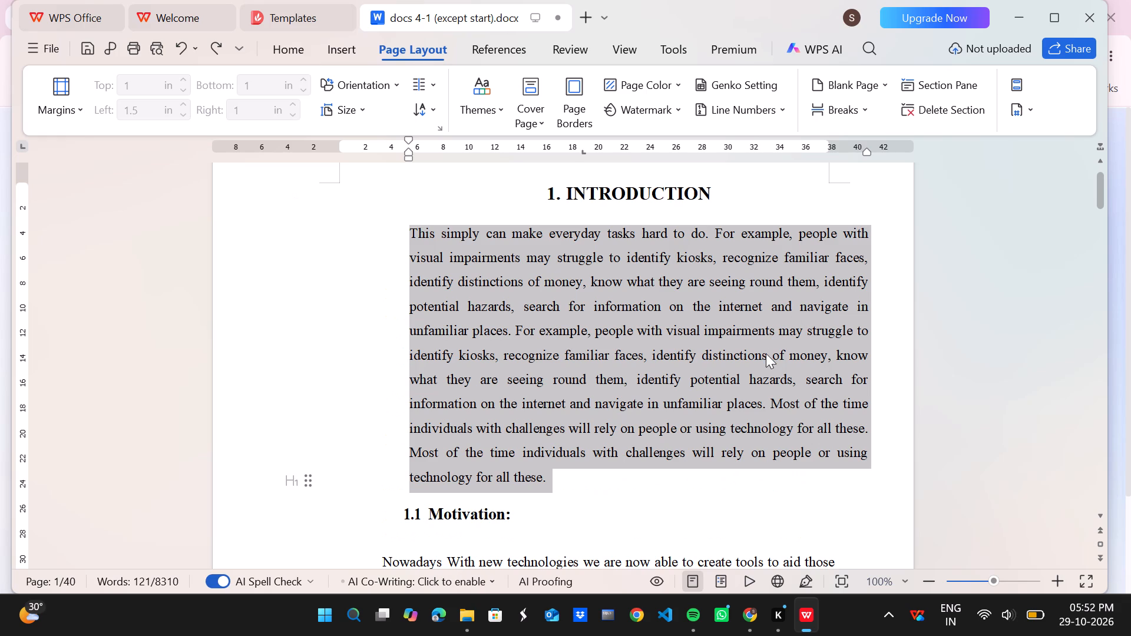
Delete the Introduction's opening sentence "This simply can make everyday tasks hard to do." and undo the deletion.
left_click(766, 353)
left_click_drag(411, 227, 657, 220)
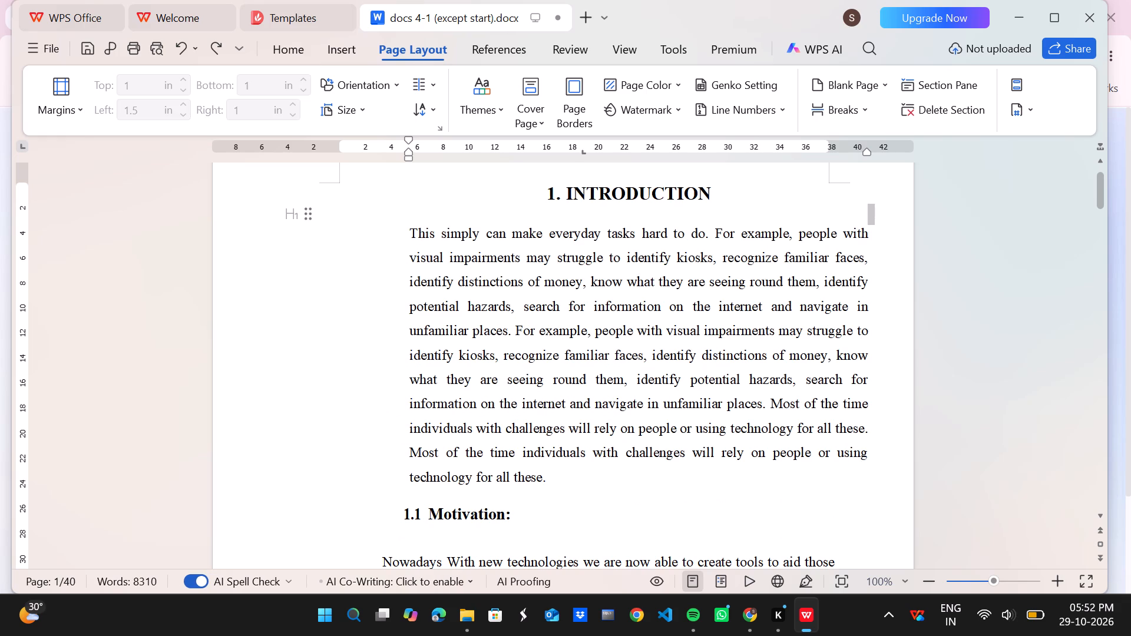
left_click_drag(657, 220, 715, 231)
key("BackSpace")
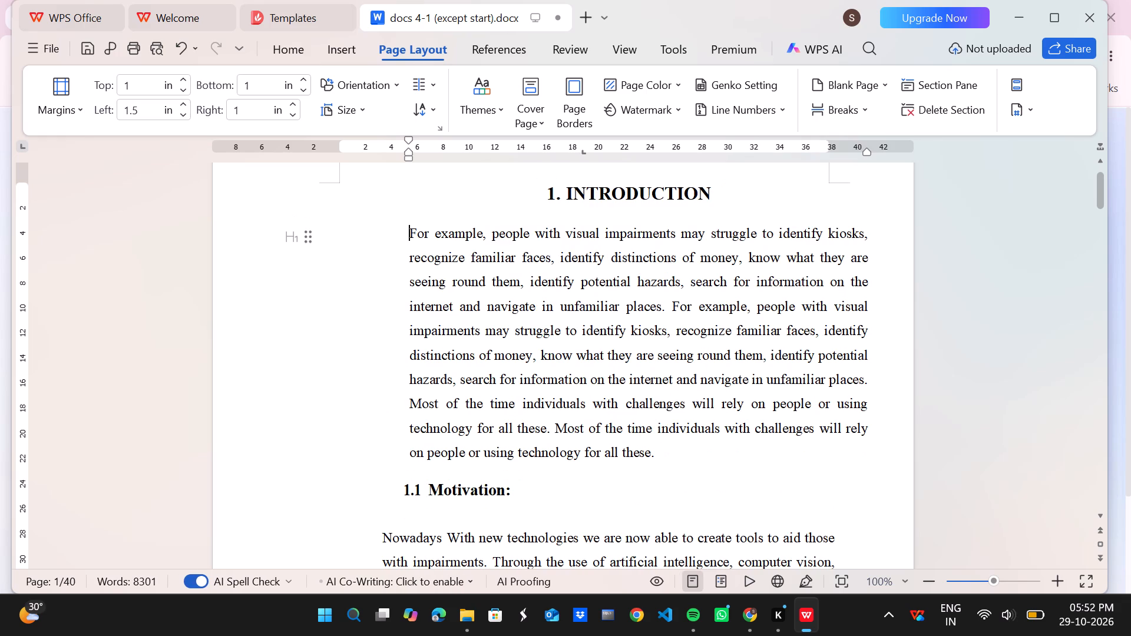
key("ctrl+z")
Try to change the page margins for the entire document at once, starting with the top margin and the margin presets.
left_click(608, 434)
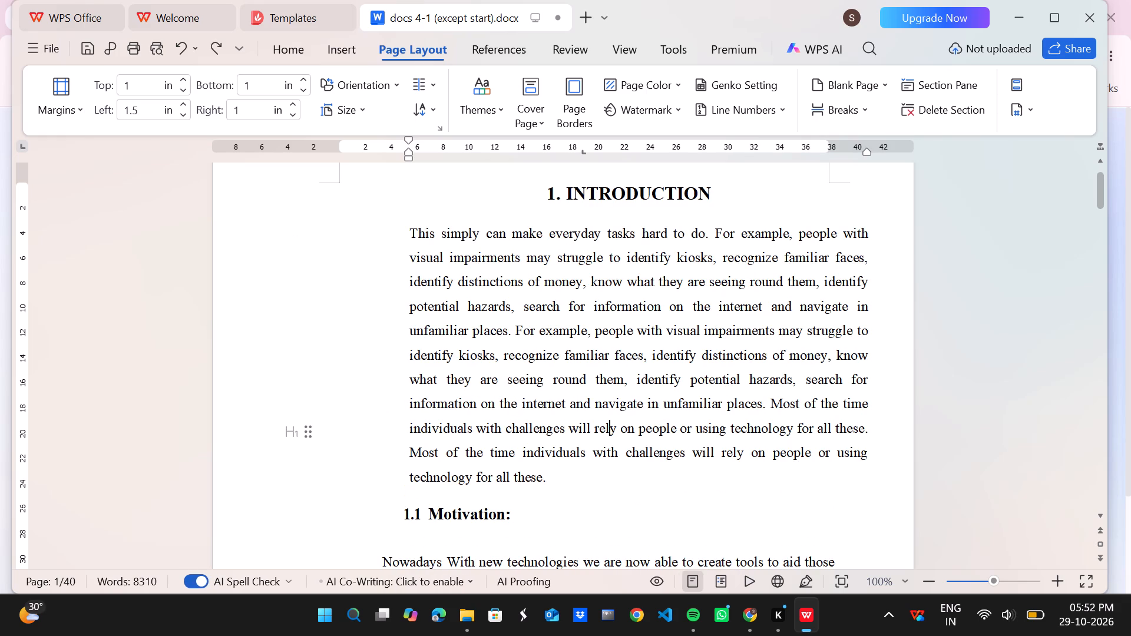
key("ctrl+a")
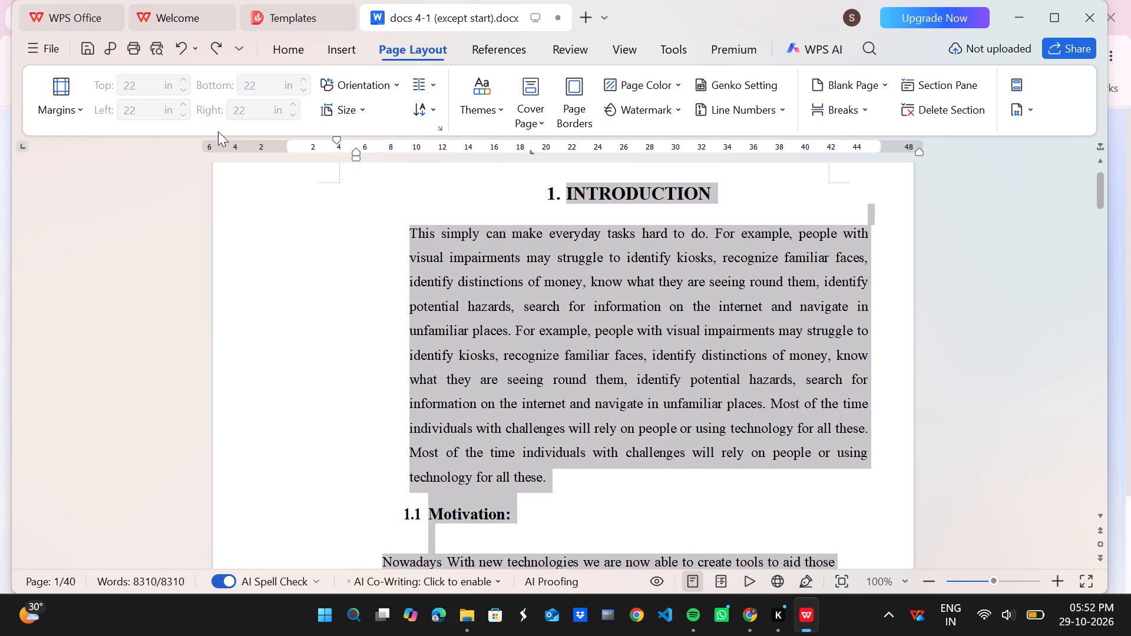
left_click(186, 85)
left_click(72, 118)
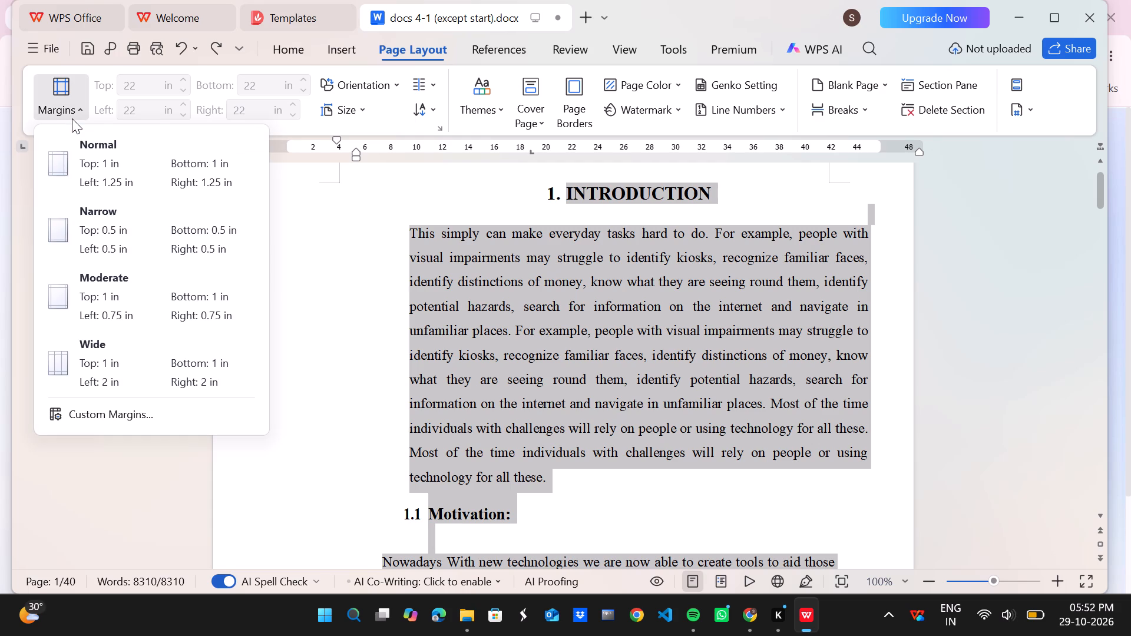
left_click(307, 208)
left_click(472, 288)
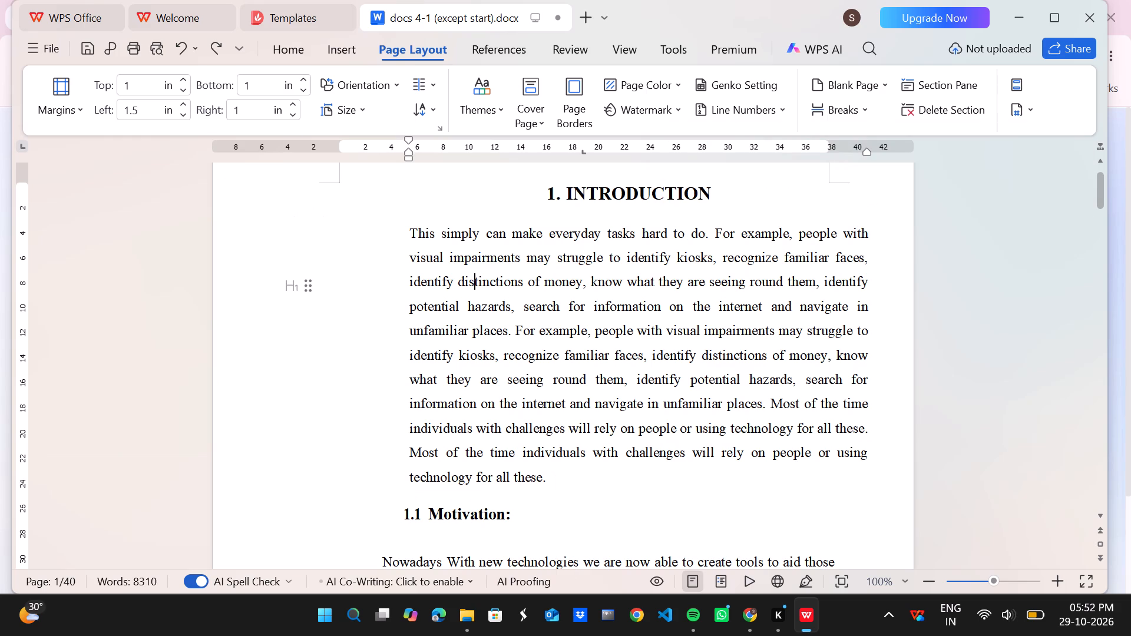
Apply custom page margins of 1 inch top, bottom and right and 1.5 inch left to the whole document.
scroll(381, 320, "down", 7)
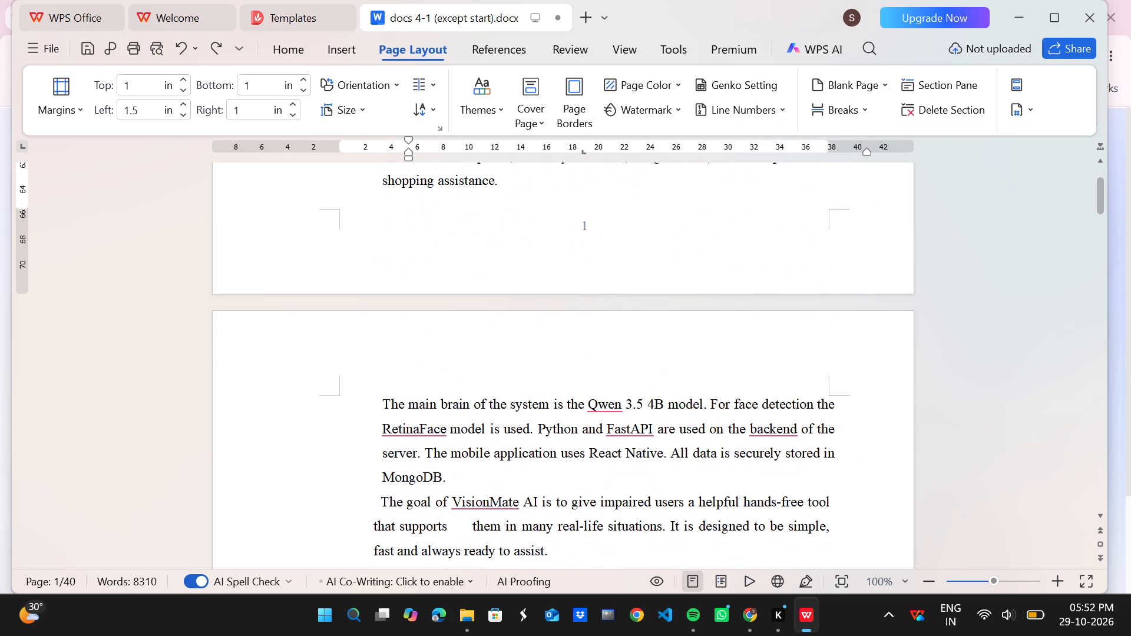
left_click(439, 432)
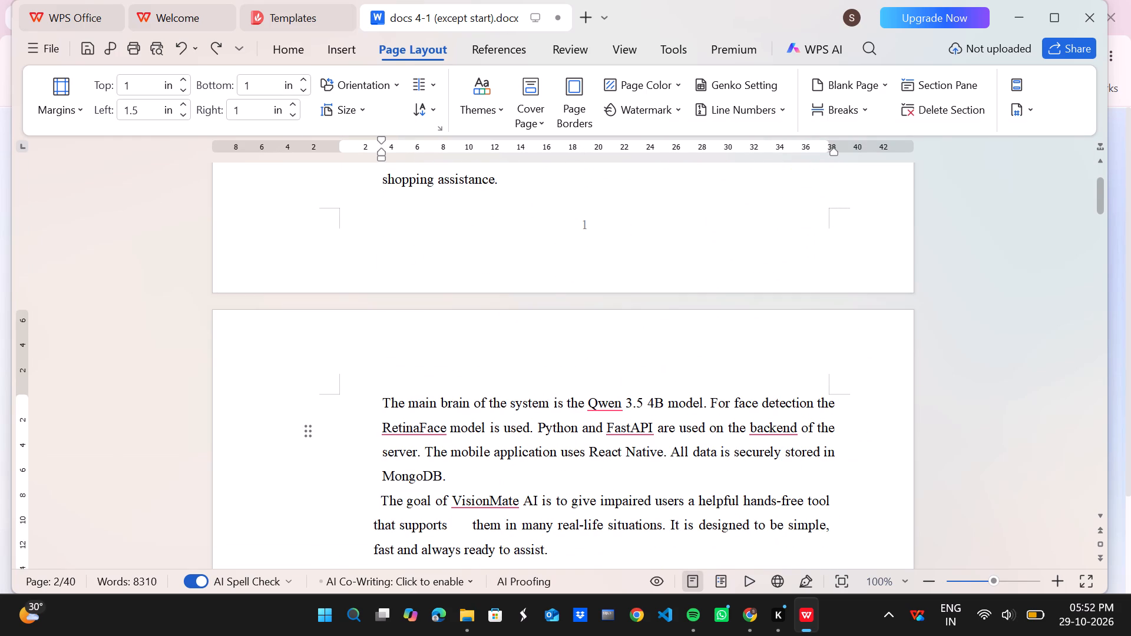
scroll(497, 366, "up", 5)
left_click(733, 200)
scroll(733, 200, "up", 6)
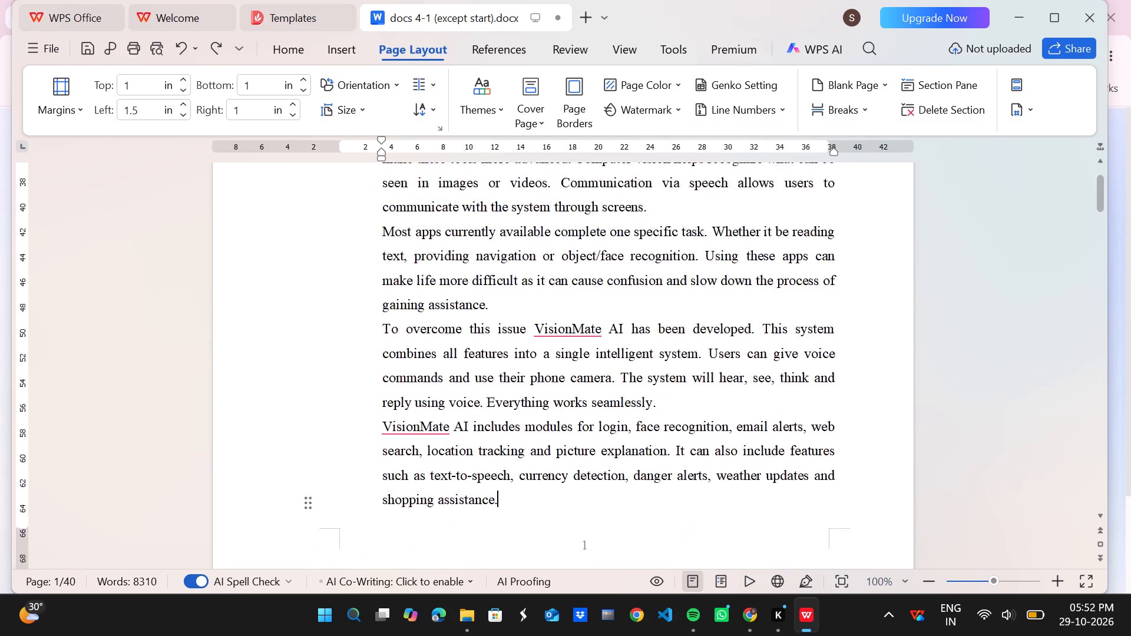
left_click(62, 110)
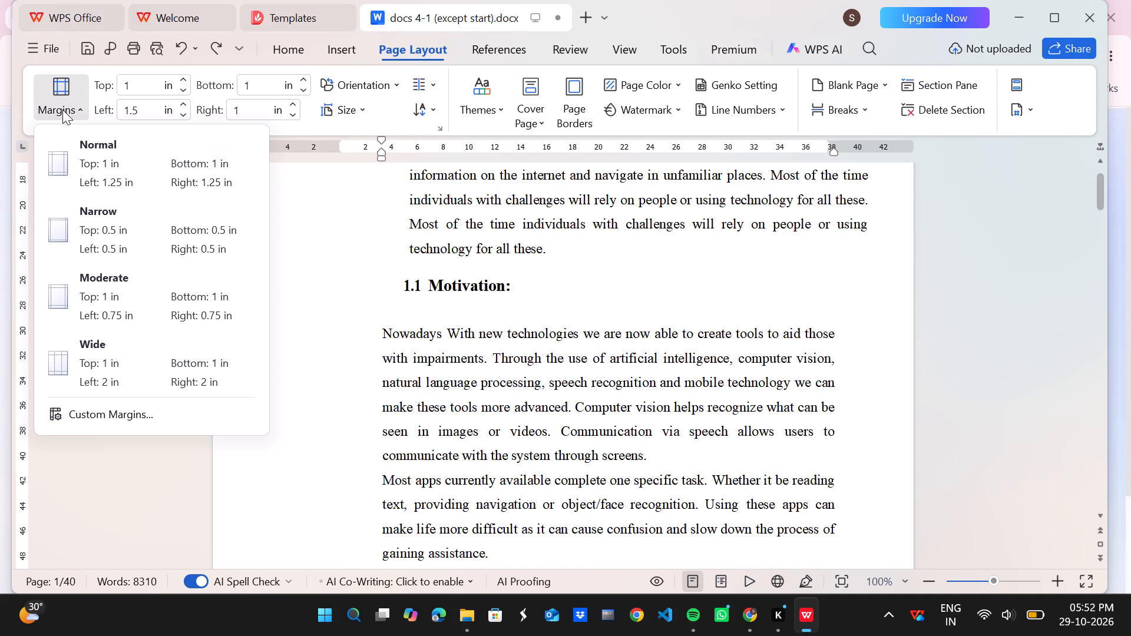
left_click(117, 410)
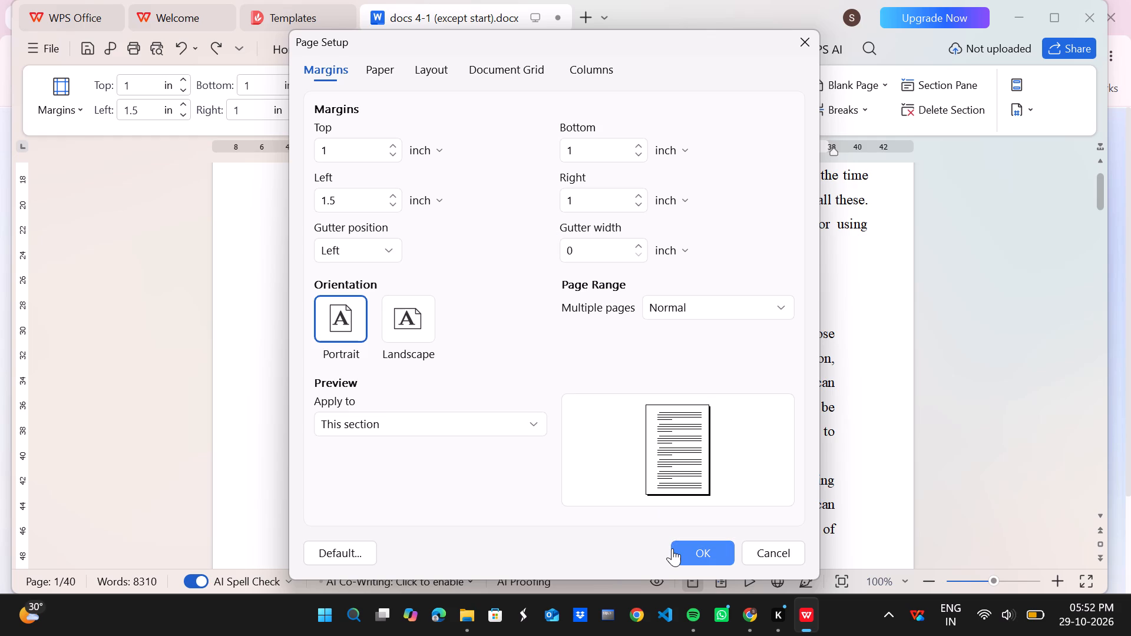
left_click(730, 308)
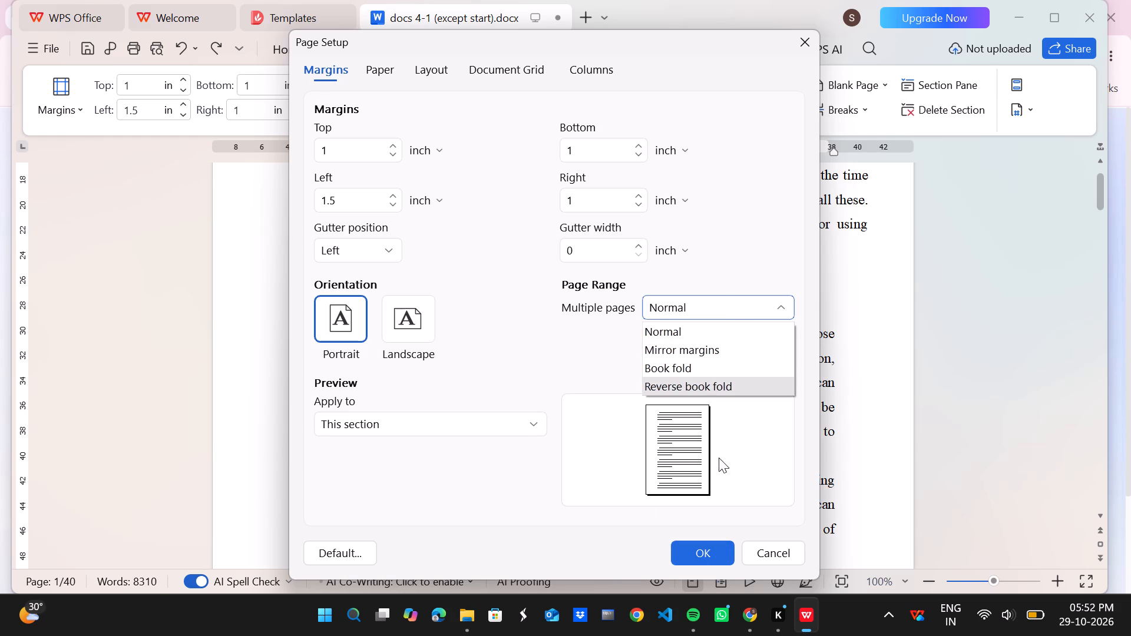
left_click(720, 554)
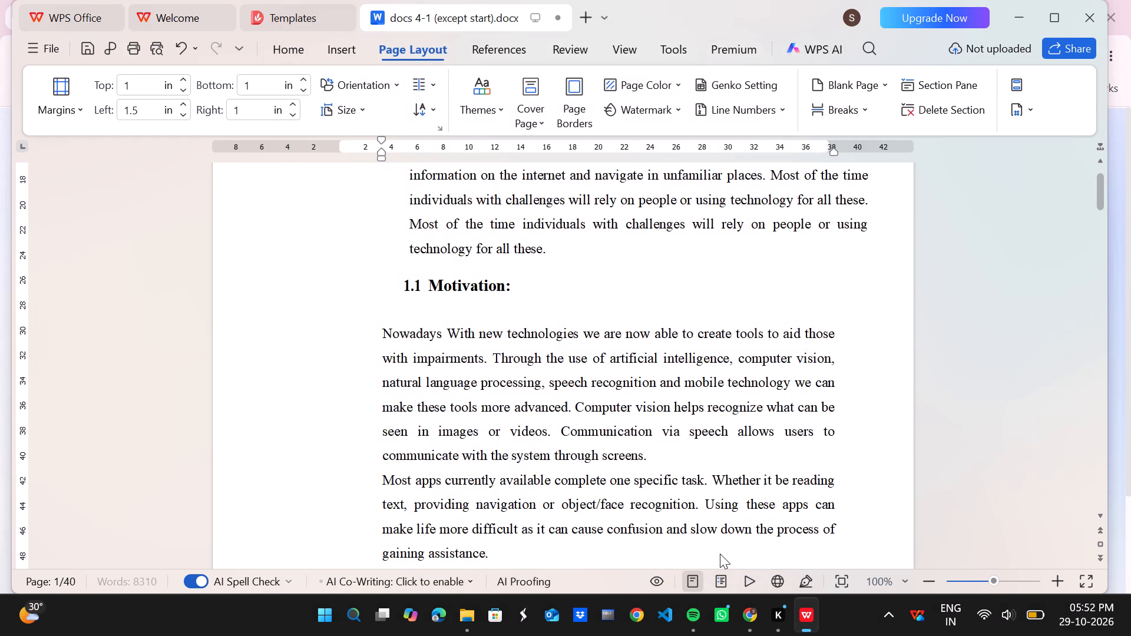
left_click(58, 114)
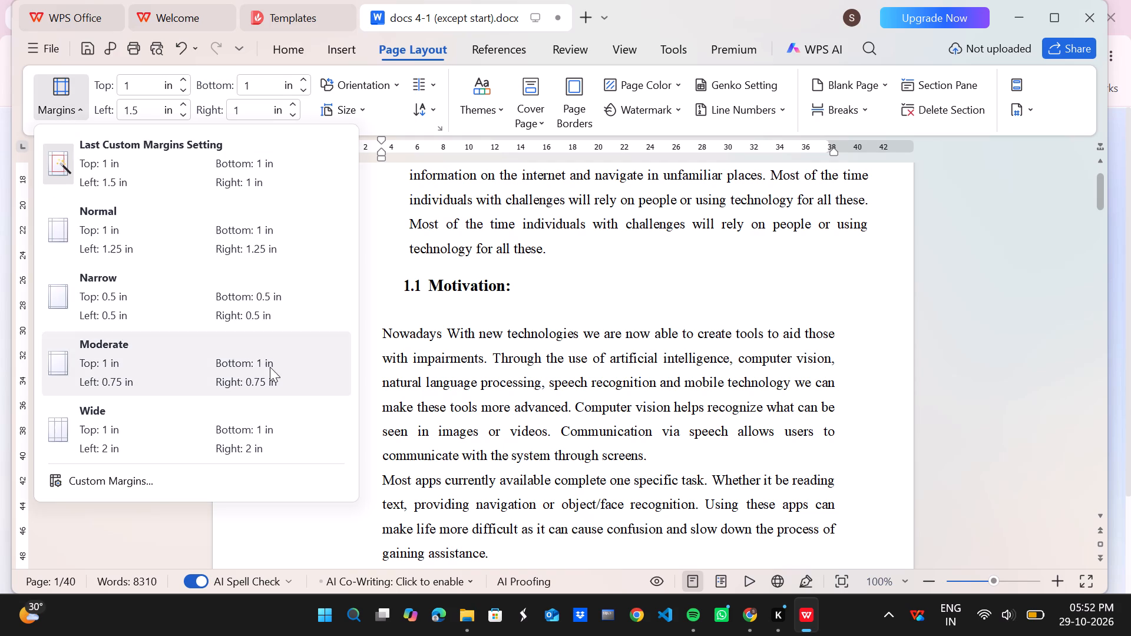
left_click(156, 476)
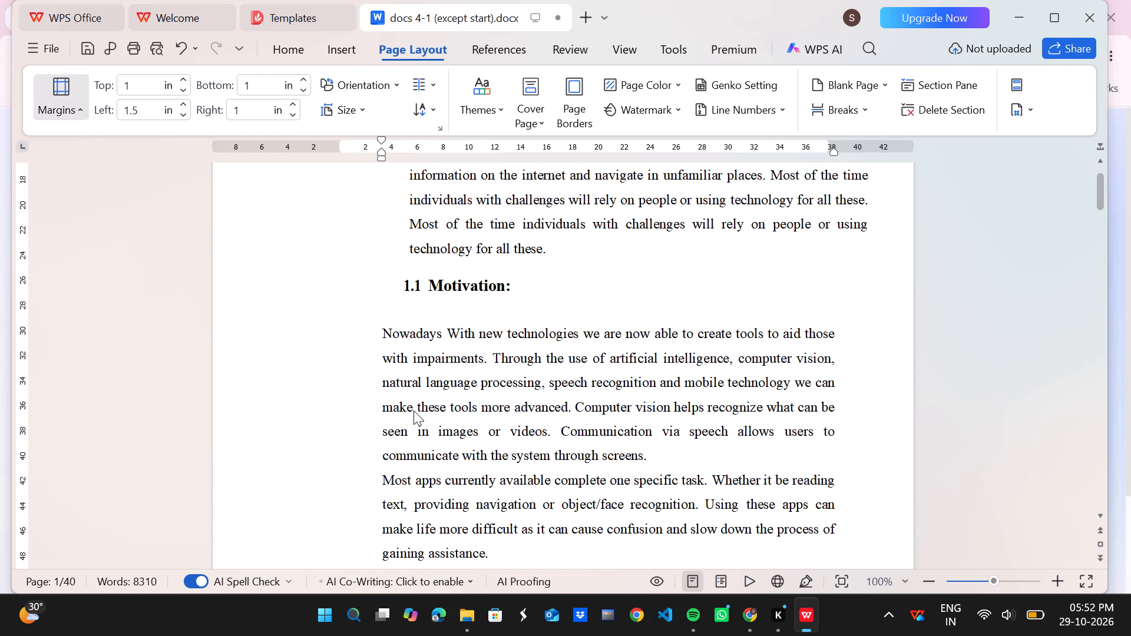
left_click(401, 427)
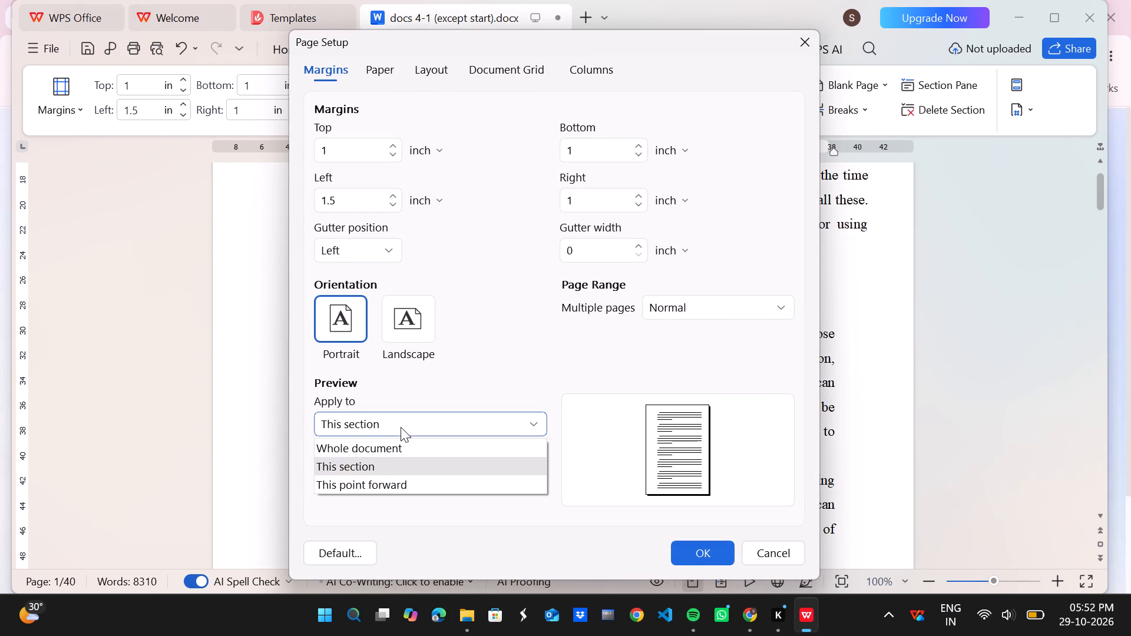
left_click(400, 452)
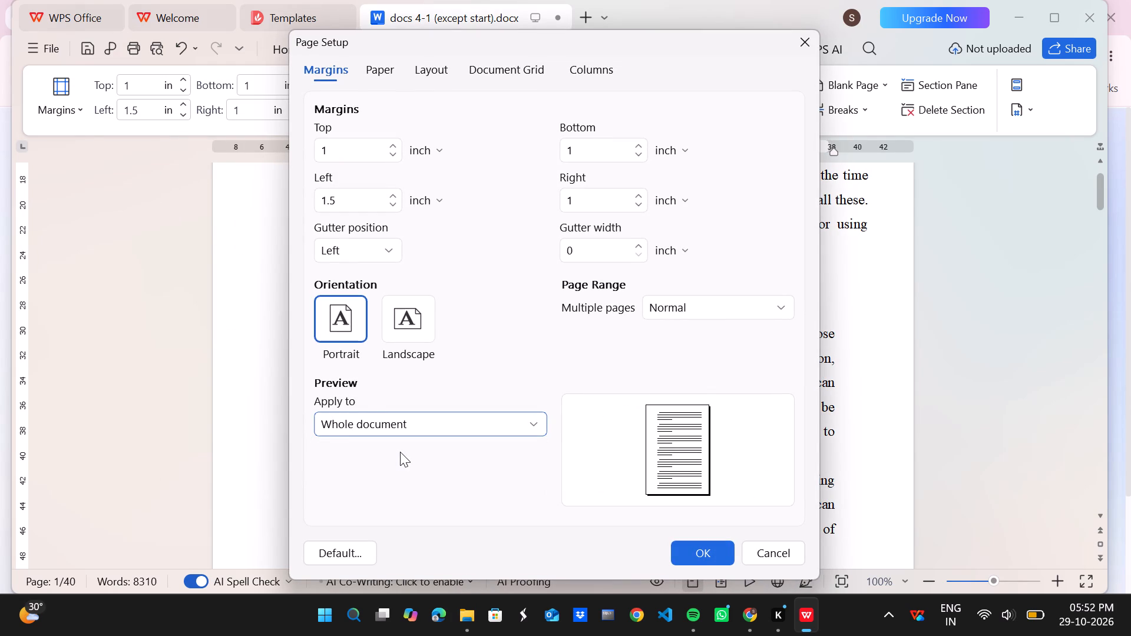
left_click(706, 557)
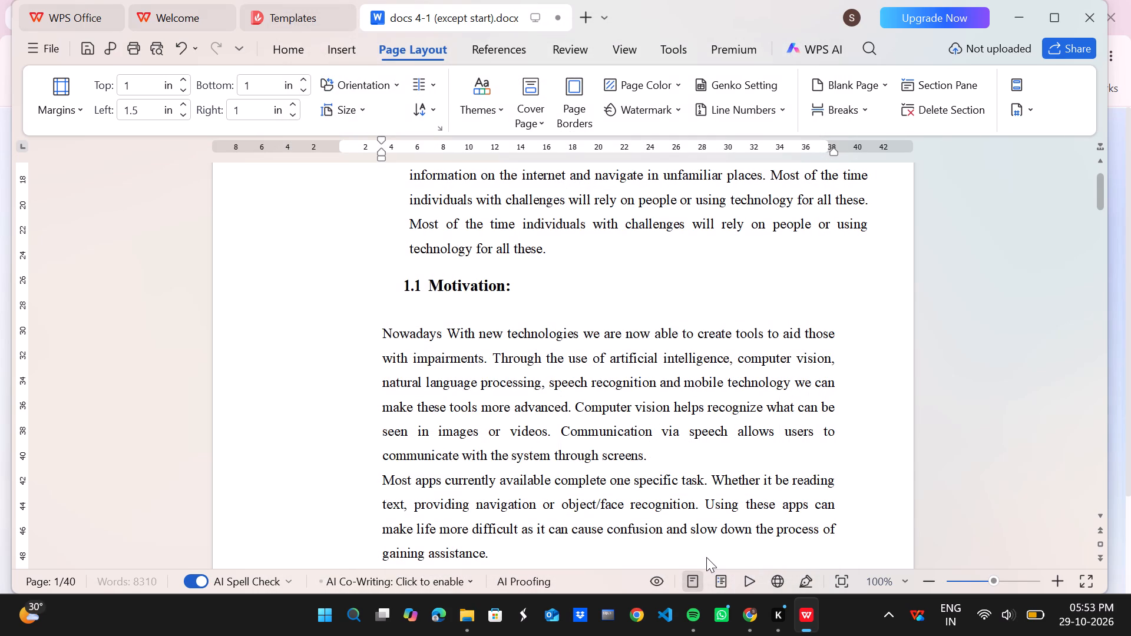
Review the page layout from the Introduction through the Architecture of Proposed System figure.
scroll(633, 387, "up", 7)
scroll(633, 387, "down", 20)
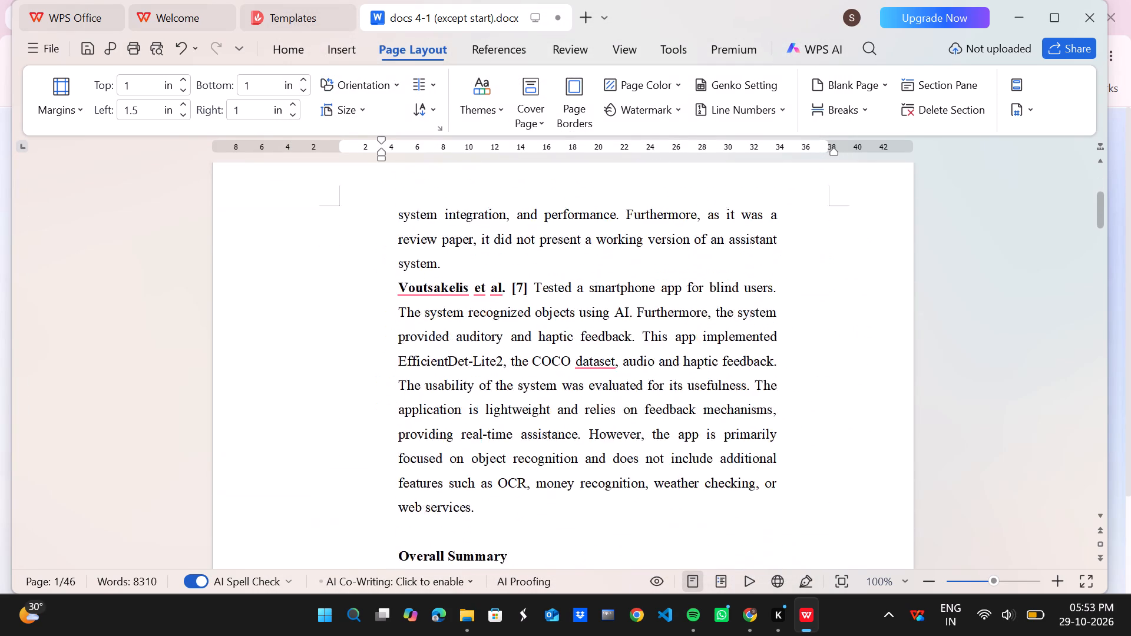
scroll(633, 387, "down", 10)
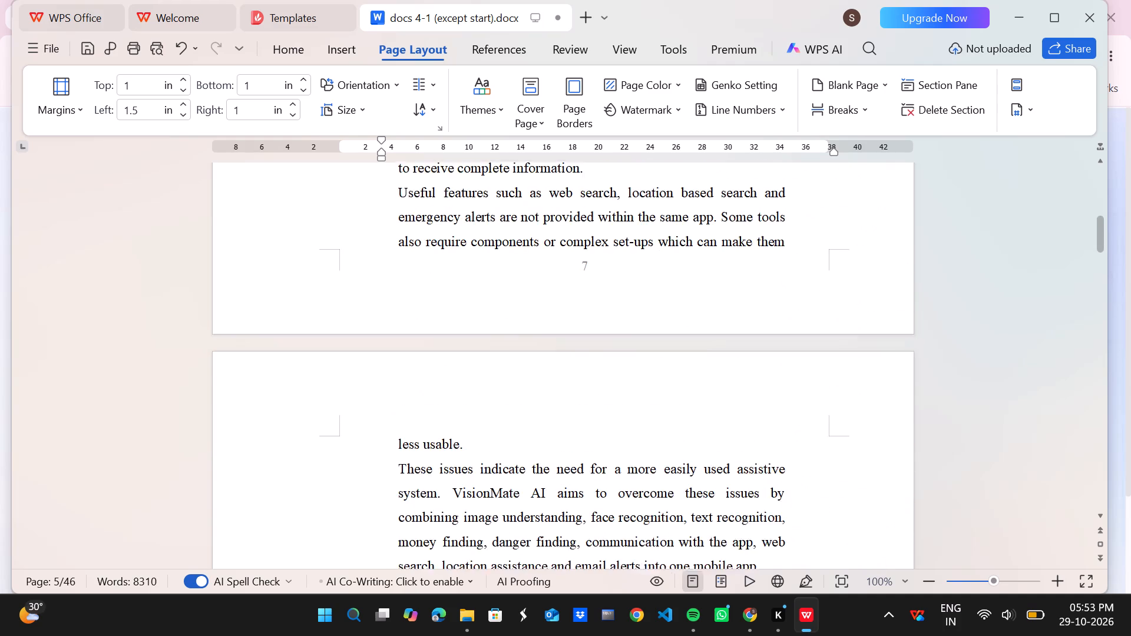
scroll(633, 387, "down", 7)
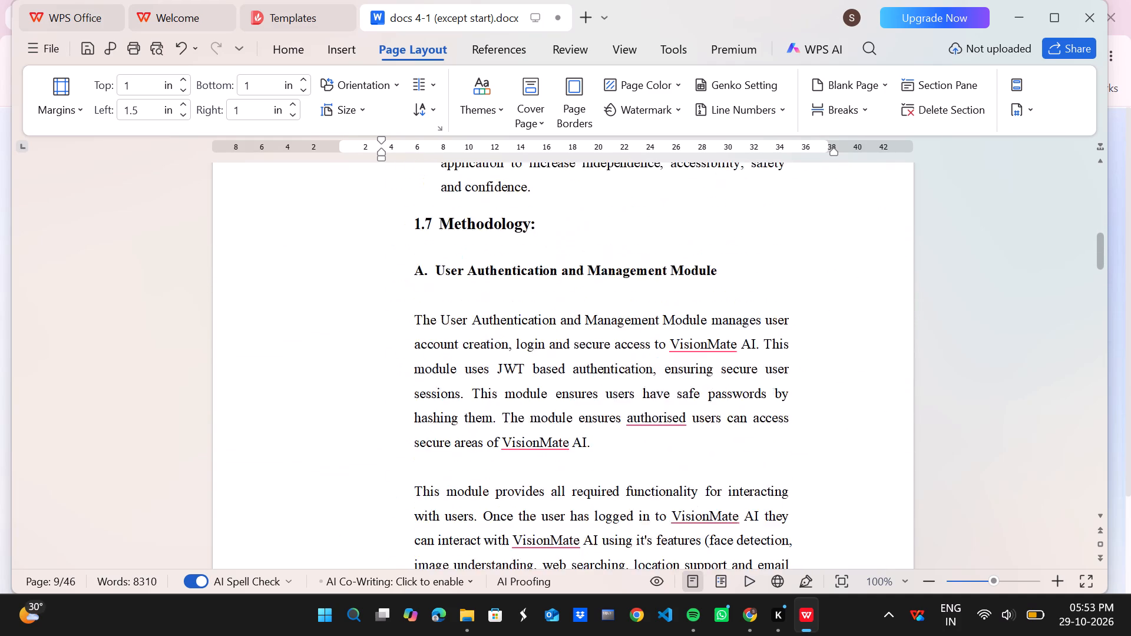
scroll(633, 387, "down", 10)
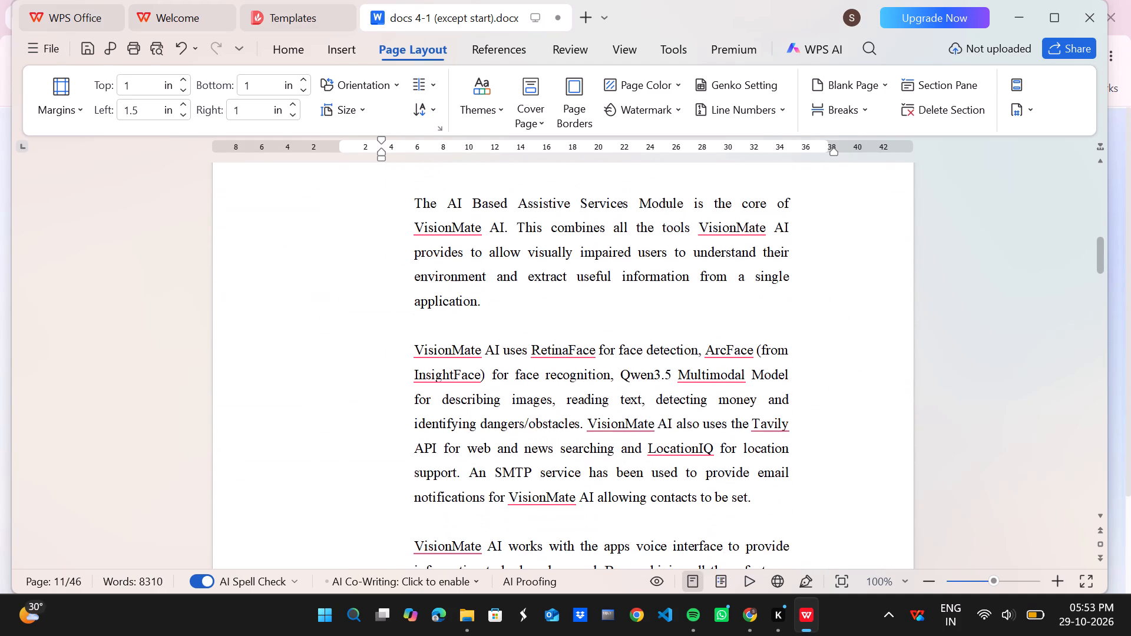
scroll(633, 387, "down", 13)
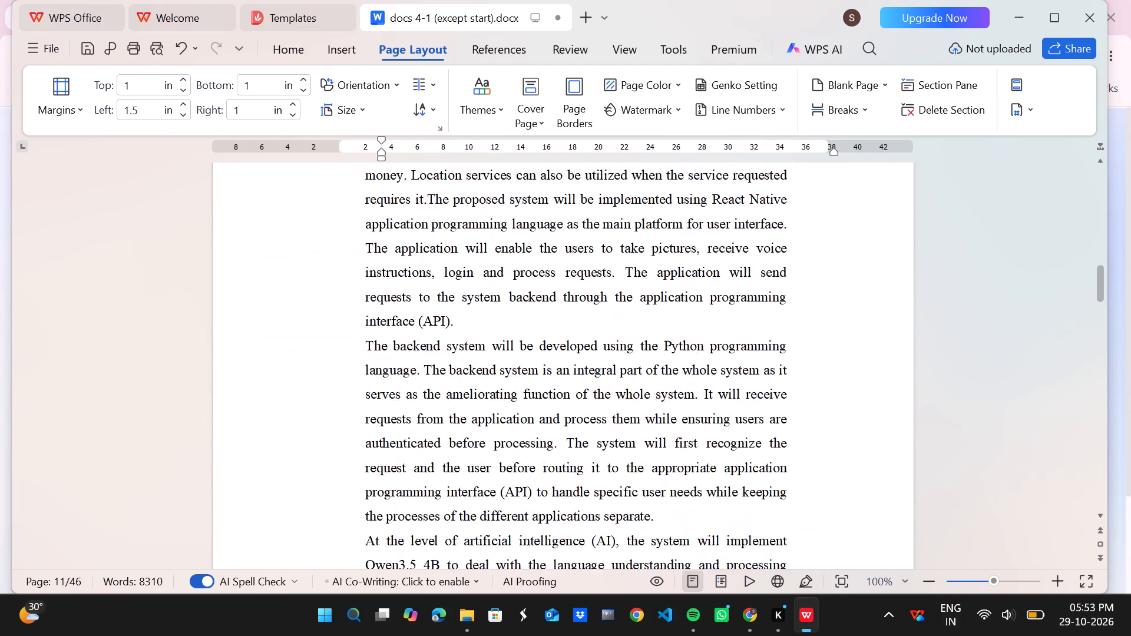
scroll(633, 387, "down", 8)
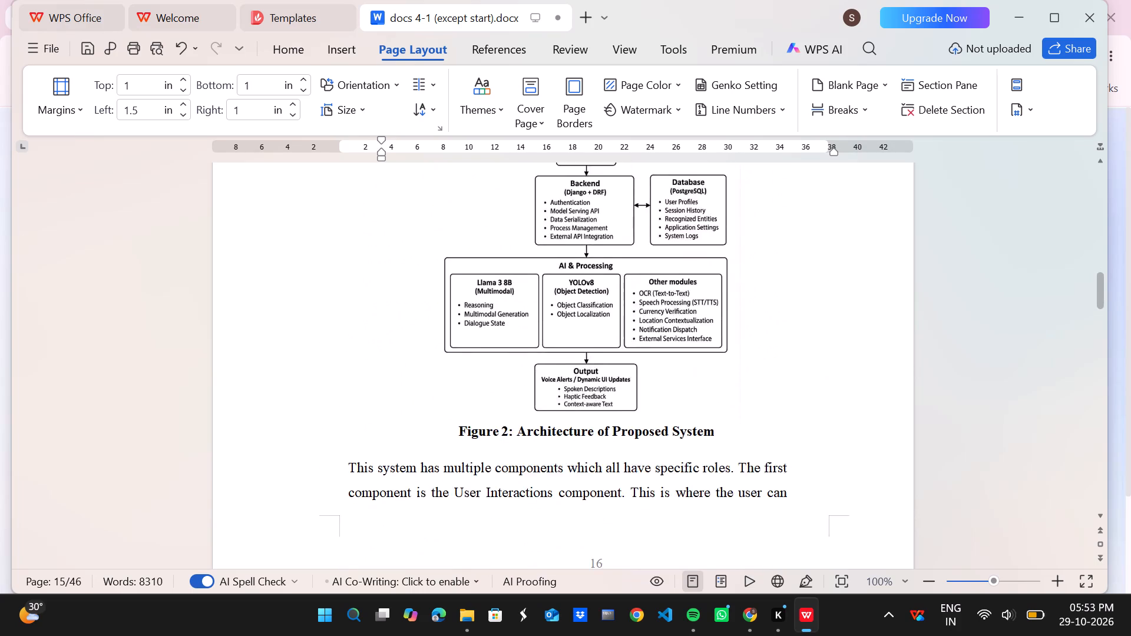
Delete the empty lines between the paragraph on RetinaFace and the "2.1 Architecture of the System" heading.
scroll(633, 387, "up", 1)
scroll(633, 387, "down", 4)
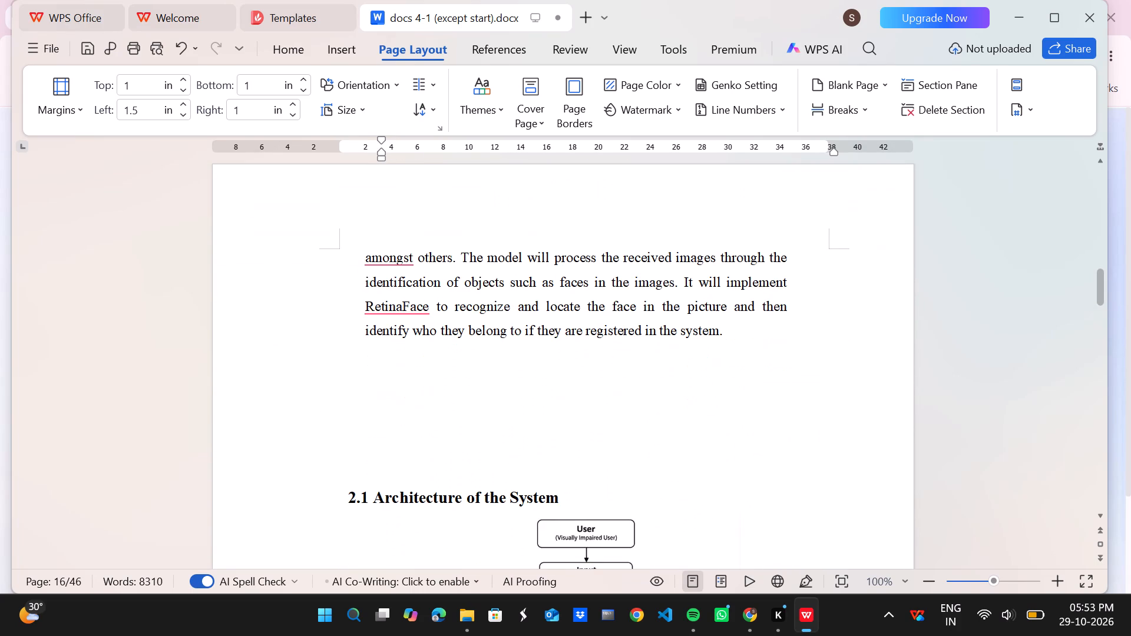
left_click(492, 445)
key("BackSpace")
key("BackSpace")
key("BackSpace")
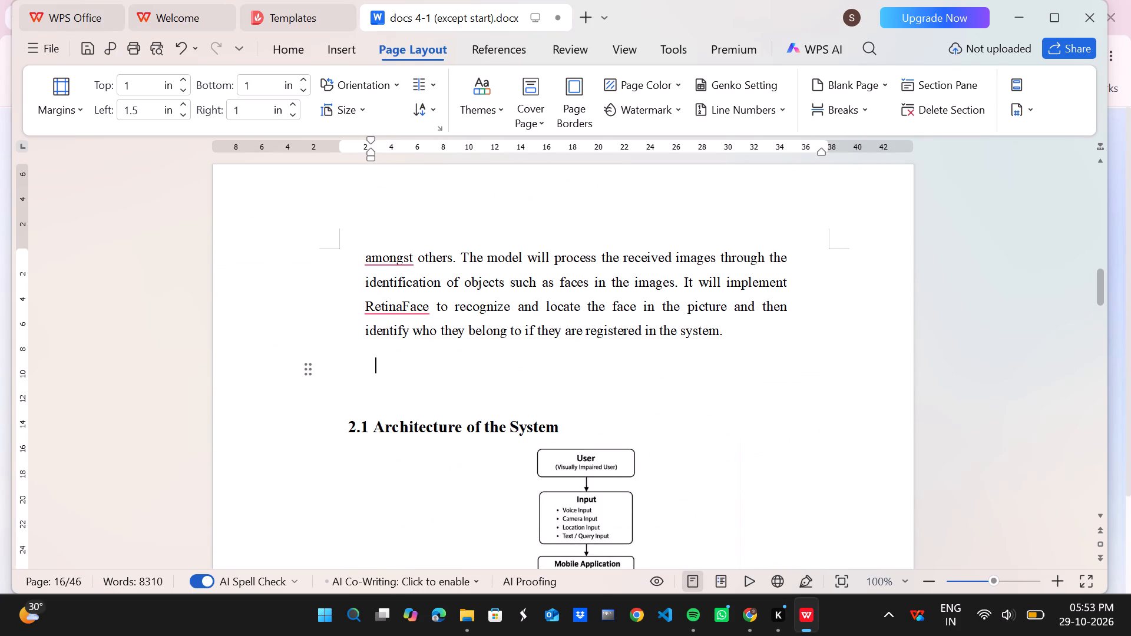
key("BackSpace")
key("BackSpace")
key("BackSpace")
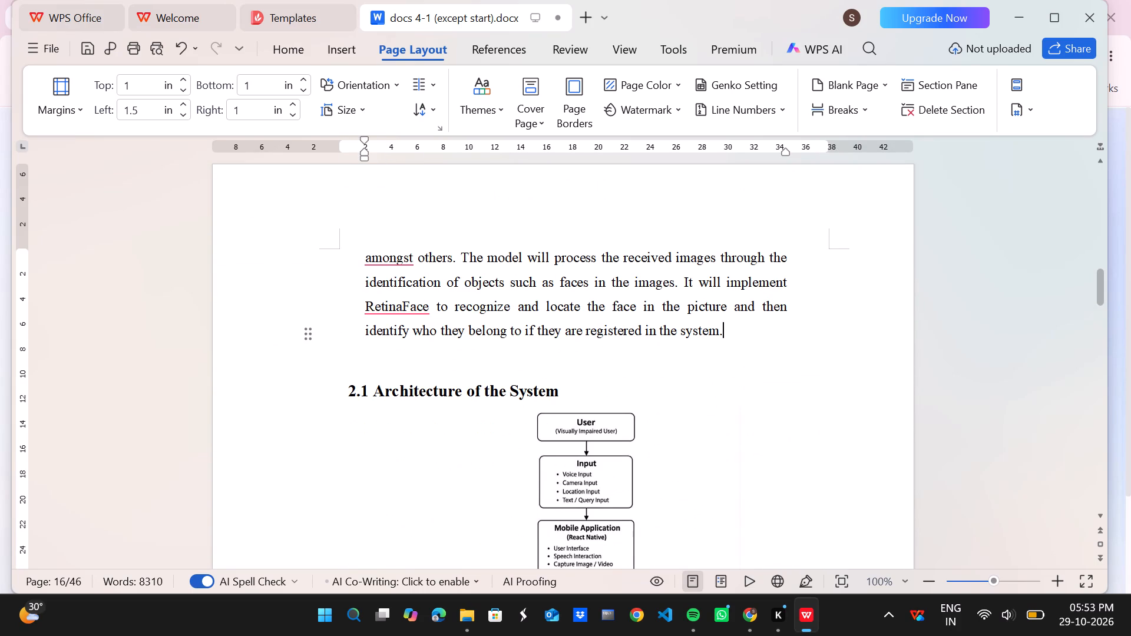
left_click(456, 372)
key("BackSpace")
key("BackSpace")
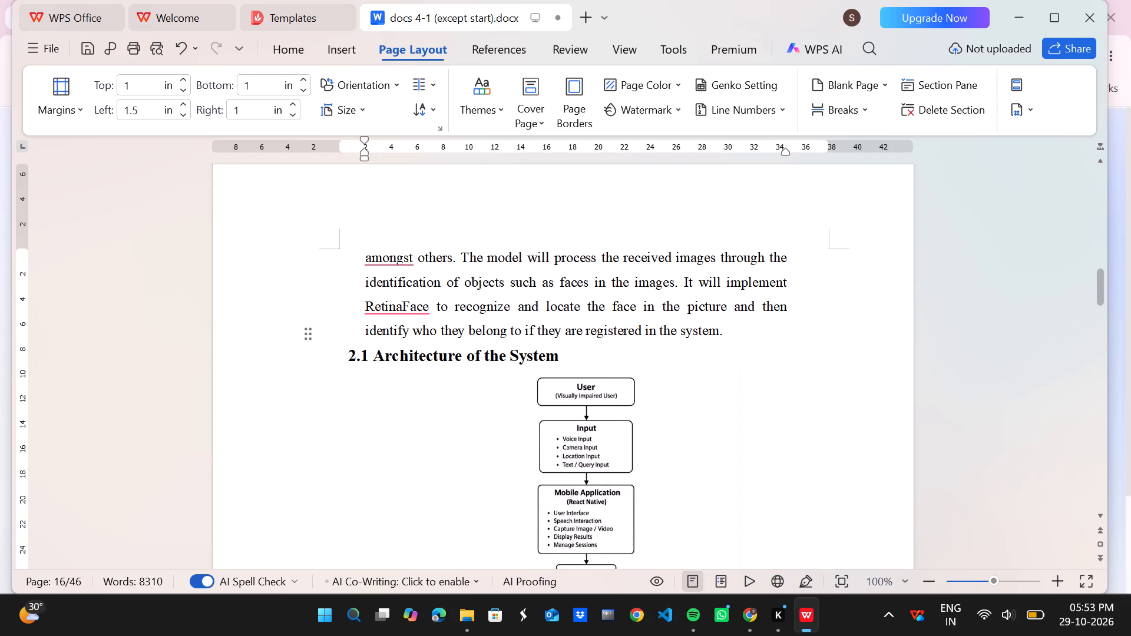
Review the layout of the architecture text, the algorithm descriptions and the start of the Implementation and Testing chapter.
scroll(456, 372, "down", 9)
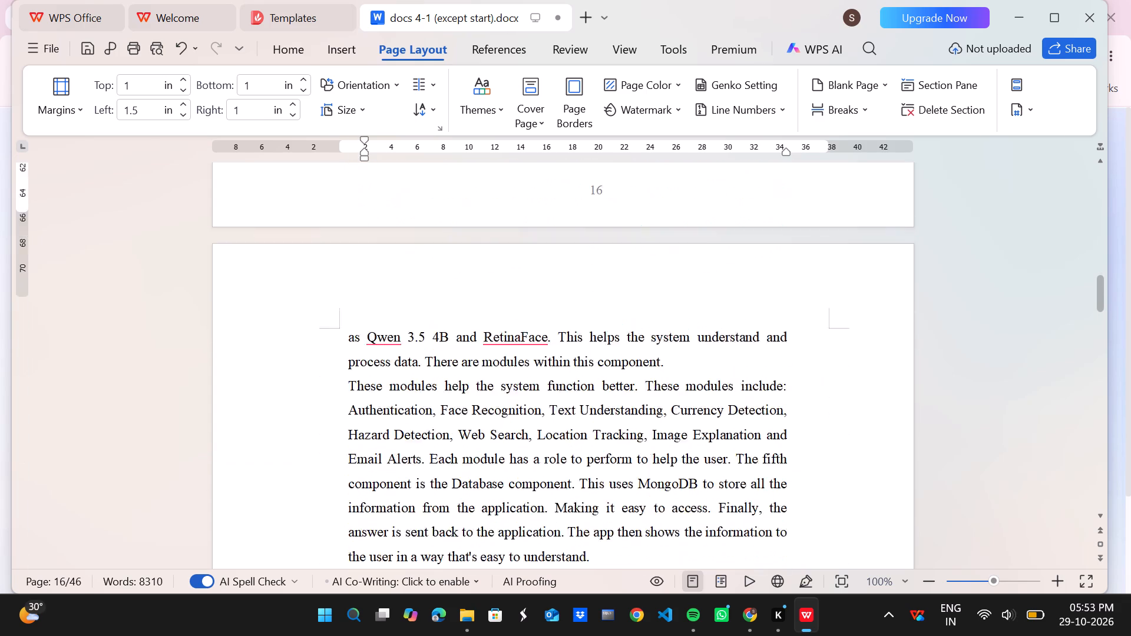
scroll(456, 372, "down", 13)
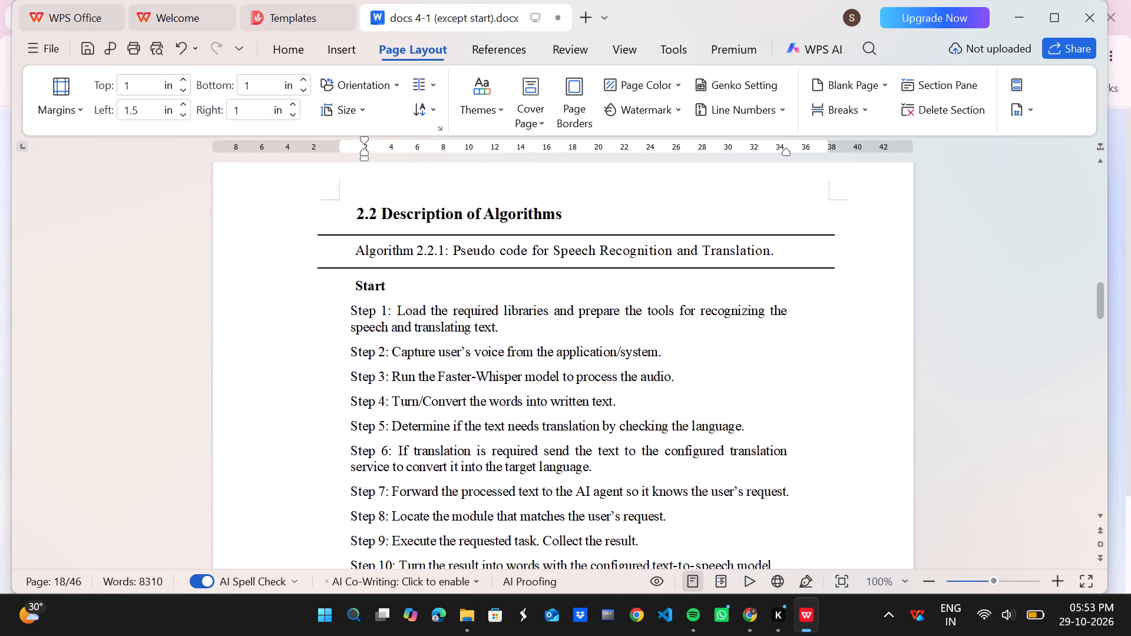
scroll(456, 372, "down", 4)
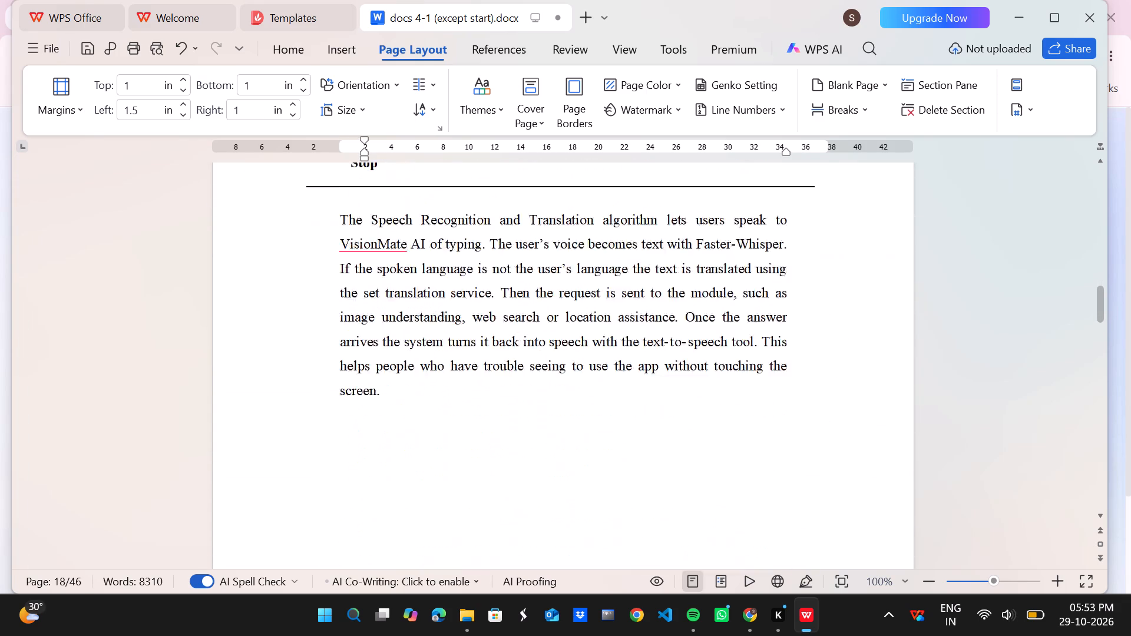
scroll(456, 372, "down", 14)
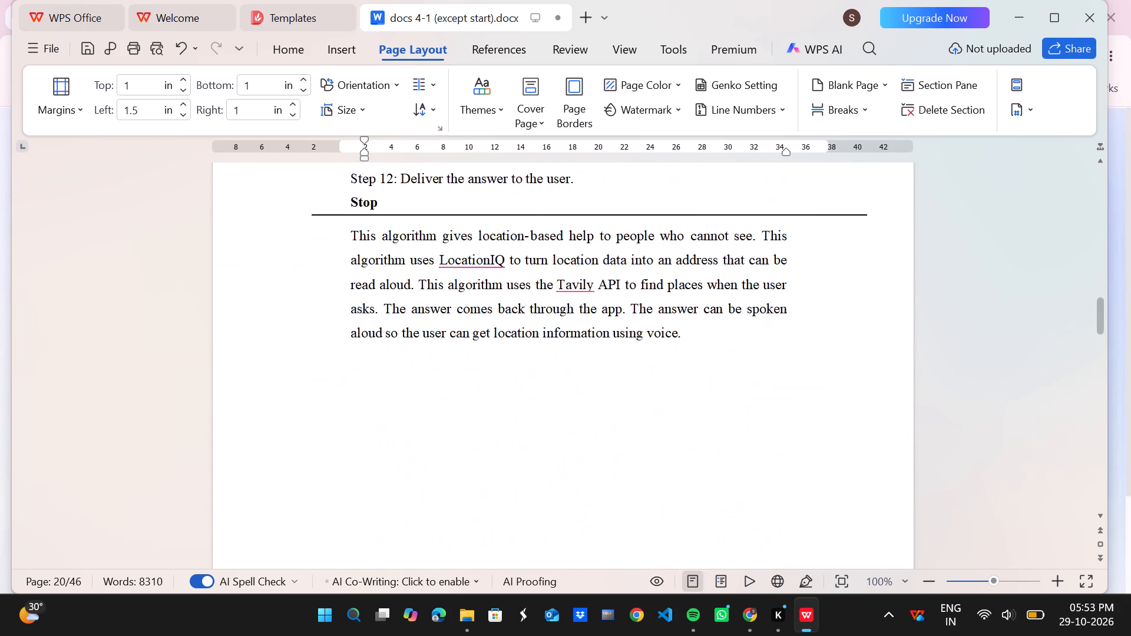
scroll(456, 372, "down", 4)
scroll(456, 372, "up", 9)
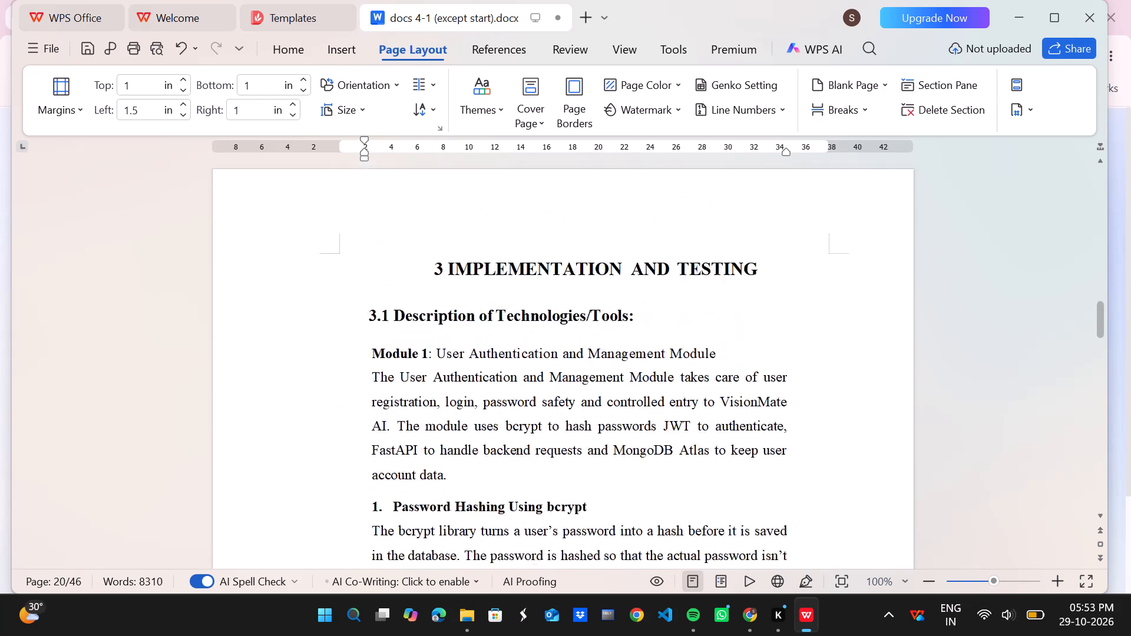
scroll(456, 372, "up", 2)
scroll(456, 372, "down", 4)
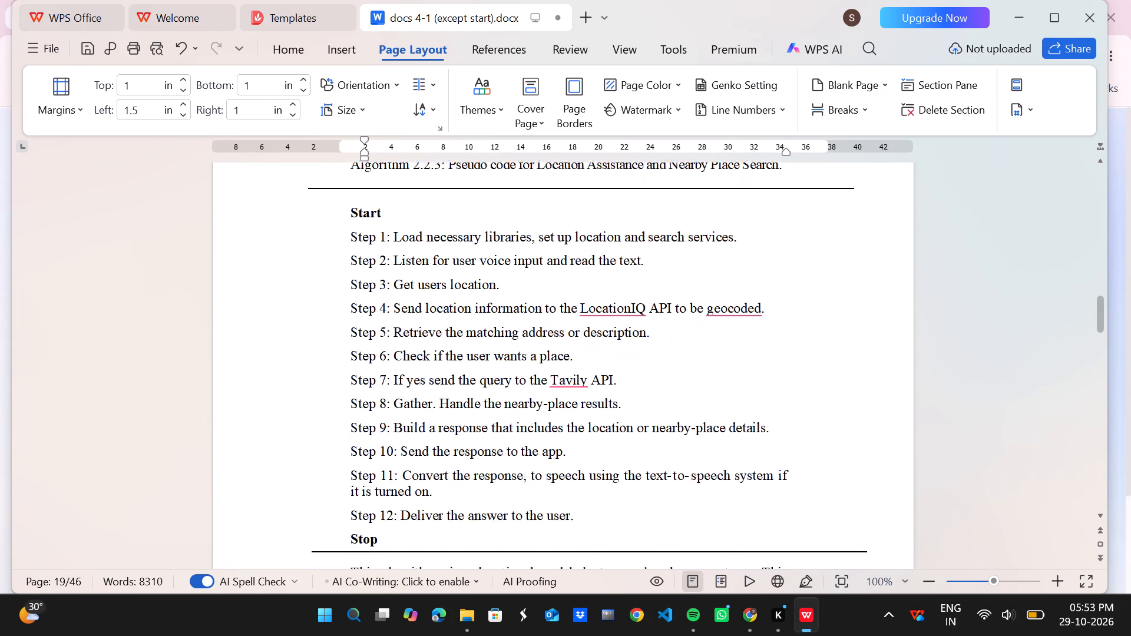
scroll(456, 372, "down", 14)
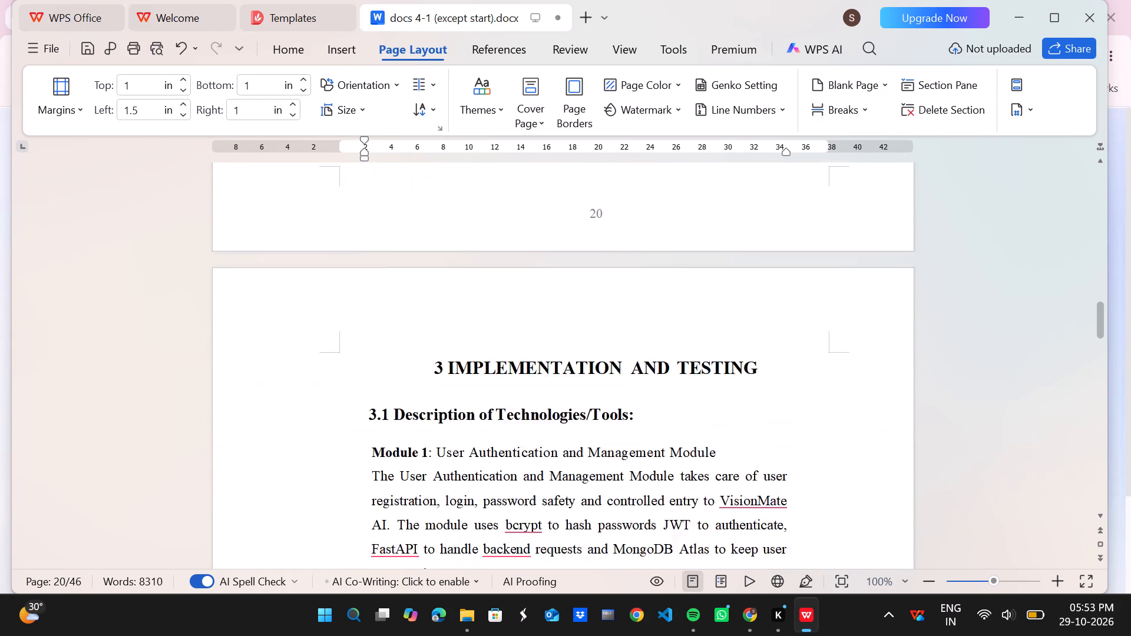
Correct the chapter 3 heading's numbering so it reads "3. IMPLEMENTATION AND TESTING".
scroll(456, 372, "up", 3)
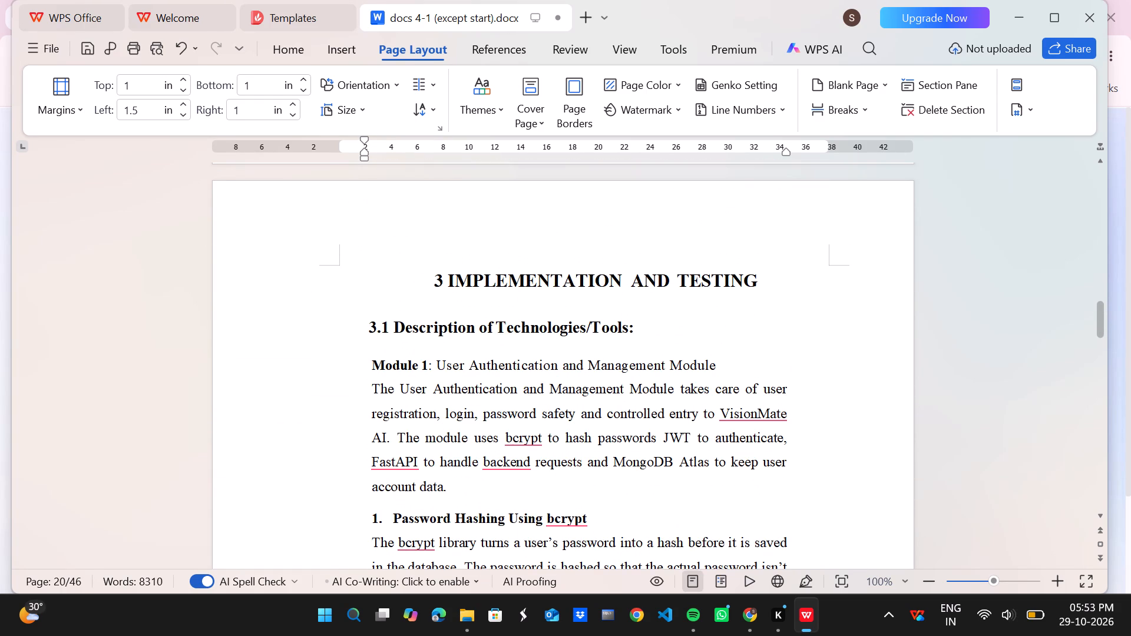
left_click(447, 280)
key("period")
scroll(576, 403, "down", 1)
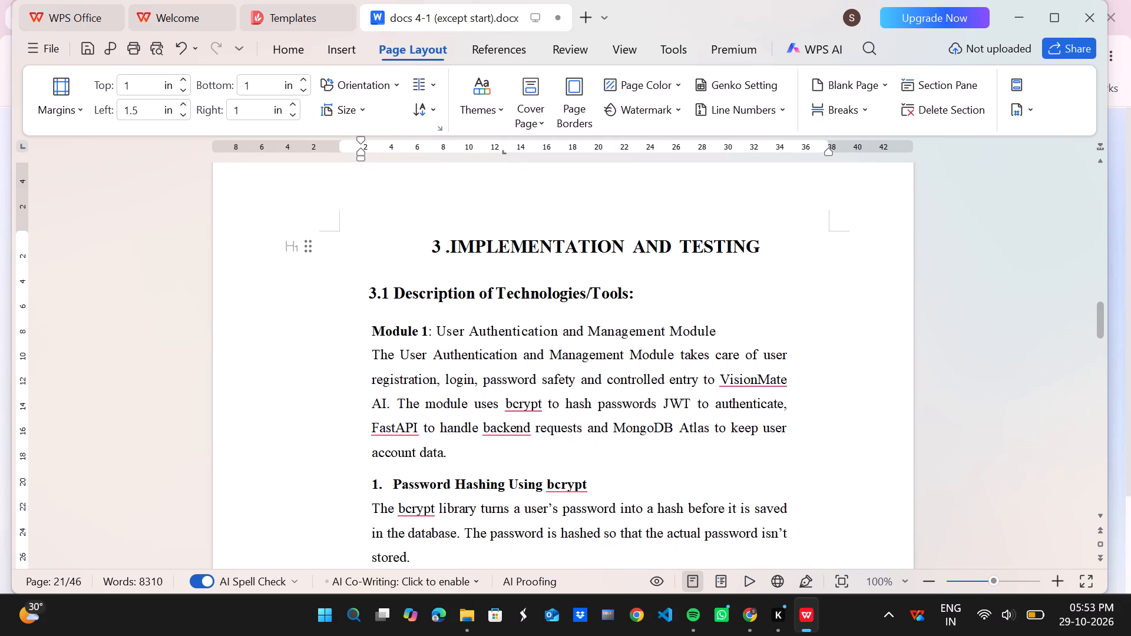
key("BackSpace")
key("BackSpace")
type(".")
key("space")
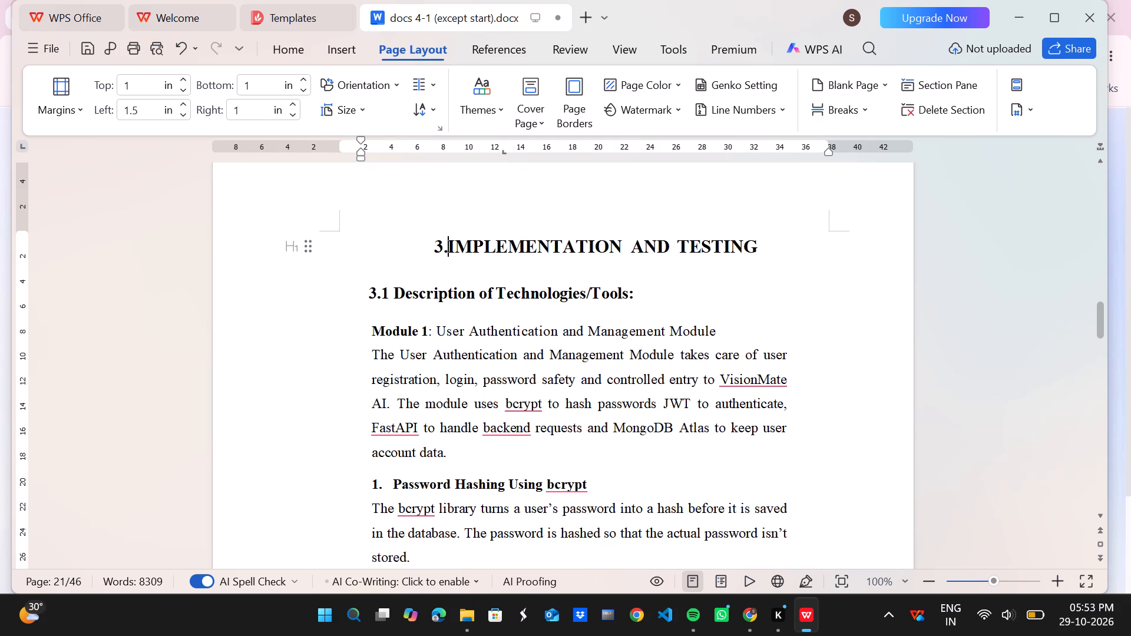
key("ctrl+z")
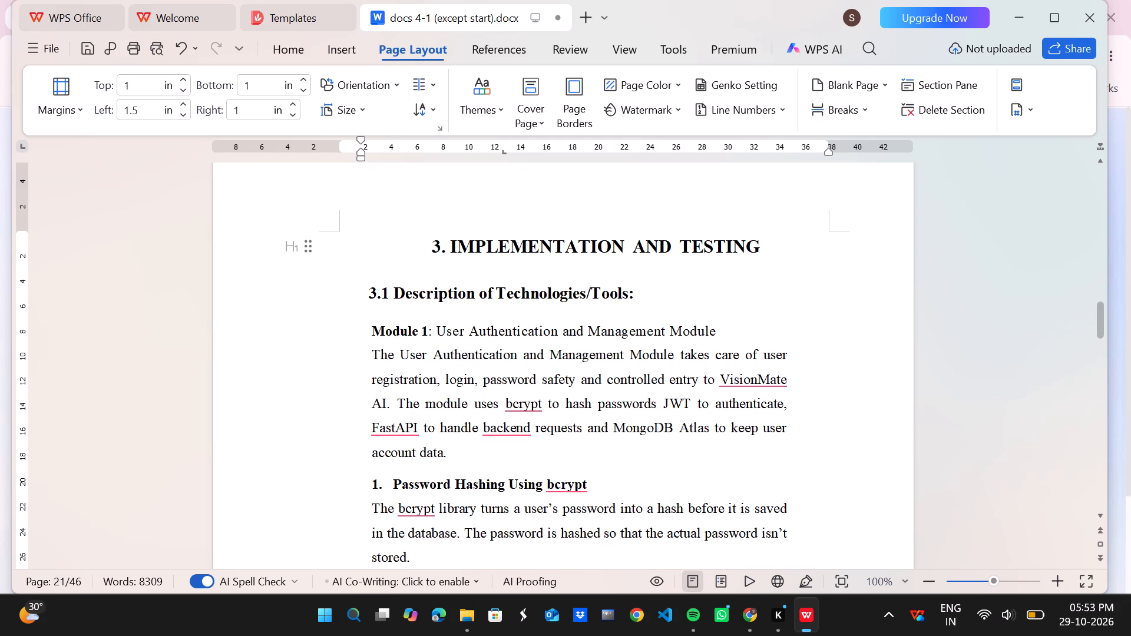
Review the layout of the Implementation and Testing chapter from its opening page through Figure 3.2.3.
scroll(741, 404, "down", 15)
scroll(741, 404, "down", 6)
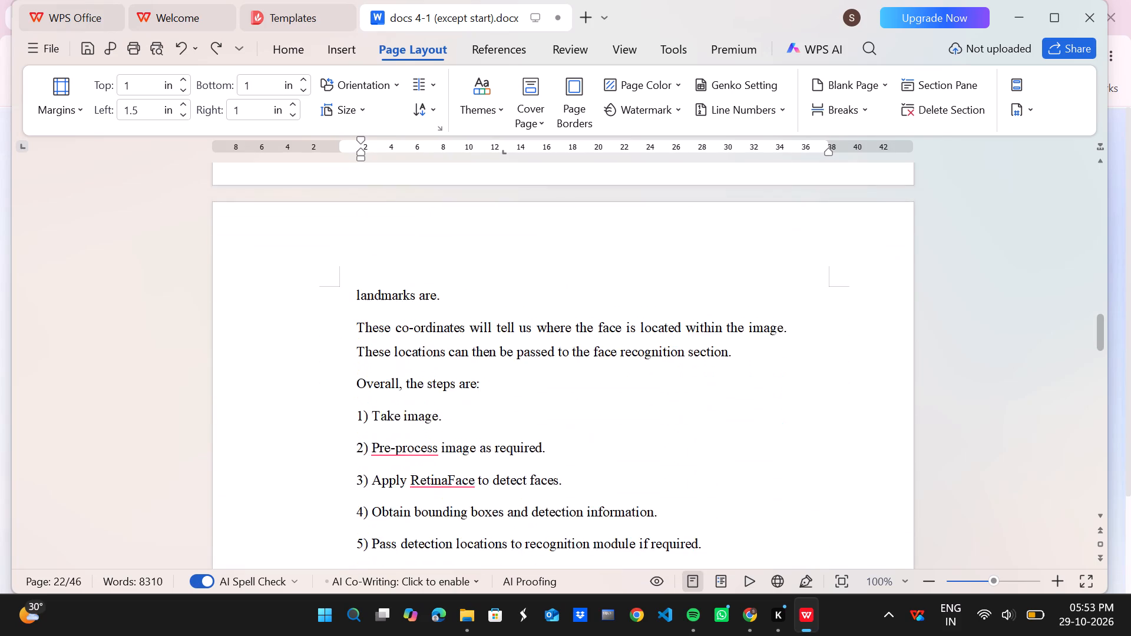
scroll(741, 404, "down", 10)
scroll(741, 404, "down", 11)
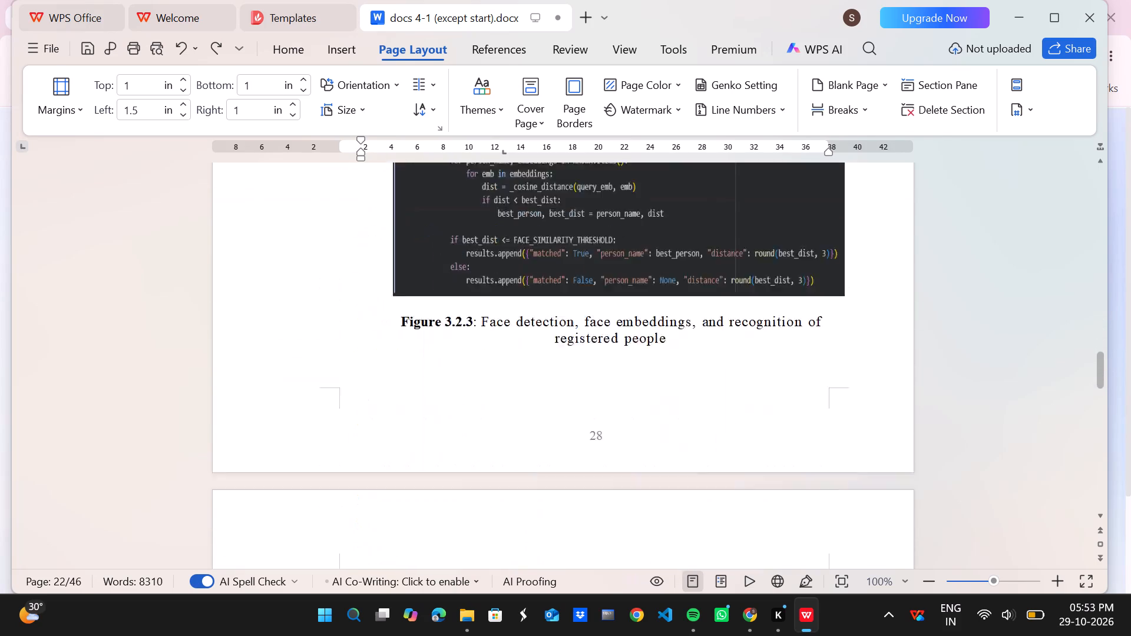
scroll(741, 404, "up", 1)
scroll(741, 404, "down", 1)
scroll(741, 404, "up", 2)
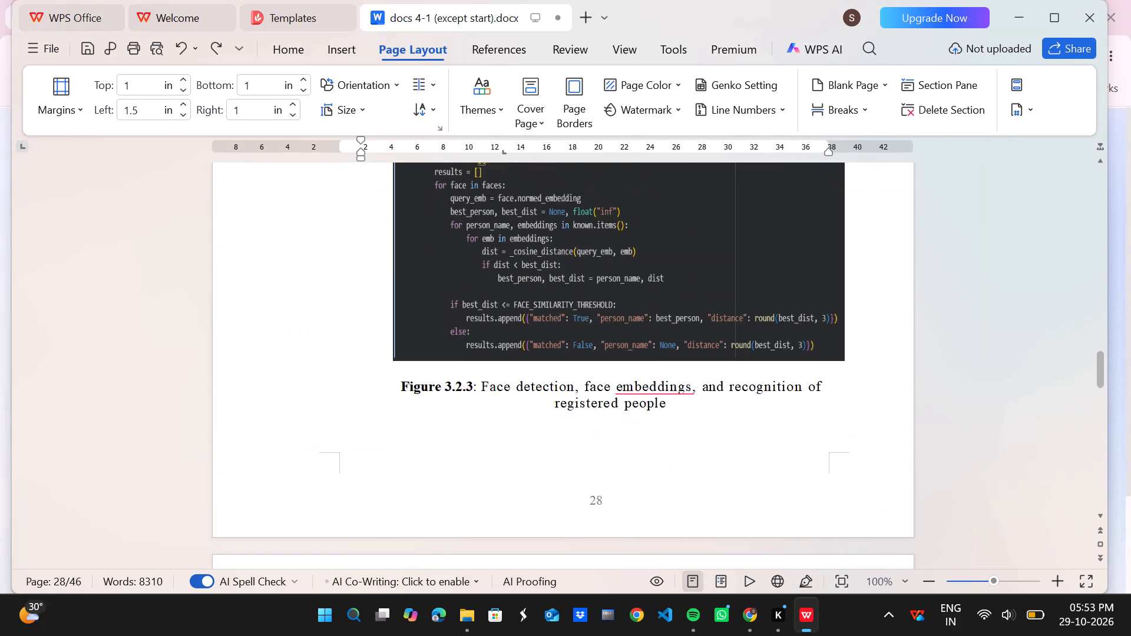
scroll(741, 404, "up", 15)
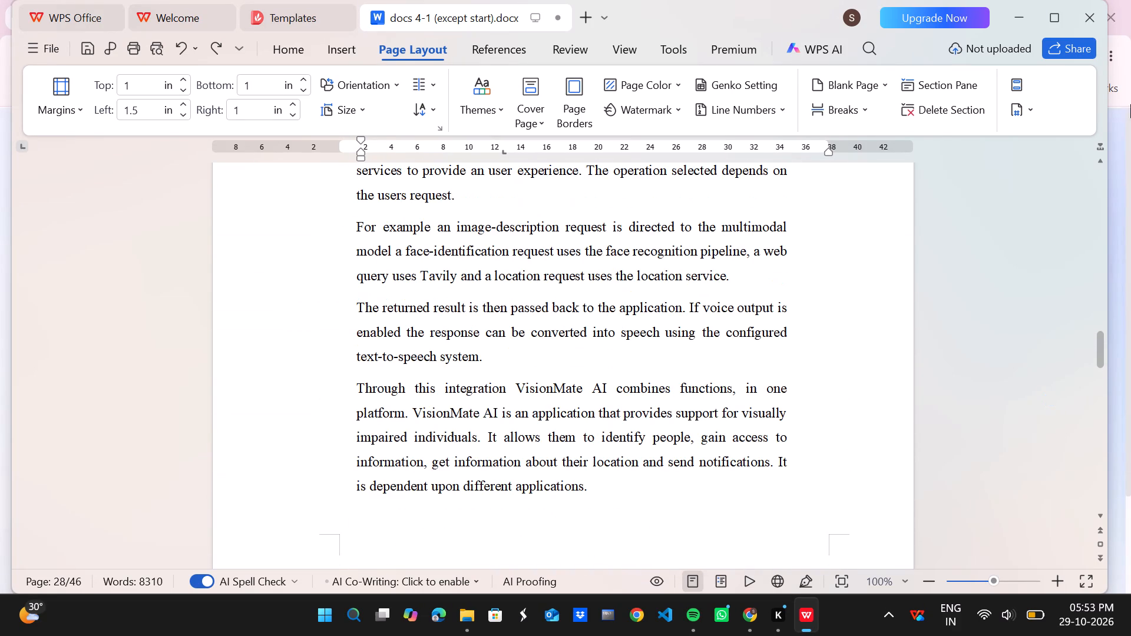
Reduce the opening Introduction paragraph's left indent to about the 3 mark on the ruler, roughly aligned with the Motivation text.
left_click(1047, 10)
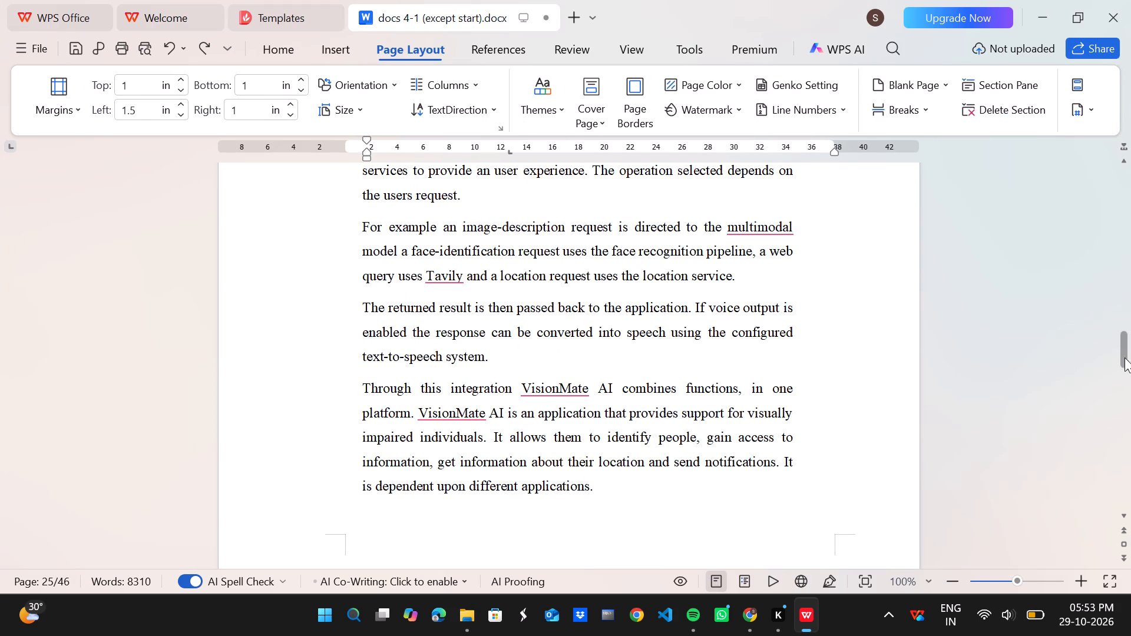
left_click_drag(1124, 353, 1121, 82)
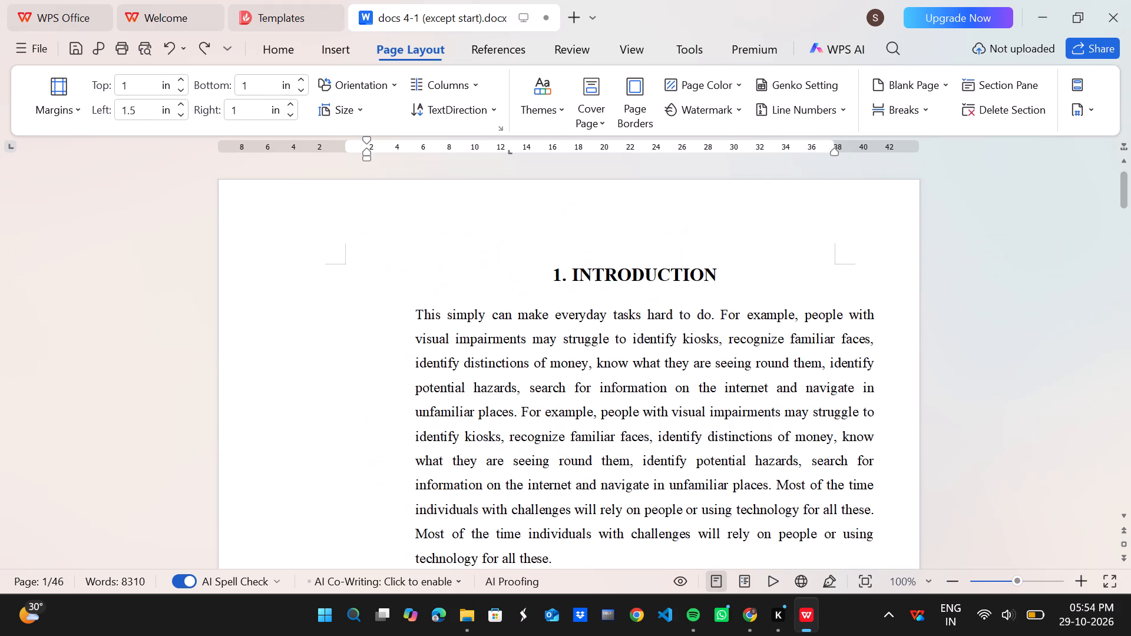
scroll(858, 363, "down", 3)
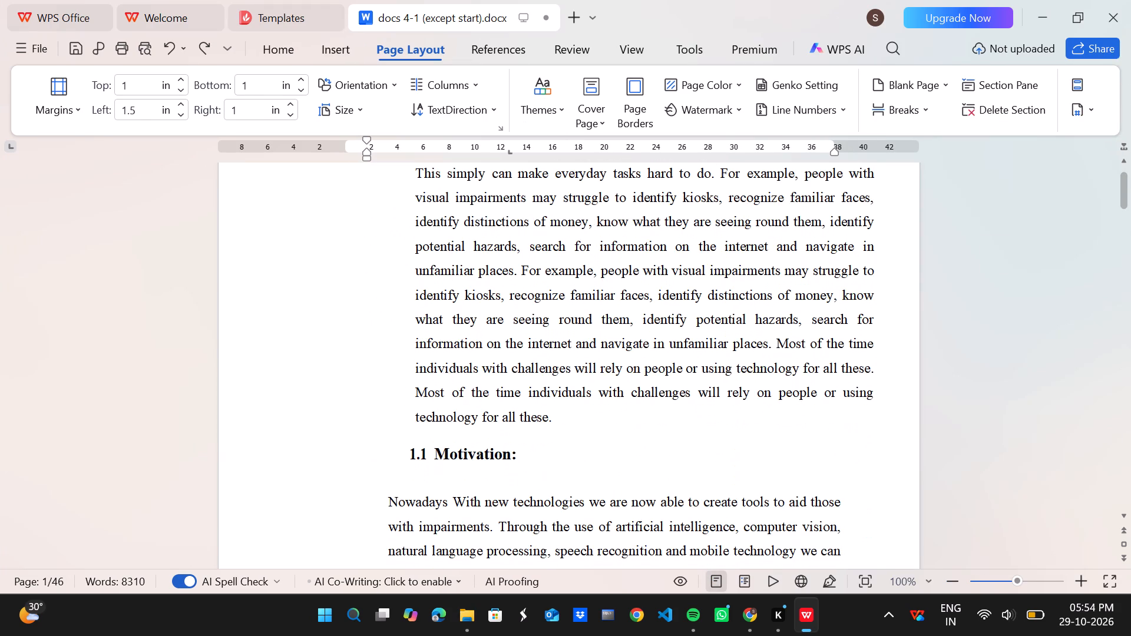
scroll(858, 363, "up", 1)
left_click(421, 250)
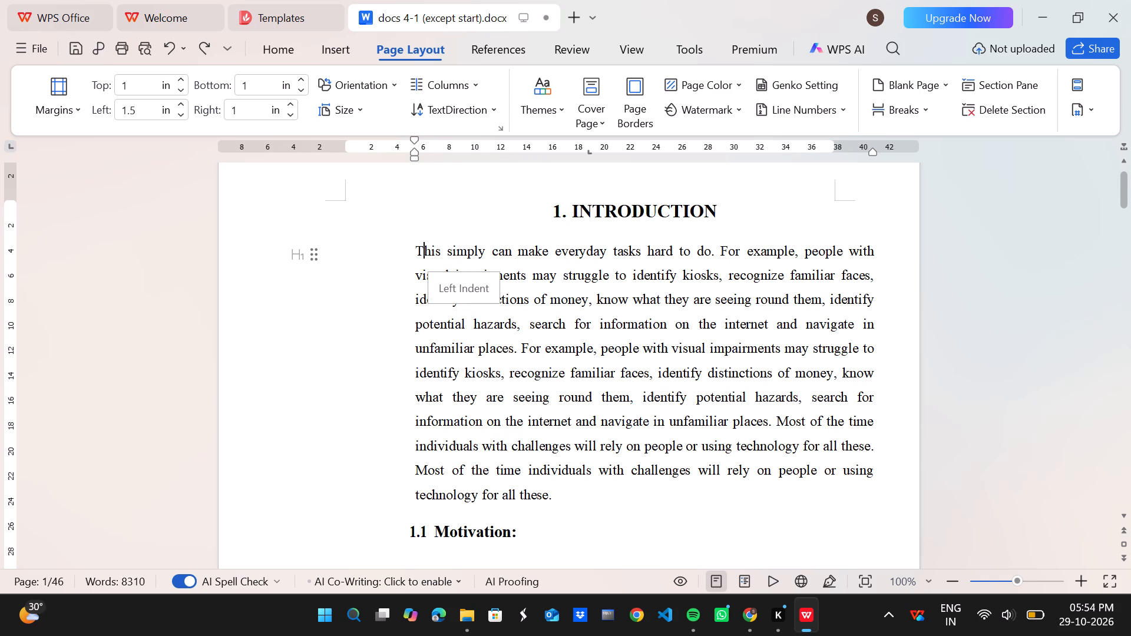
right_click(414, 251)
left_click(414, 251)
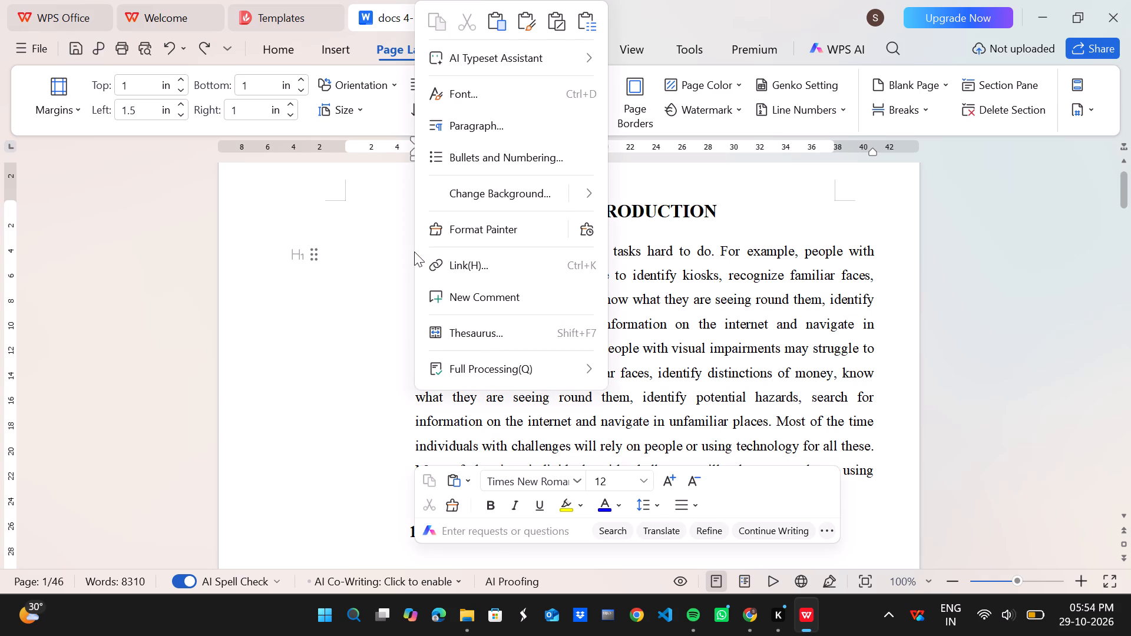
left_click(384, 257)
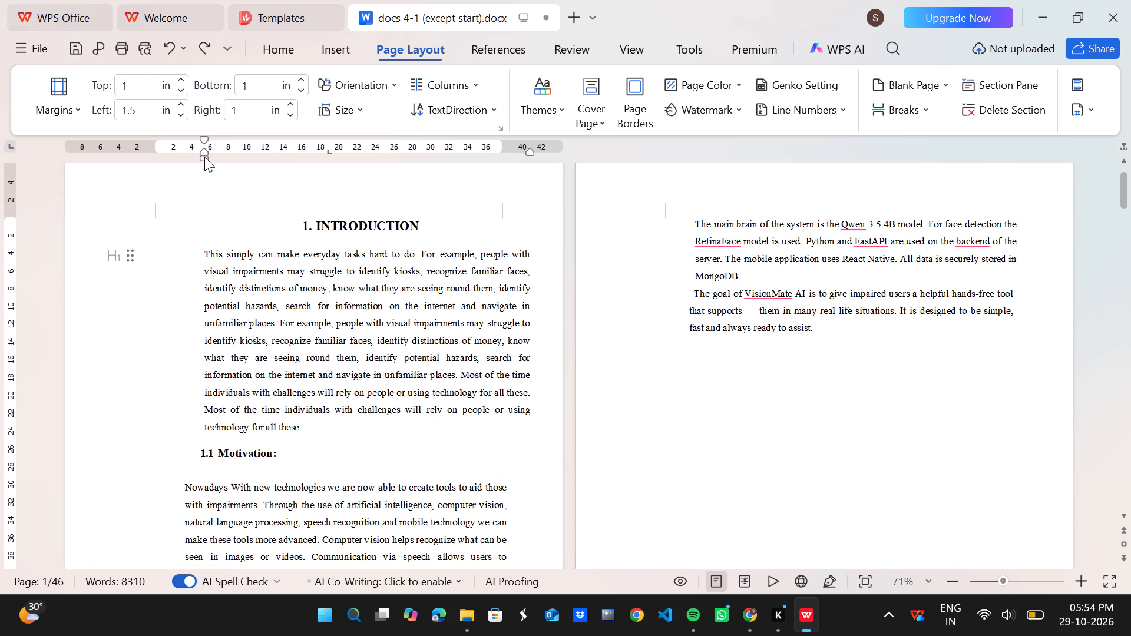
left_click_drag(204, 155, 186, 159)
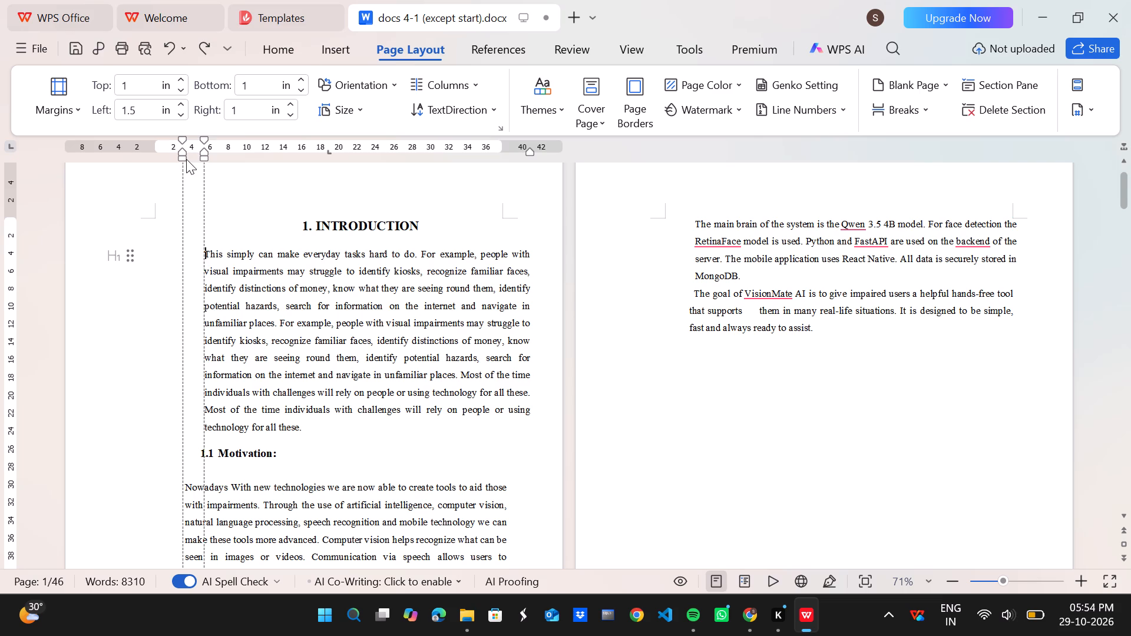
left_click_drag(186, 159, 187, 159)
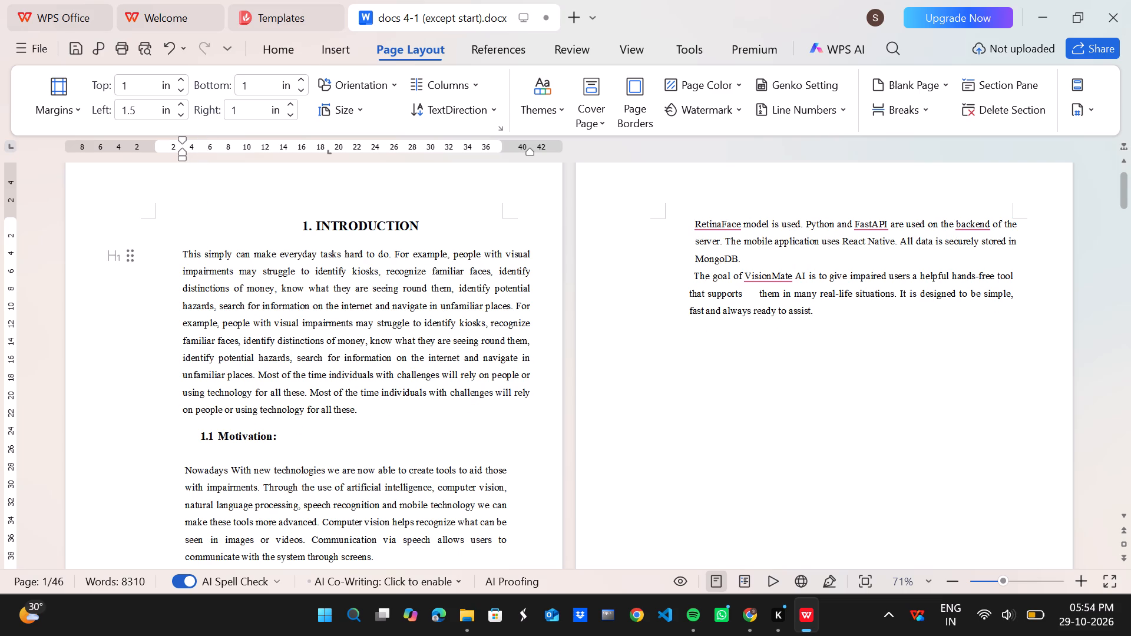
Bring the opening Introduction paragraph's right indent in to about the 38 mark on the ruler, near the page margin.
left_click(537, 254)
left_click(528, 148)
left_click_drag(530, 150, 508, 157)
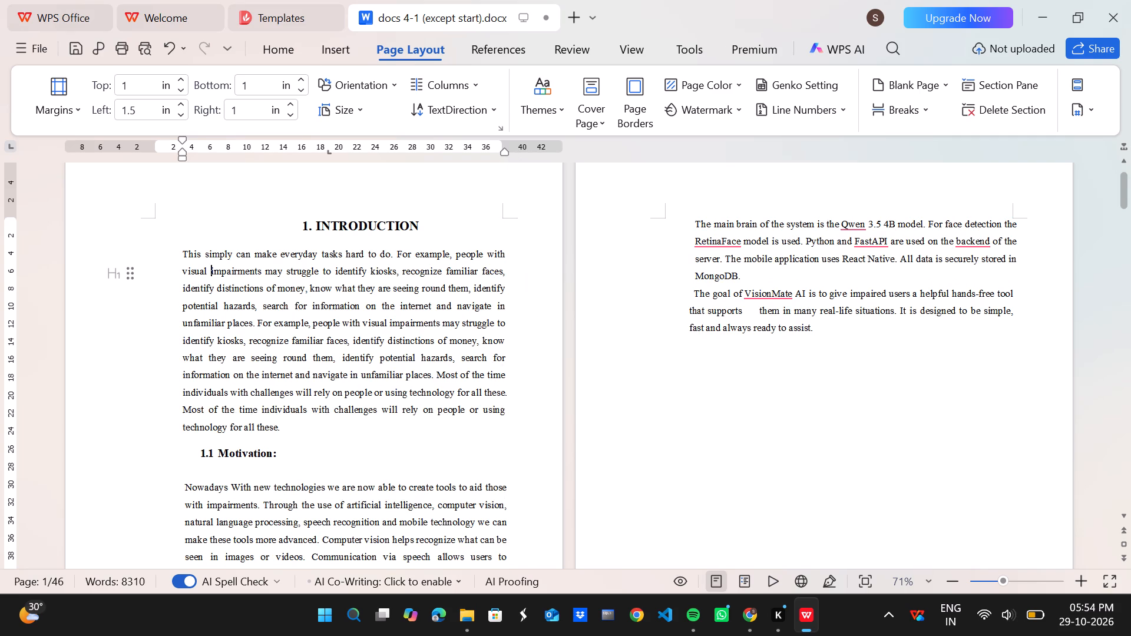
Join the page 2 paragraph starting "The goal of VisionMate AI" to the preceding one ending "MongoDB.", separated by one space.
scroll(707, 402, "down", 4)
scroll(707, 402, "up", 1)
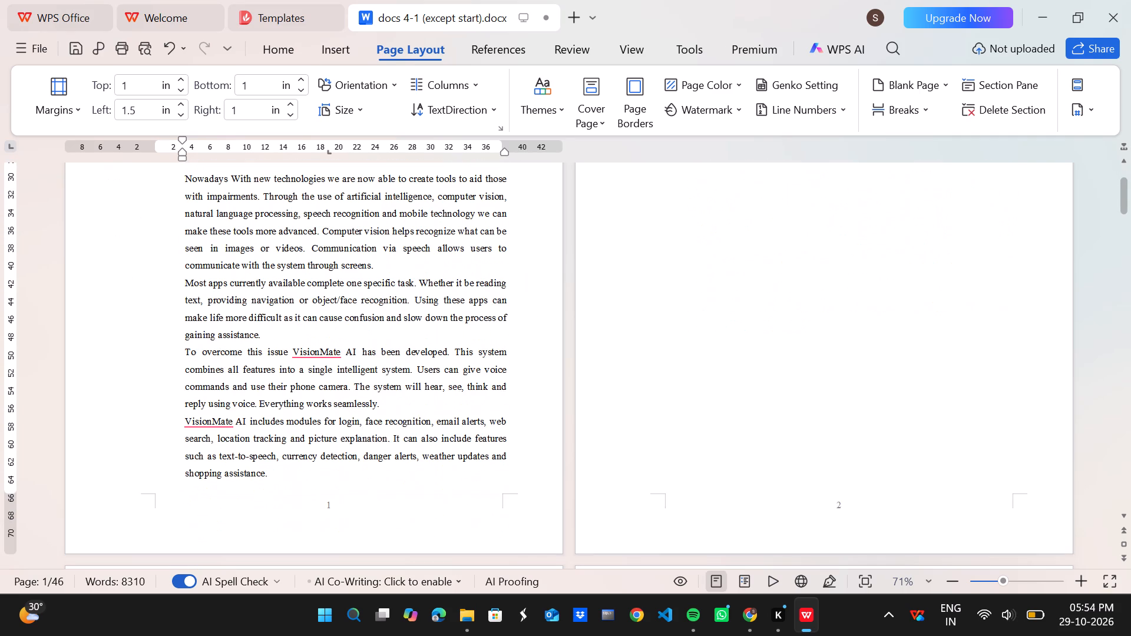
scroll(707, 402, "up", 4)
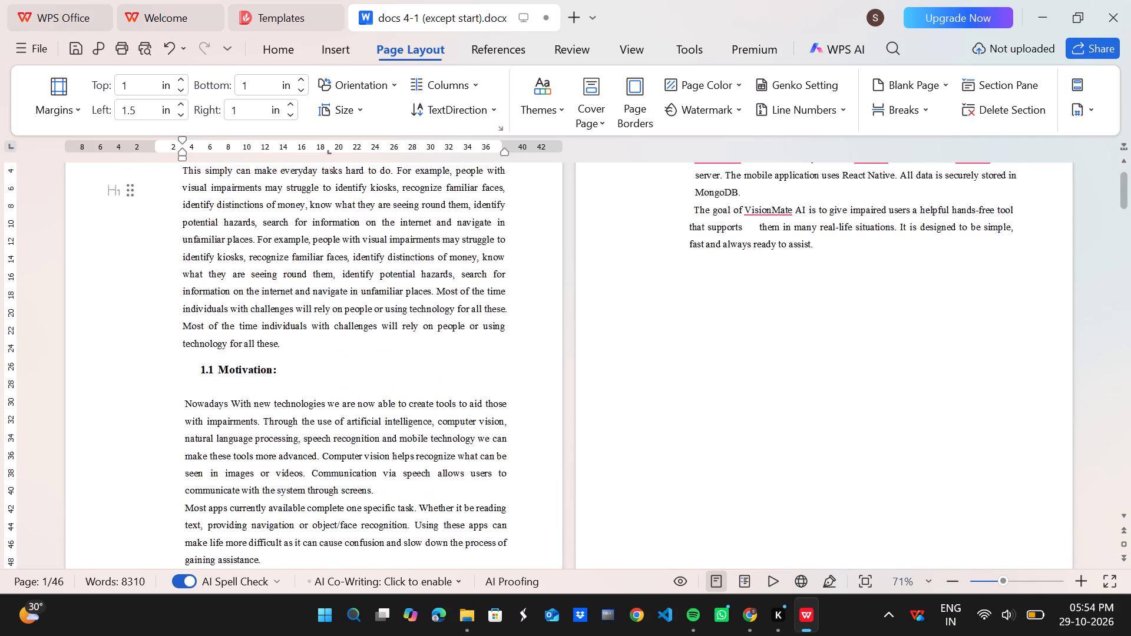
scroll(707, 402, "up", 1)
left_click(695, 307)
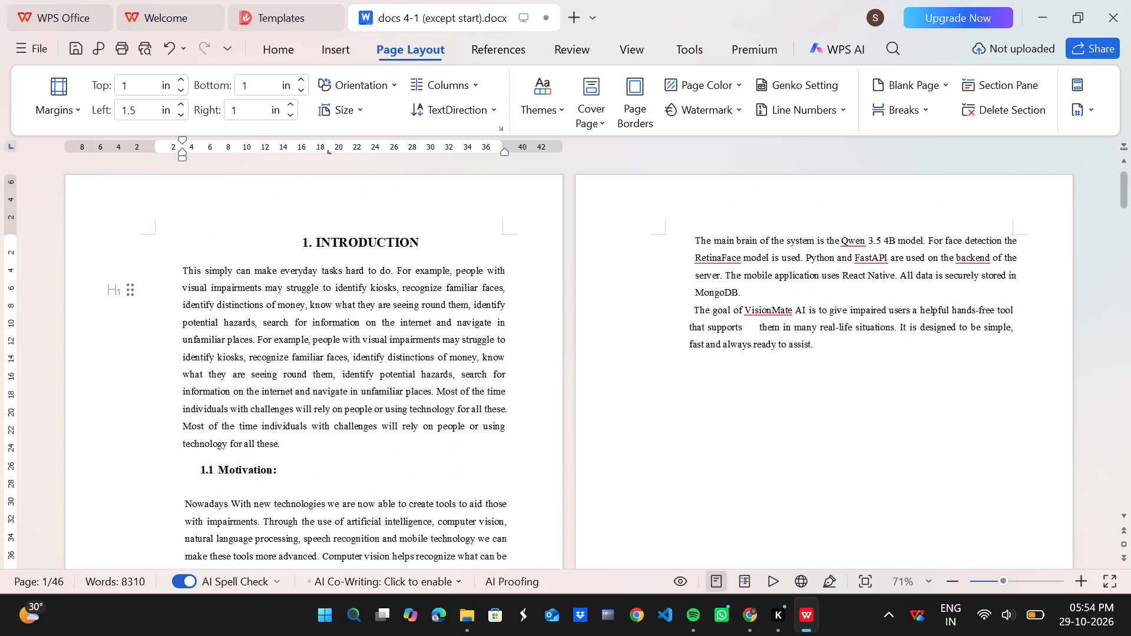
key("BackSpace")
key("BackSpace")
key("BackSpace")
key("BackSpace")
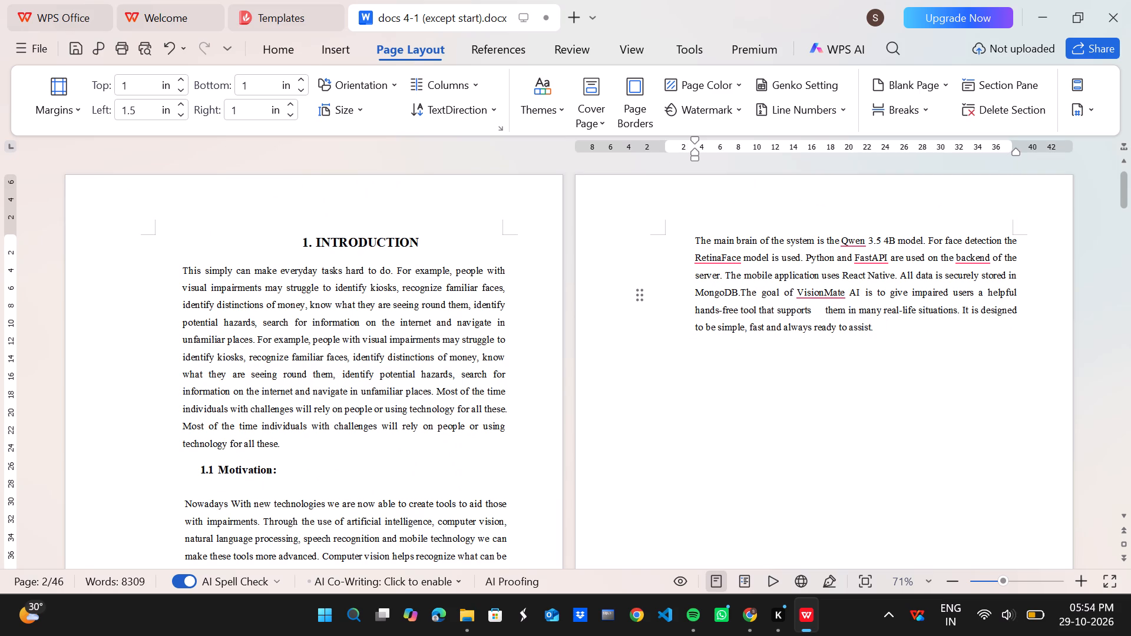
key("space")
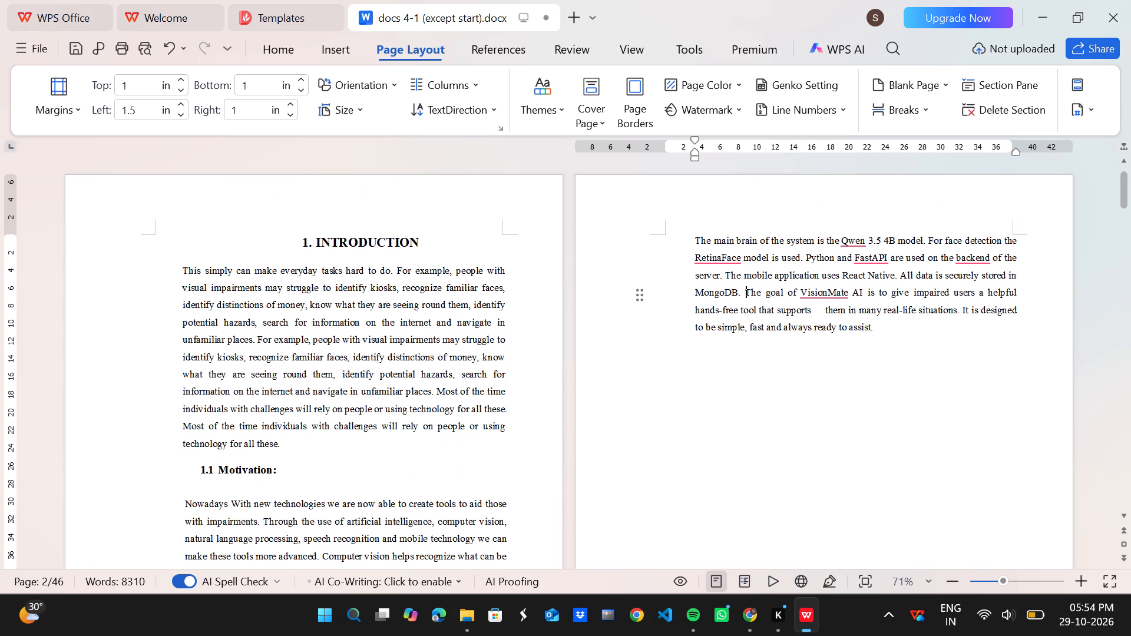
Remove the extra spacing between "supports" and "them" in the page 2 paragraph, leaving a single space.
left_click(826, 312)
key("BackSpace")
key("BackSpace")
key("BackSpace")
key("BackSpace")
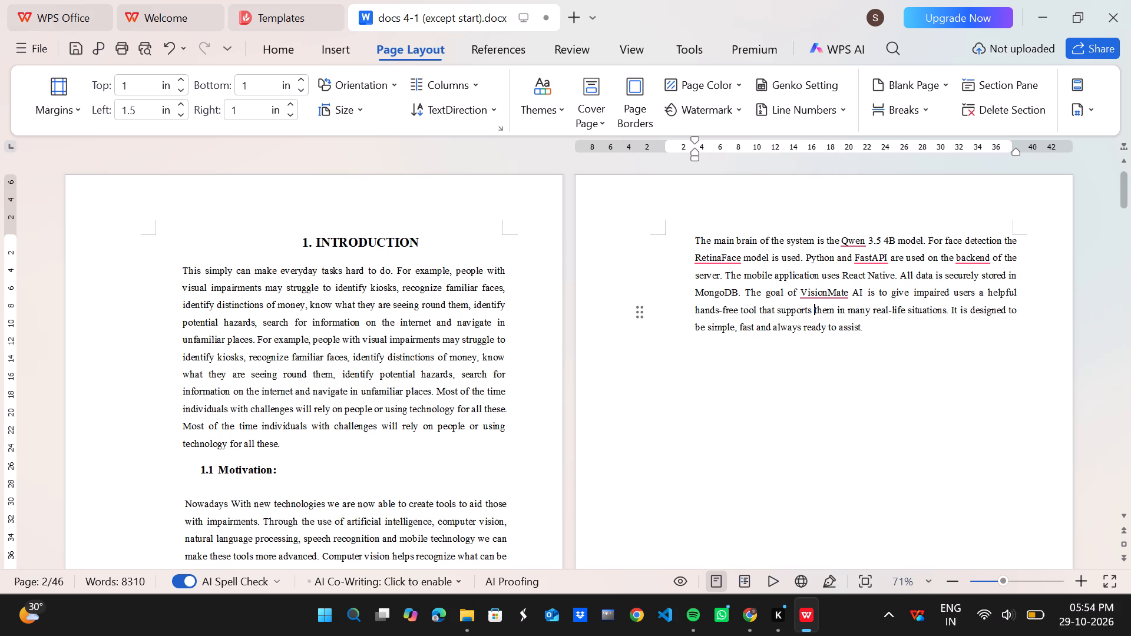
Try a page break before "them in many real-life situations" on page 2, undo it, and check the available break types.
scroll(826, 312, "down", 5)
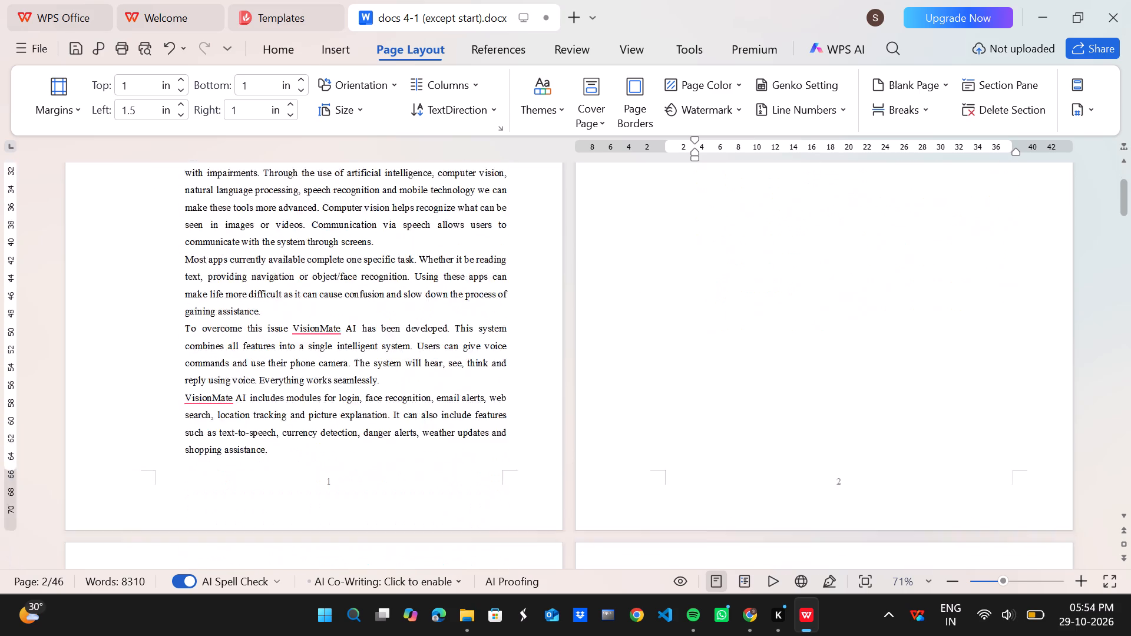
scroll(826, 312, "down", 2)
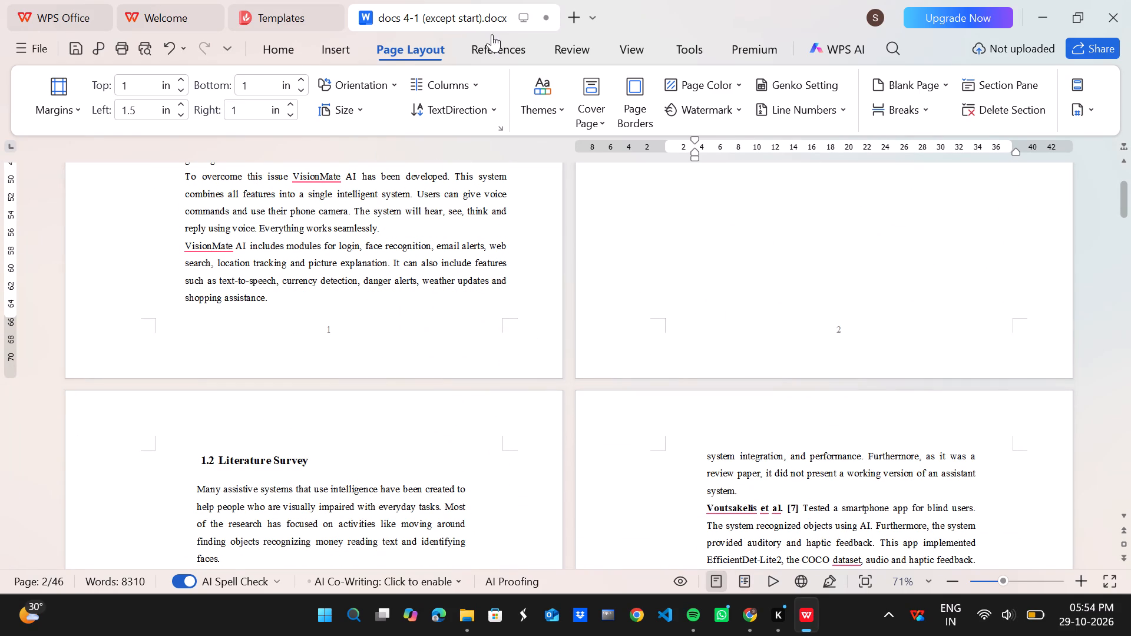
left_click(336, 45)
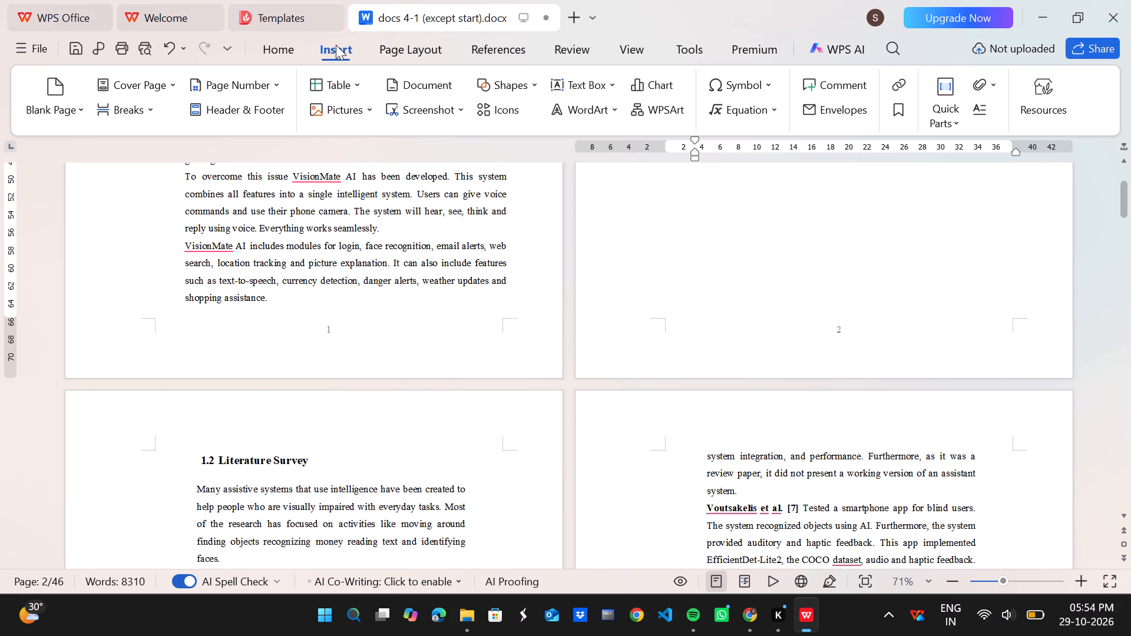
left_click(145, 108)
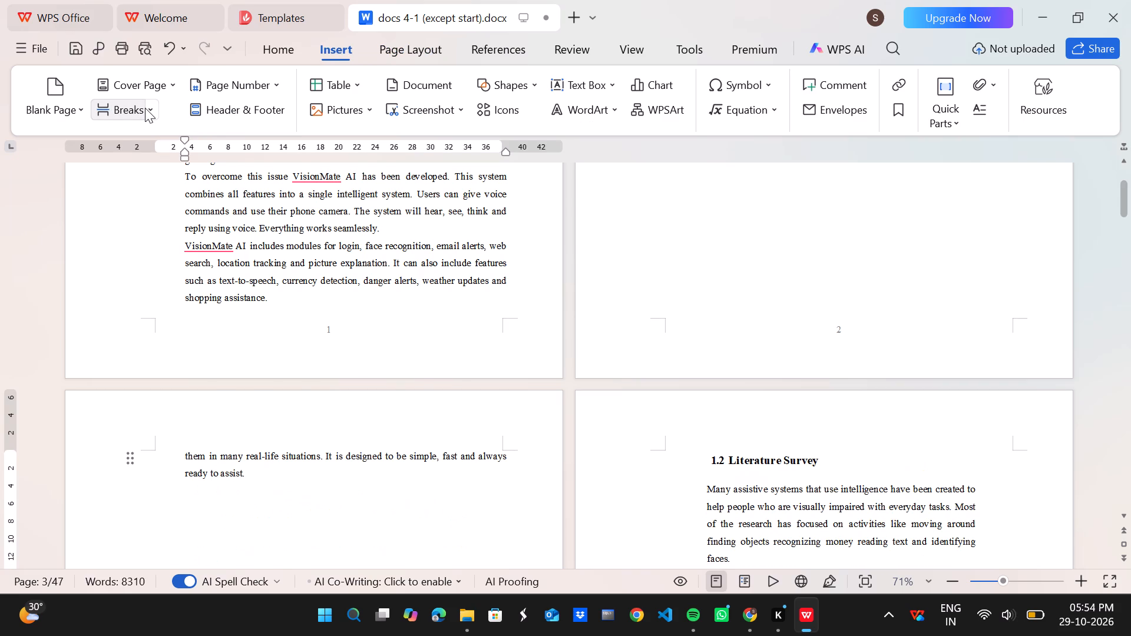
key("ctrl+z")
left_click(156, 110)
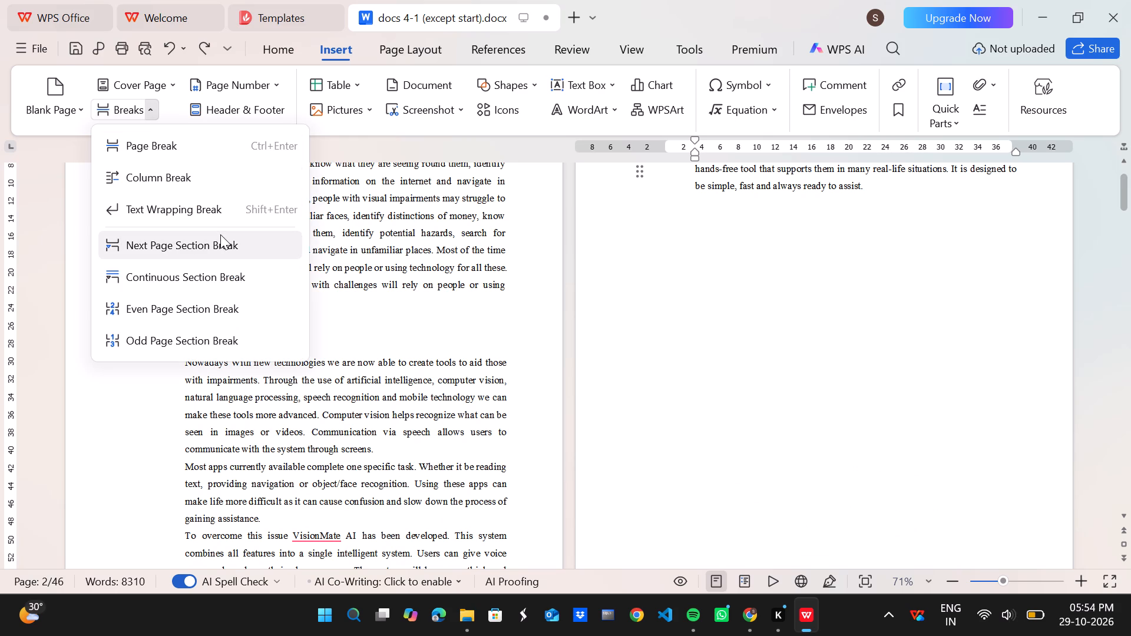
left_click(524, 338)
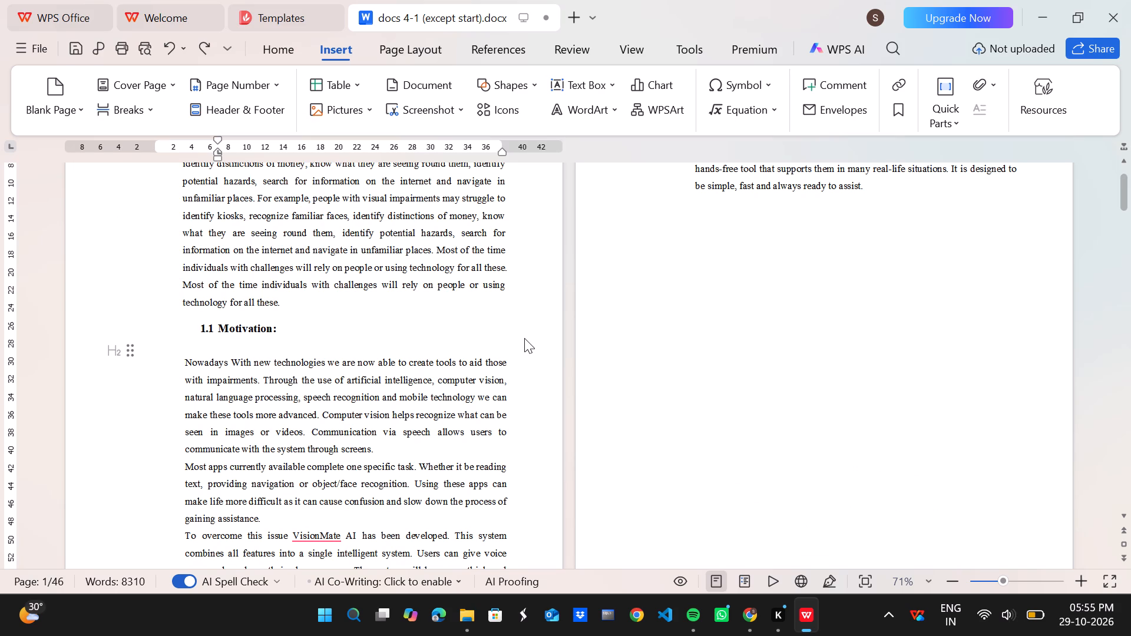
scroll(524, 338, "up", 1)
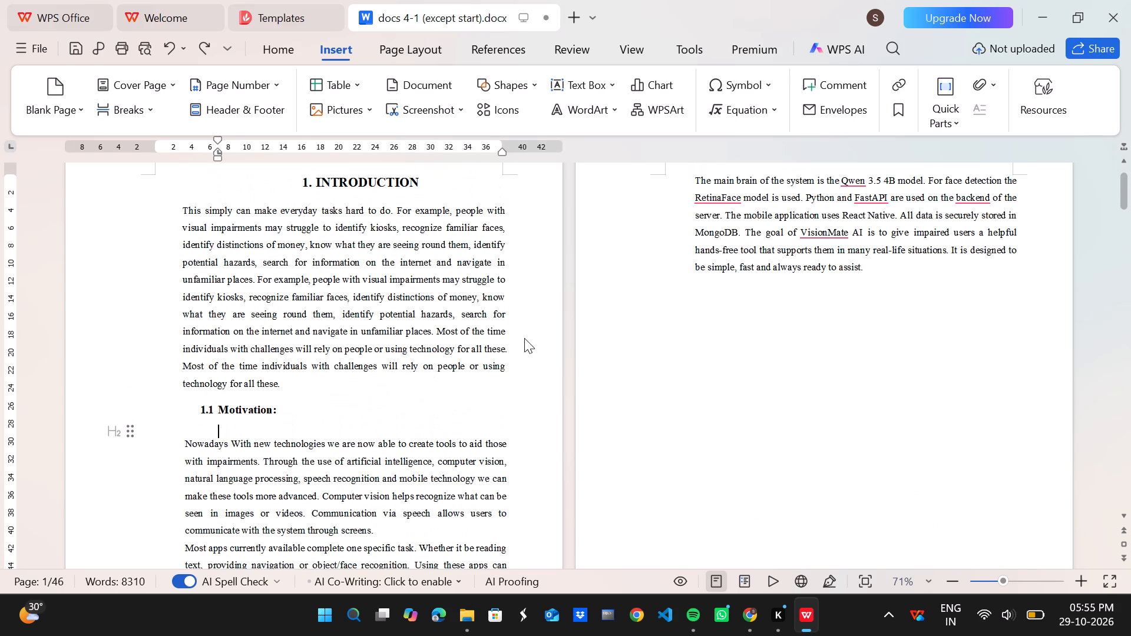
In Google Chrome, search for "how to remove section breaks or page breaks in wps" and read the removal methods.
left_click(743, 609)
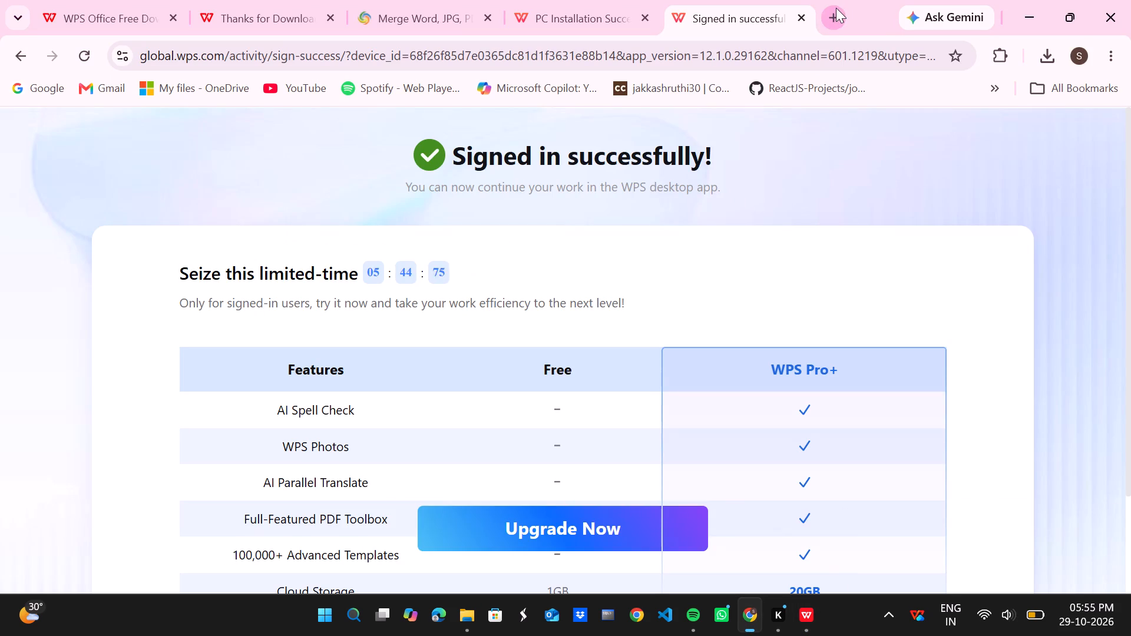
left_click(836, 8)
left_click(544, 373)
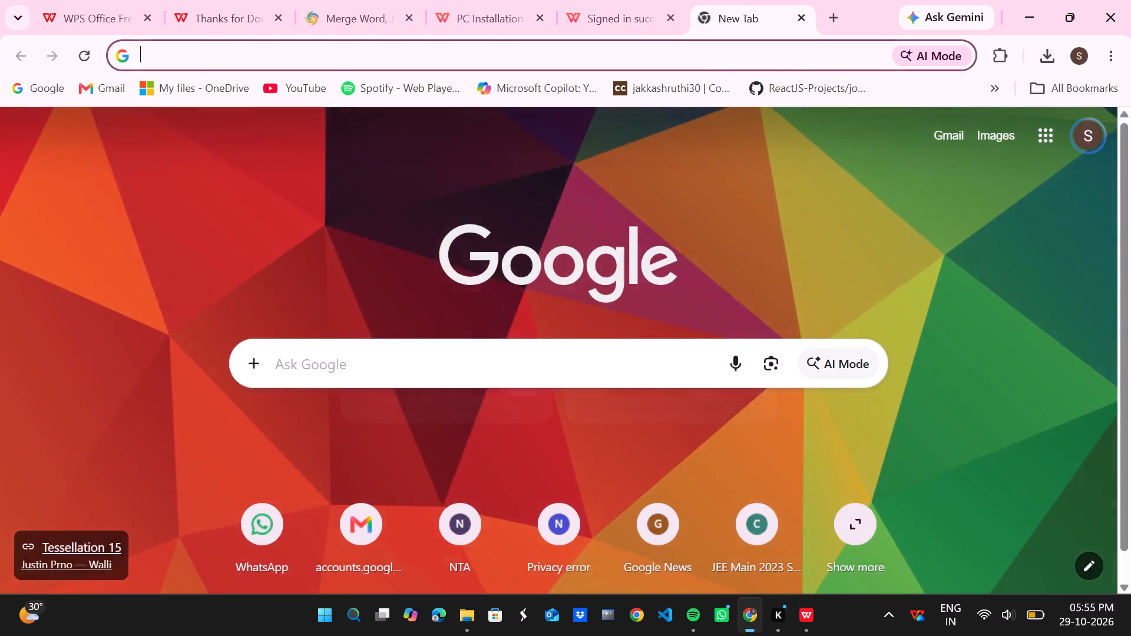
type("how to remov")
type("e sc")
key("BackSpace")
key("BackSpace")
type("ection breaks or page breaks in")
key("space")
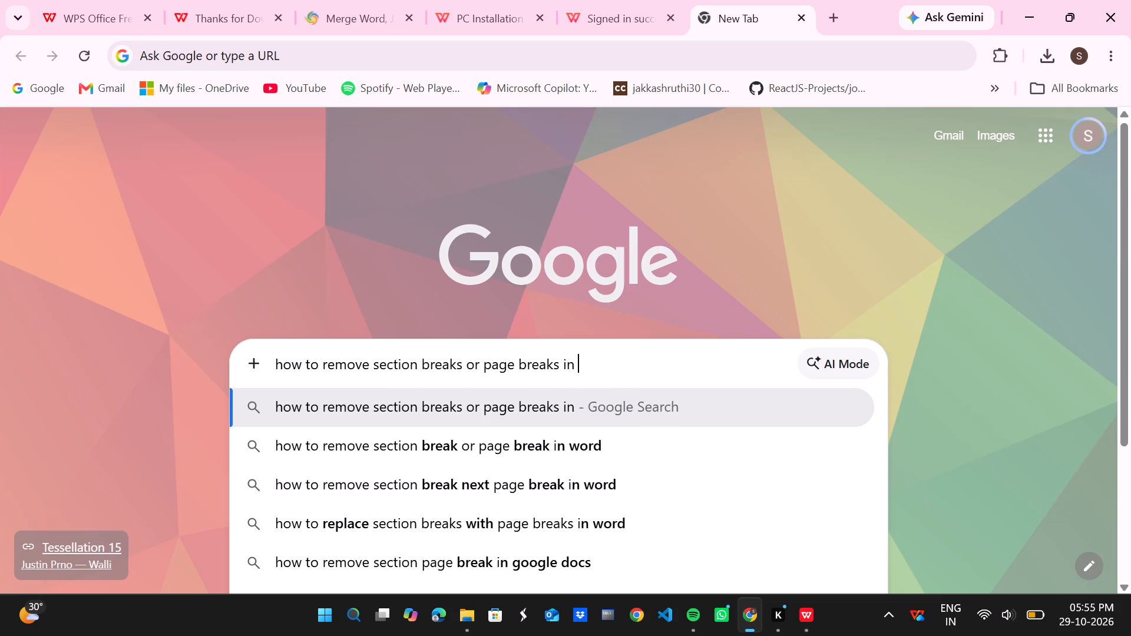
type("wps")
key("Return")
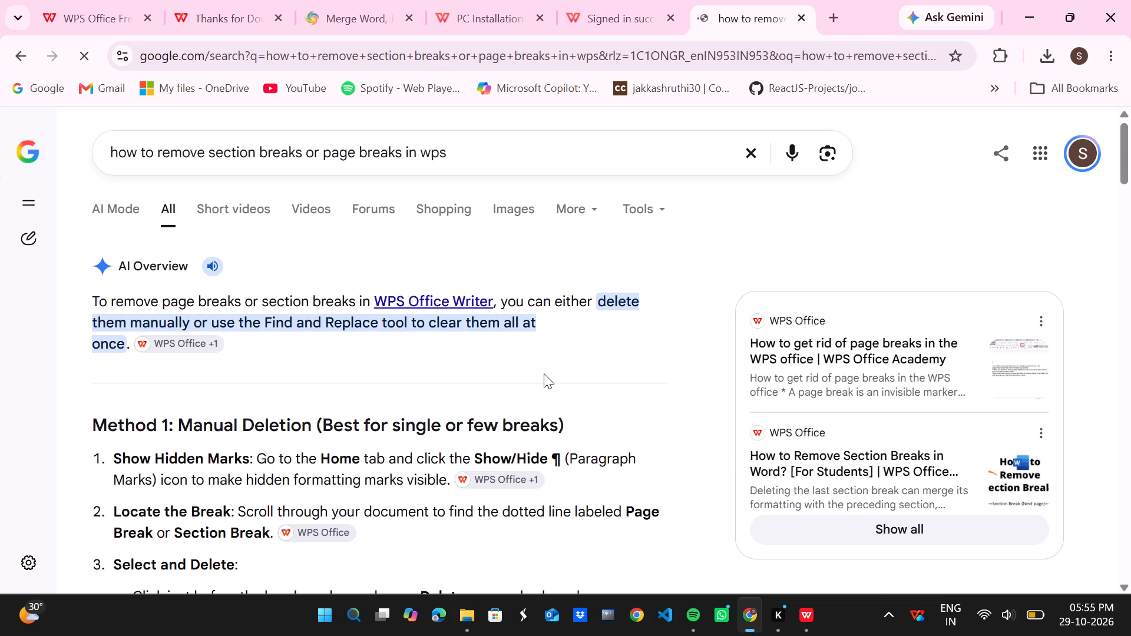
scroll(544, 373, "down", 1)
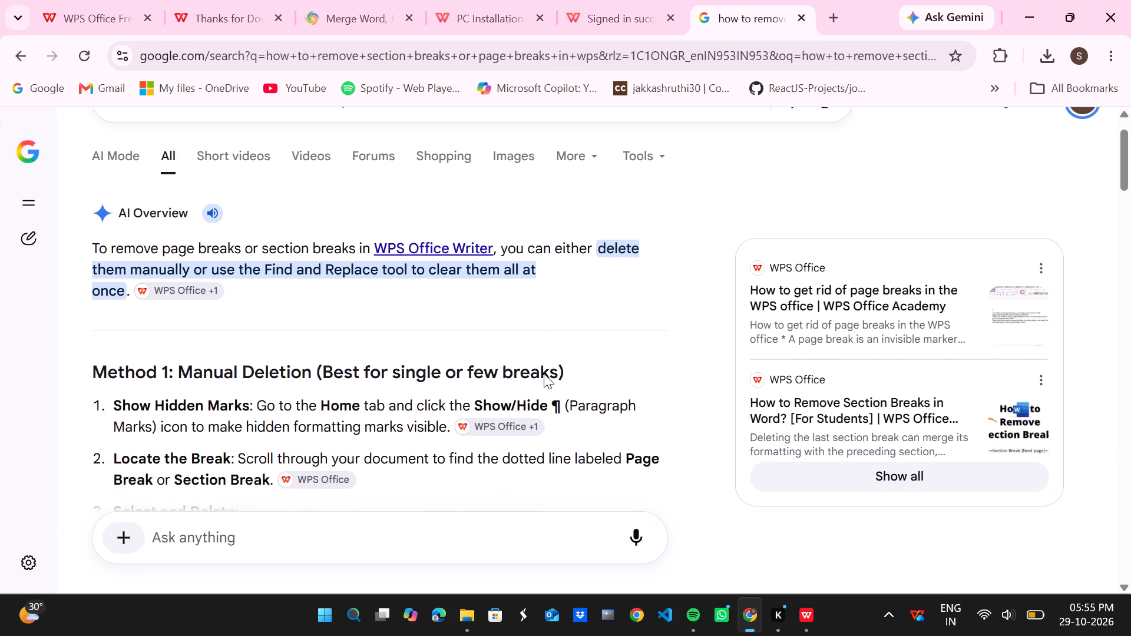
scroll(544, 373, "down", 1)
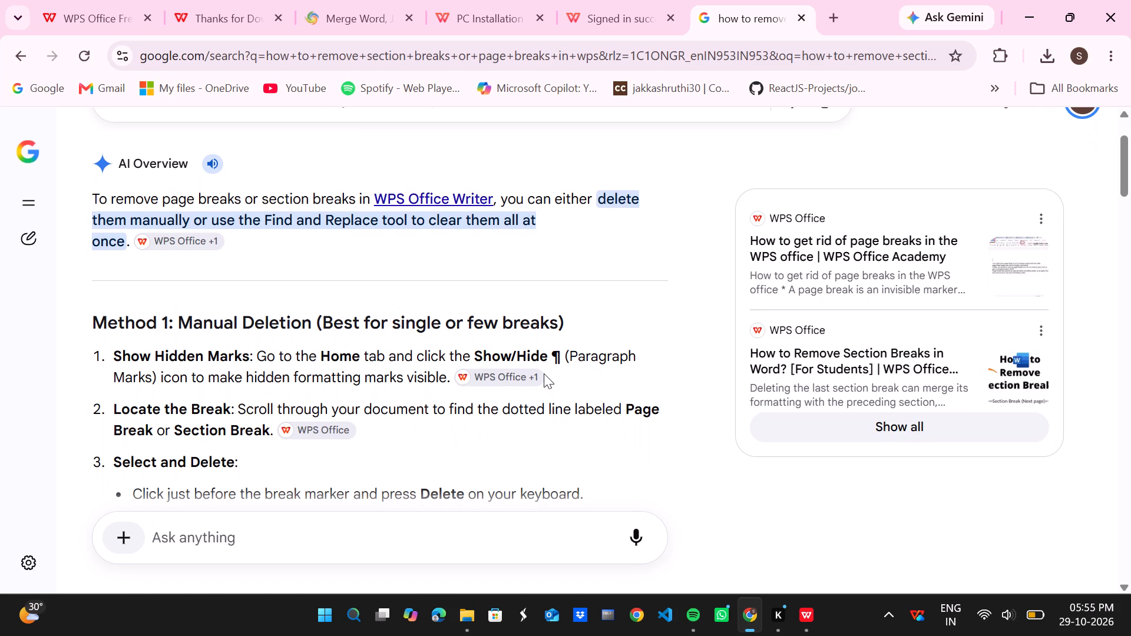
scroll(544, 373, "down", 2)
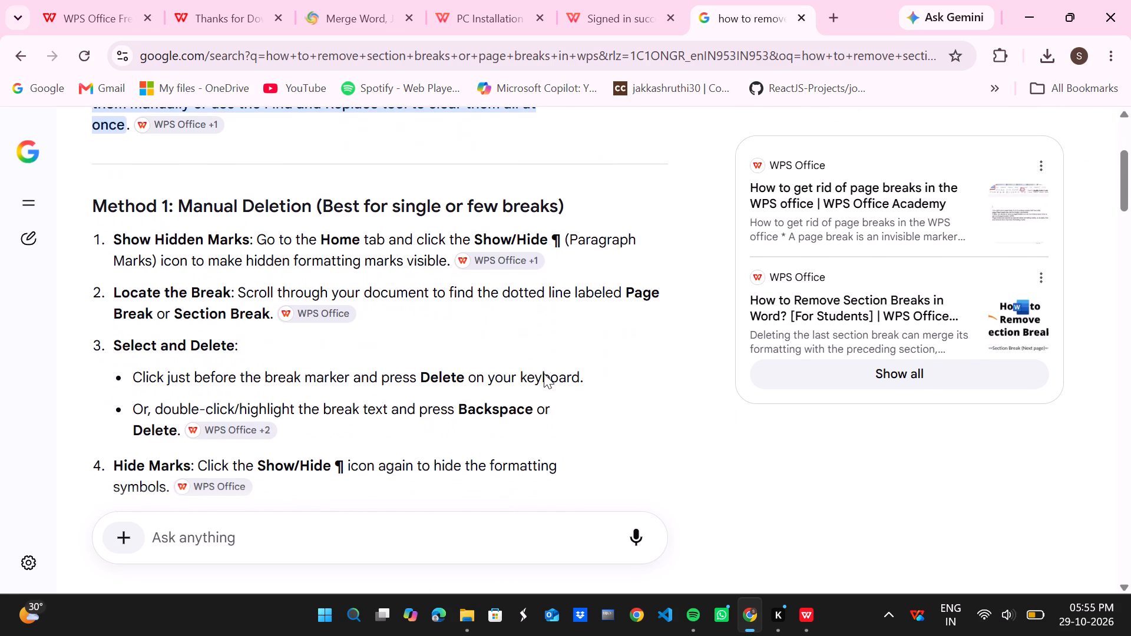
scroll(544, 373, "down", 2)
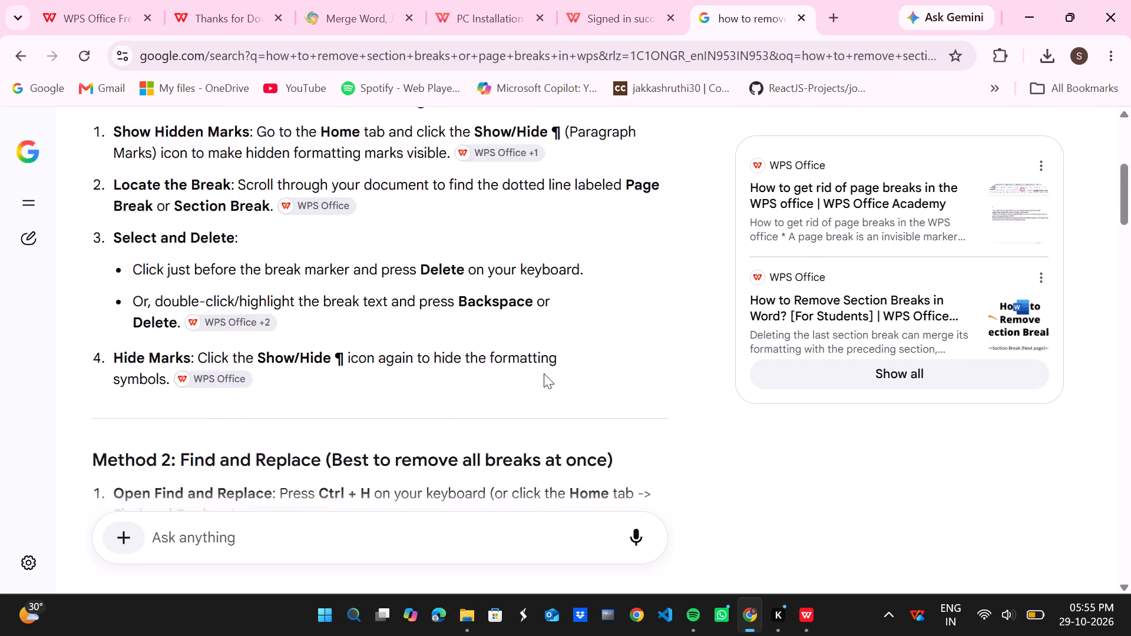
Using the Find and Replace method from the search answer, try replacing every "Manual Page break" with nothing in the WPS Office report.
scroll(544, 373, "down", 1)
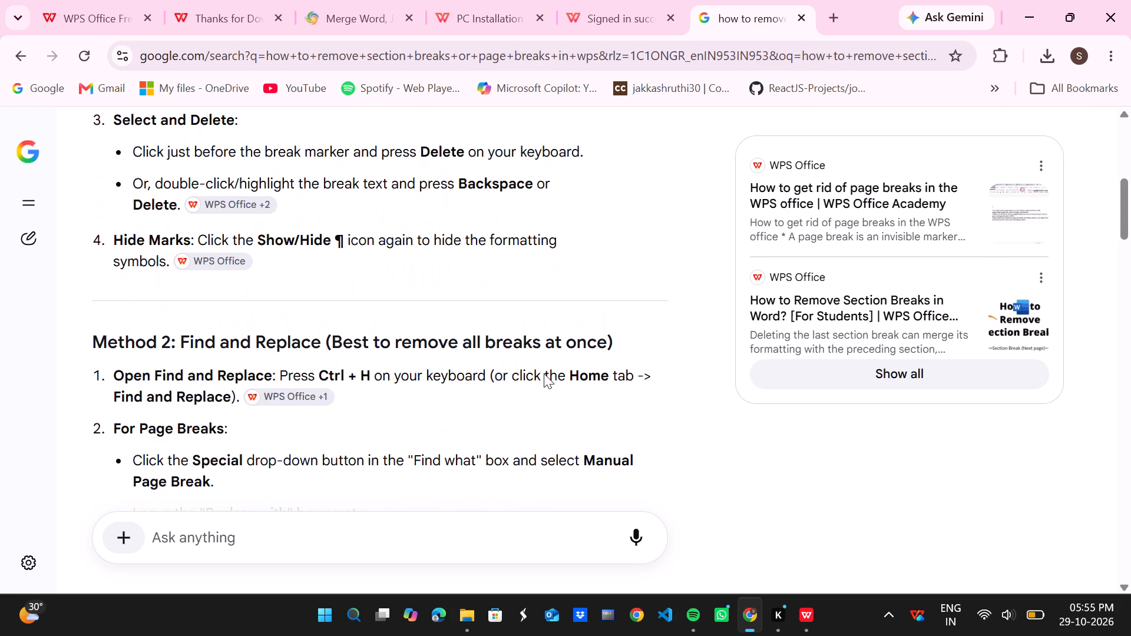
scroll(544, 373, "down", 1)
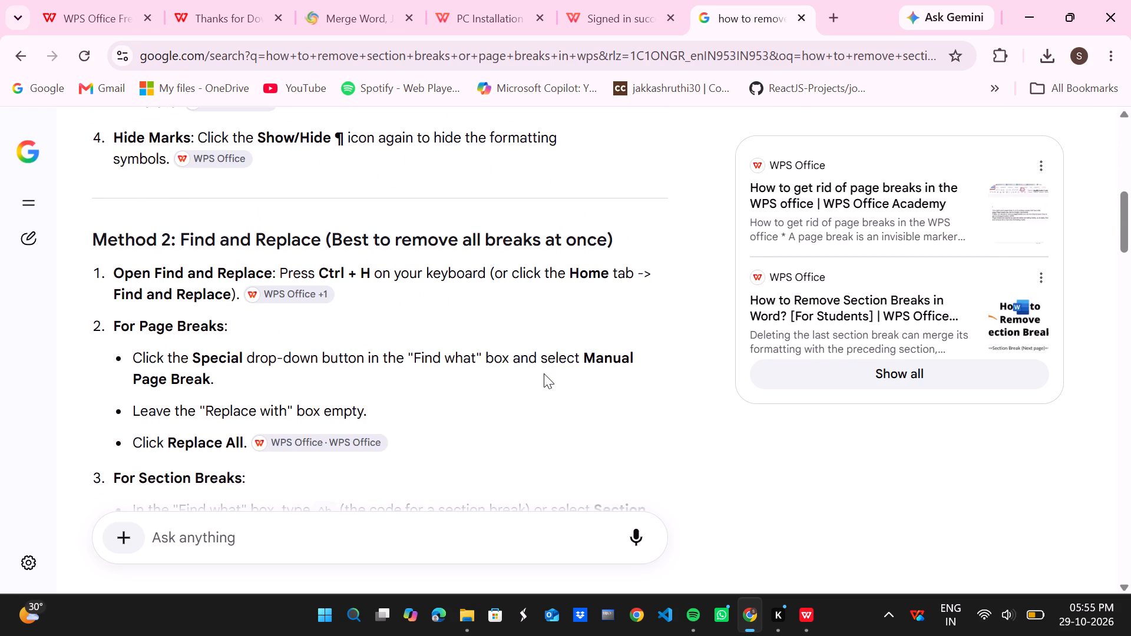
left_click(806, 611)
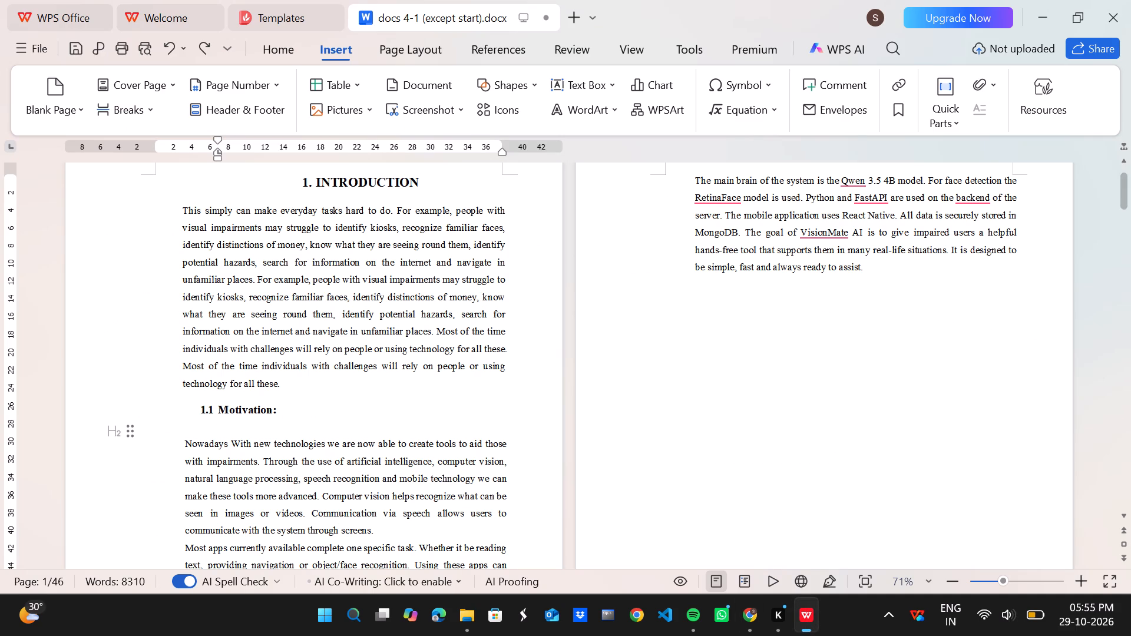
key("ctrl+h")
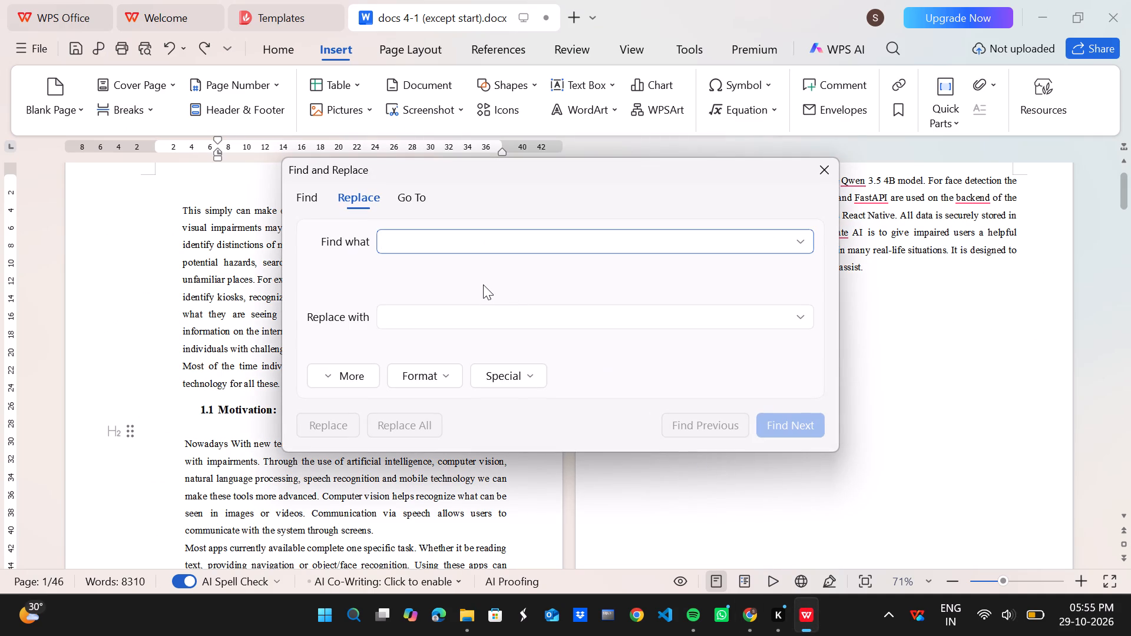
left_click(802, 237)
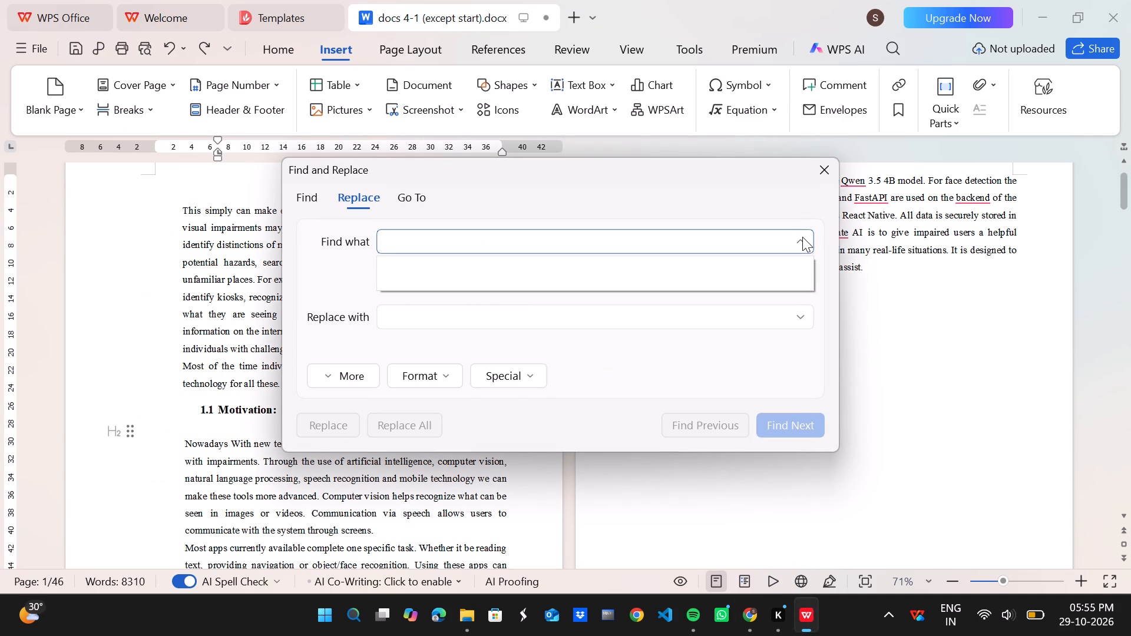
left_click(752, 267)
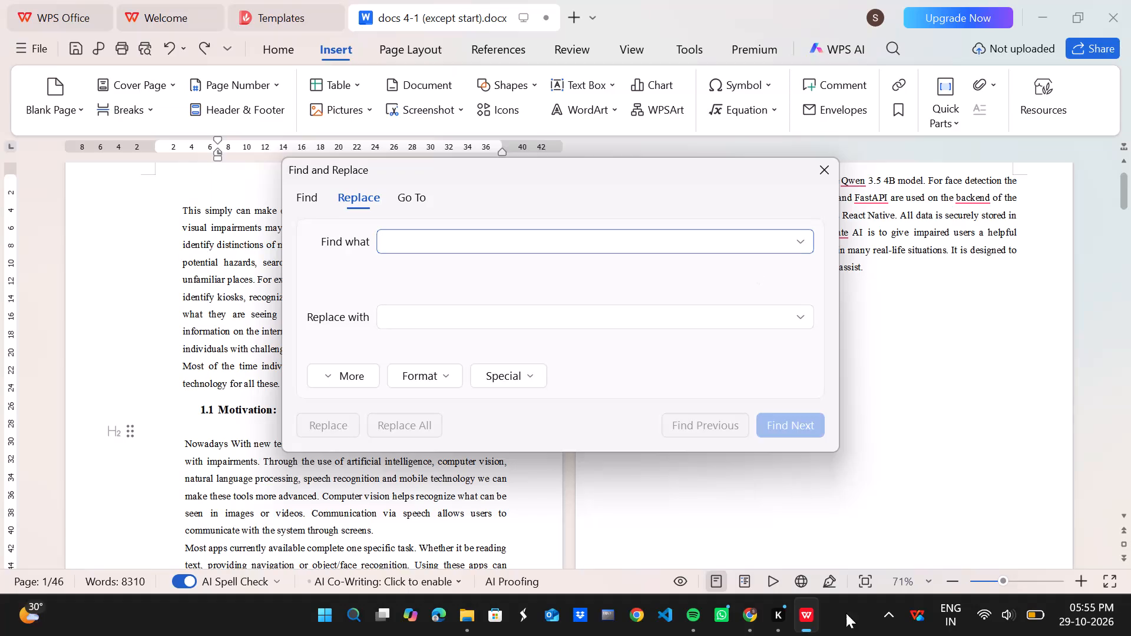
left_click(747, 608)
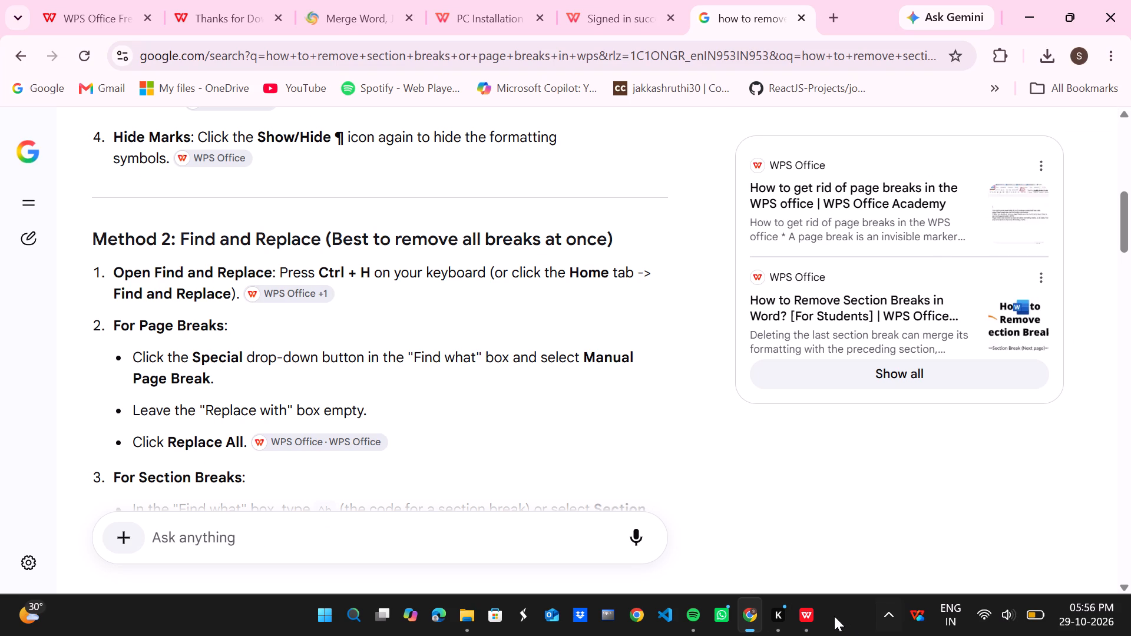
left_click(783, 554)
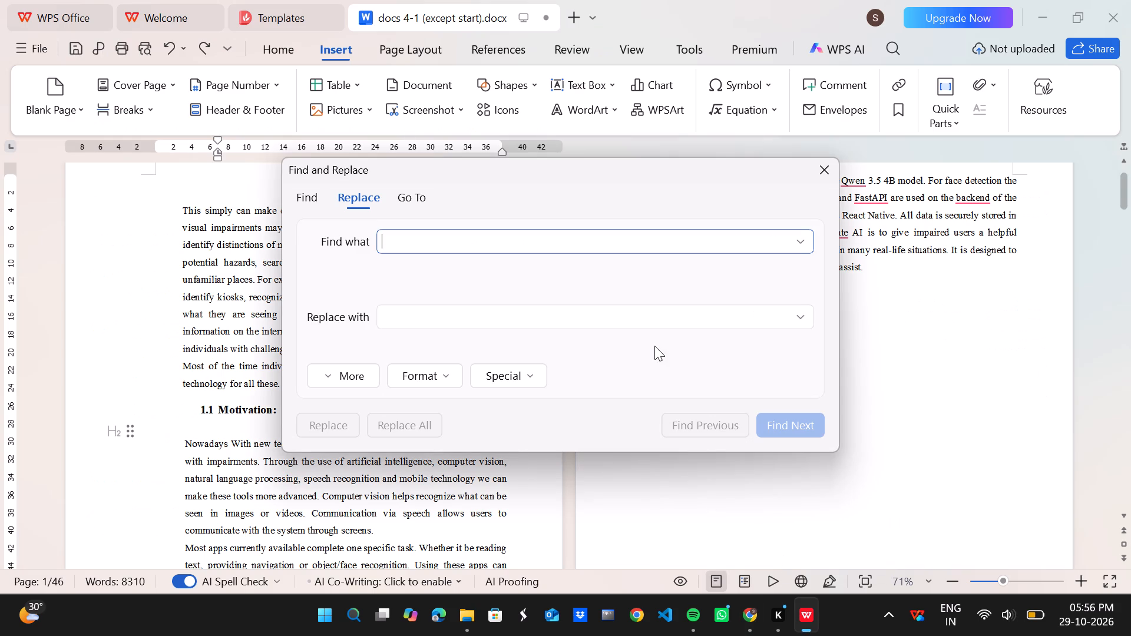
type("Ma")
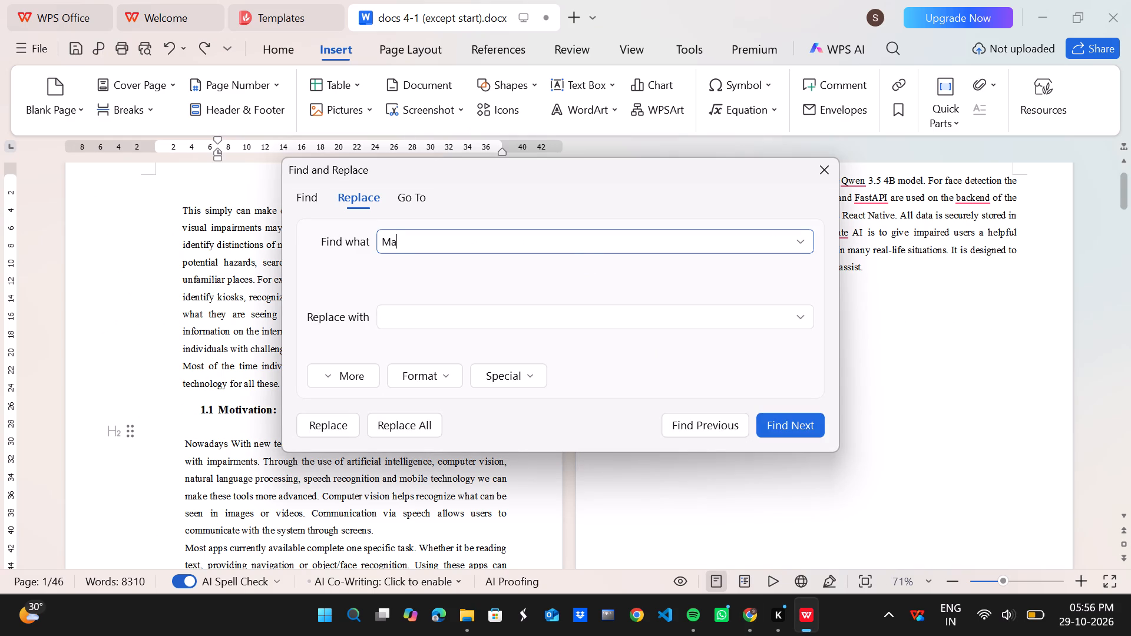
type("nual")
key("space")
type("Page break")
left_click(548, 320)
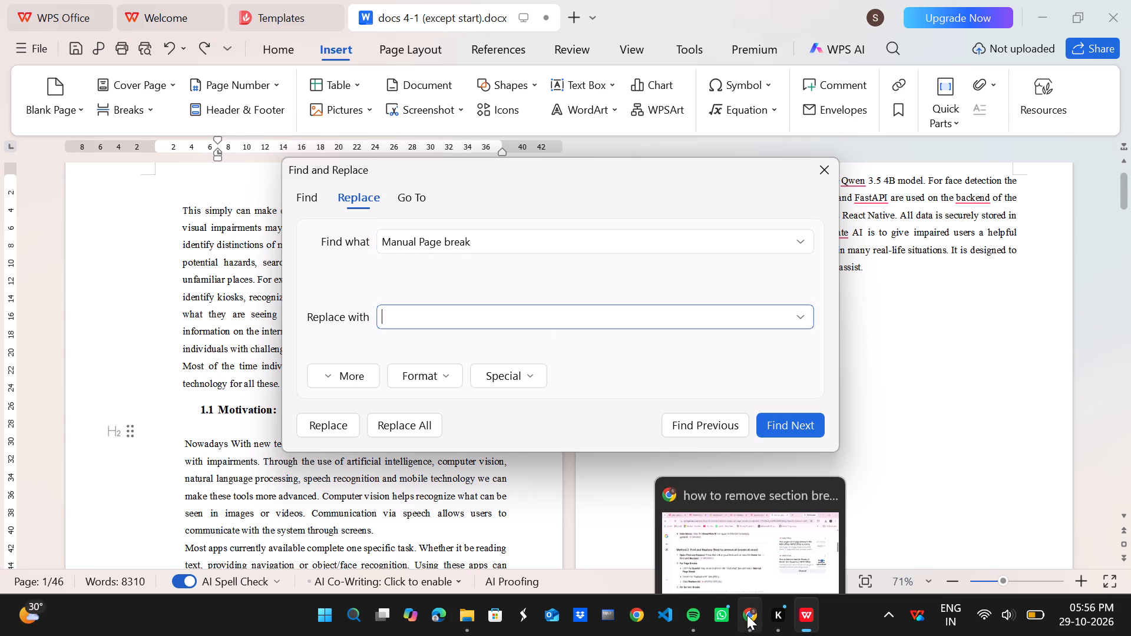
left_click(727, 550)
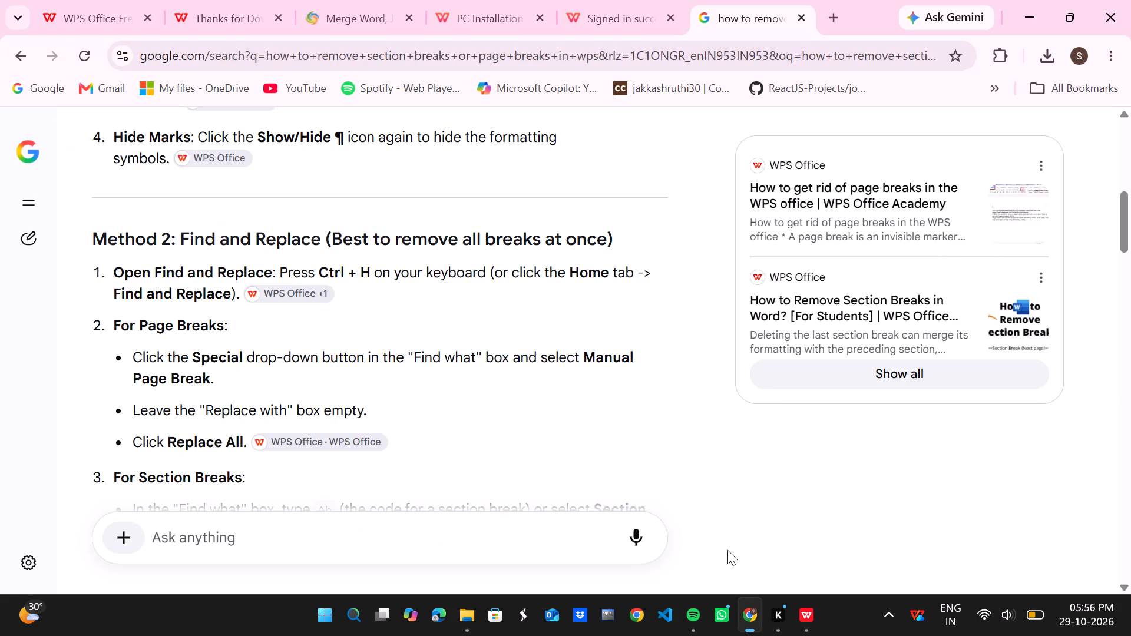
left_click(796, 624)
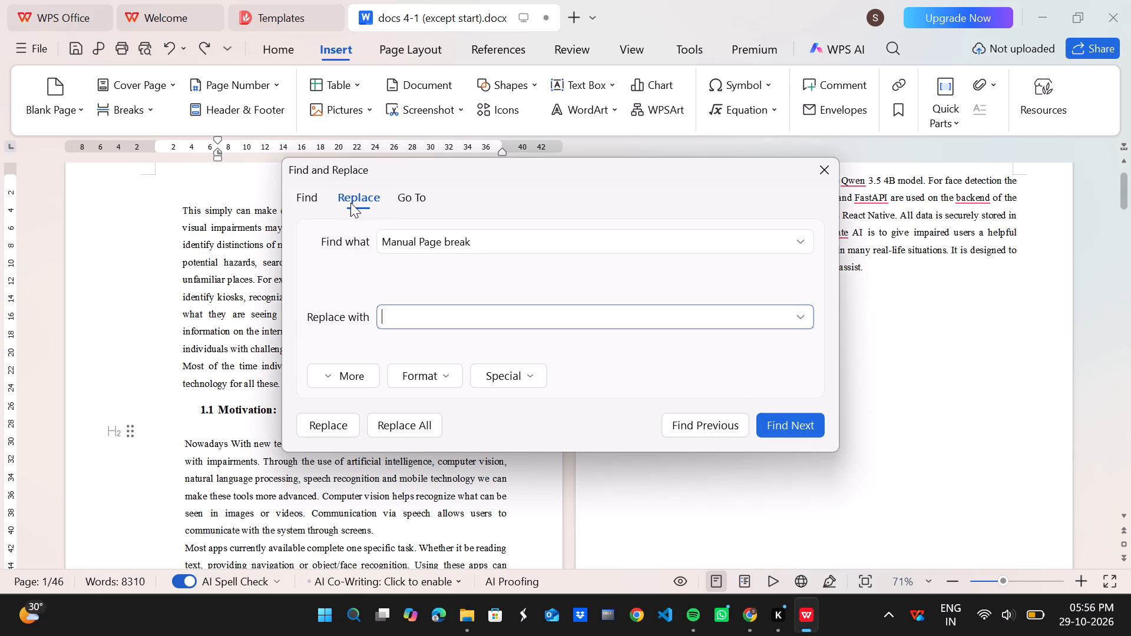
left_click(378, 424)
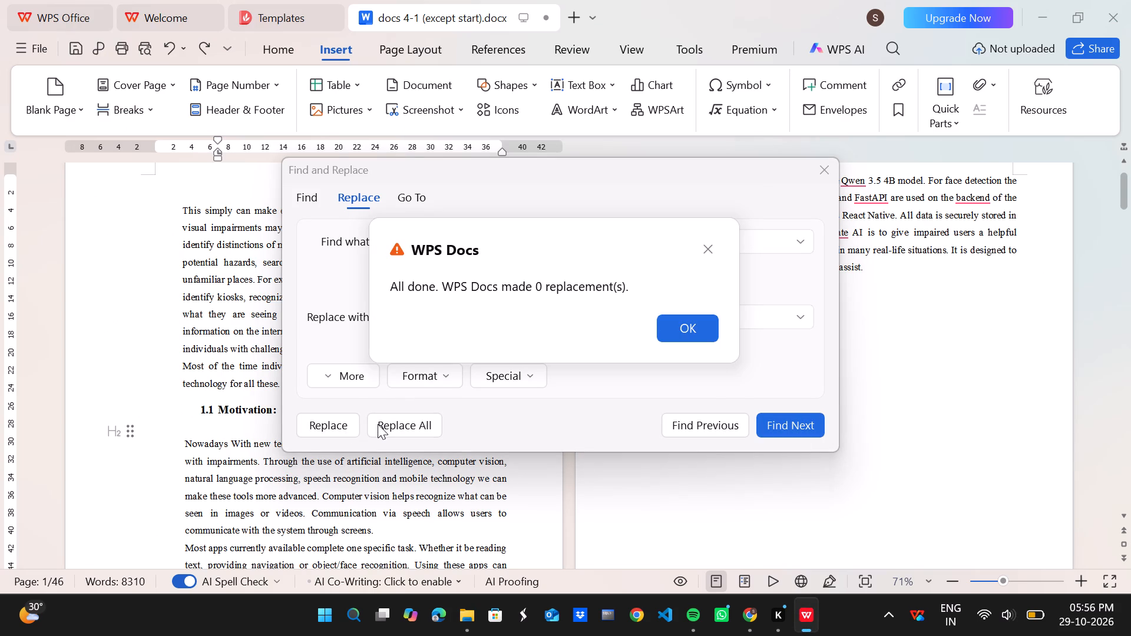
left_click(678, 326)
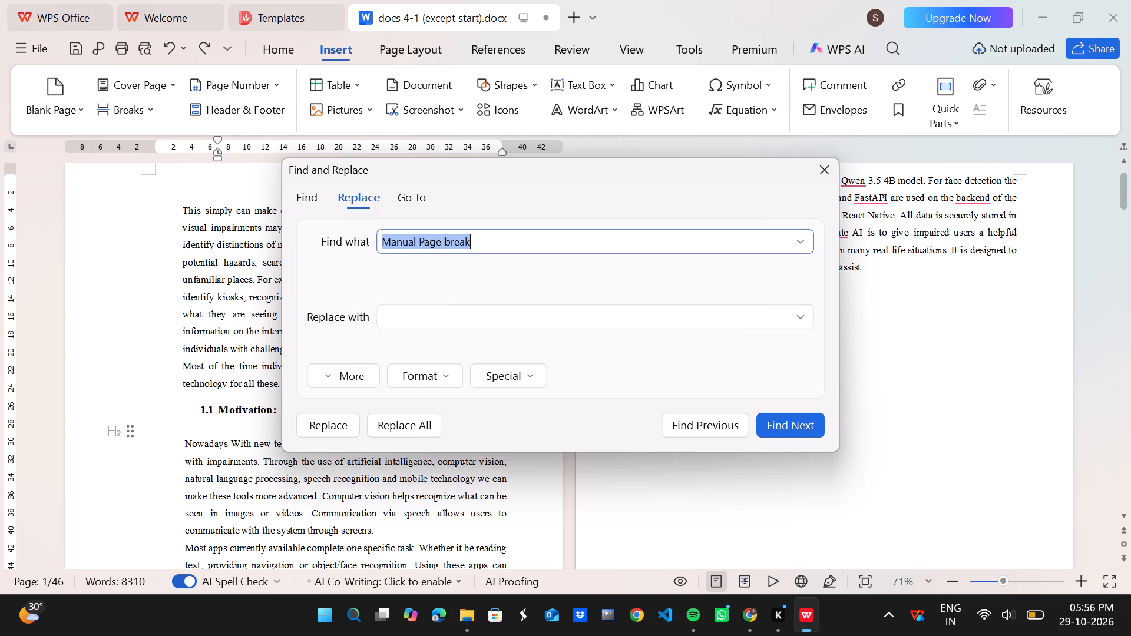
Examine the Go To targets and the search scope, format and special-character options of Find and Replace, and close it.
left_click(425, 191)
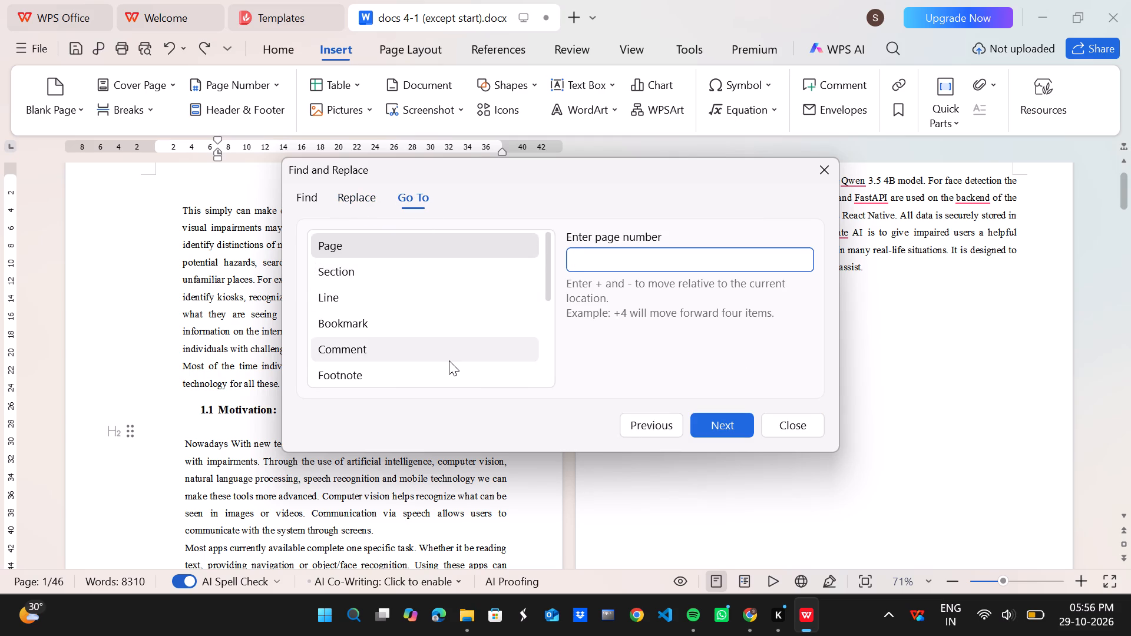
scroll(449, 360, "down", 2)
scroll(449, 360, "up", 4)
left_click(320, 200)
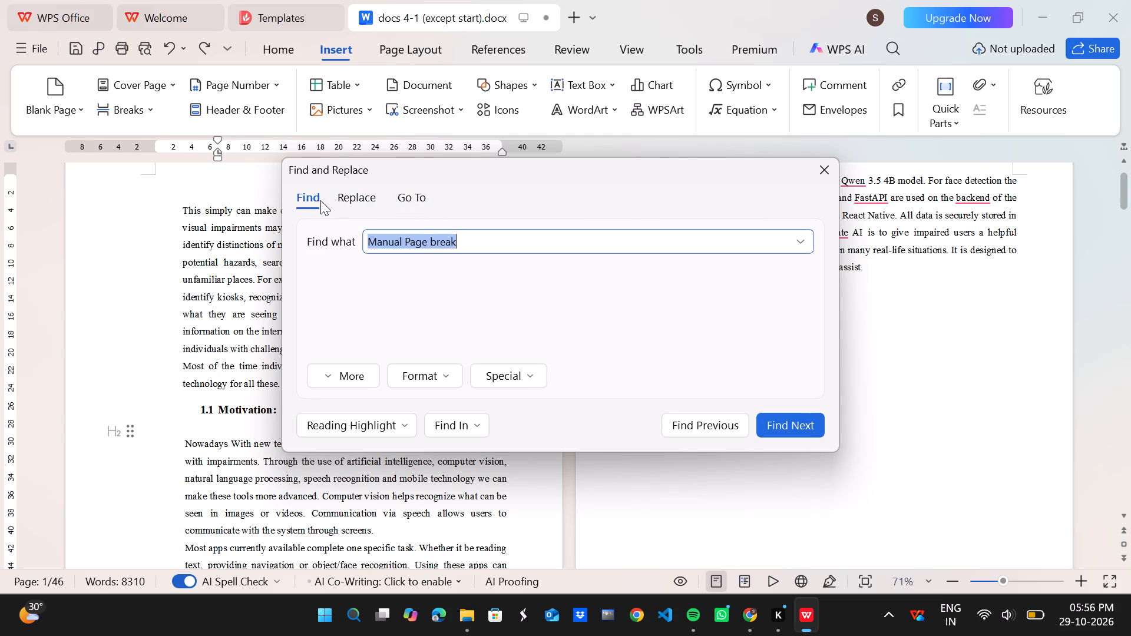
left_click(779, 246)
left_click(802, 241)
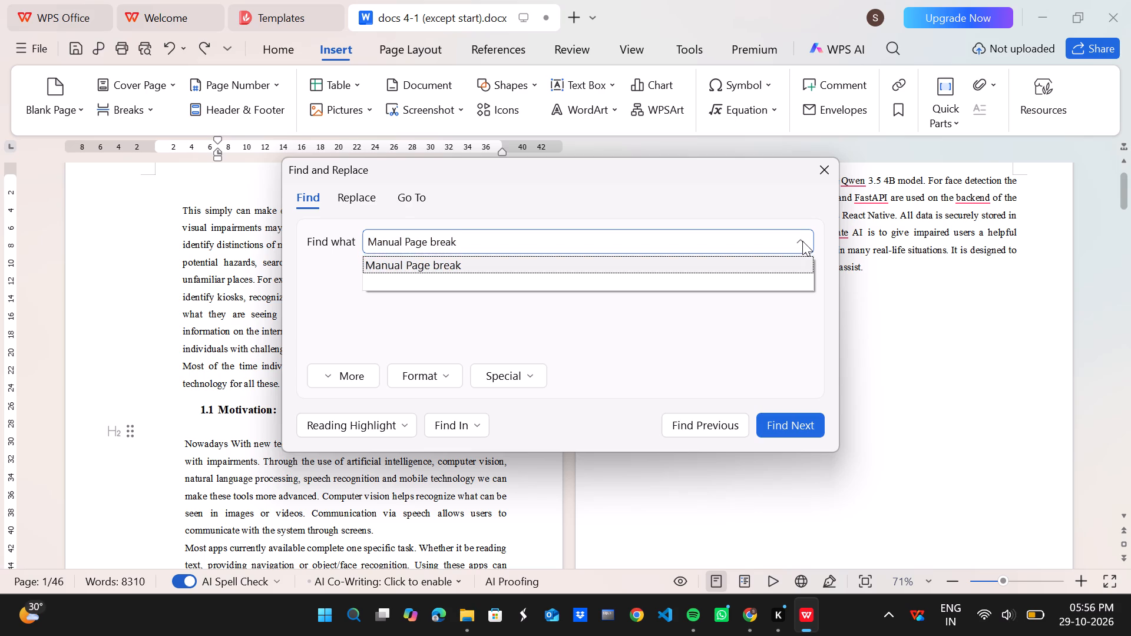
left_click(783, 268)
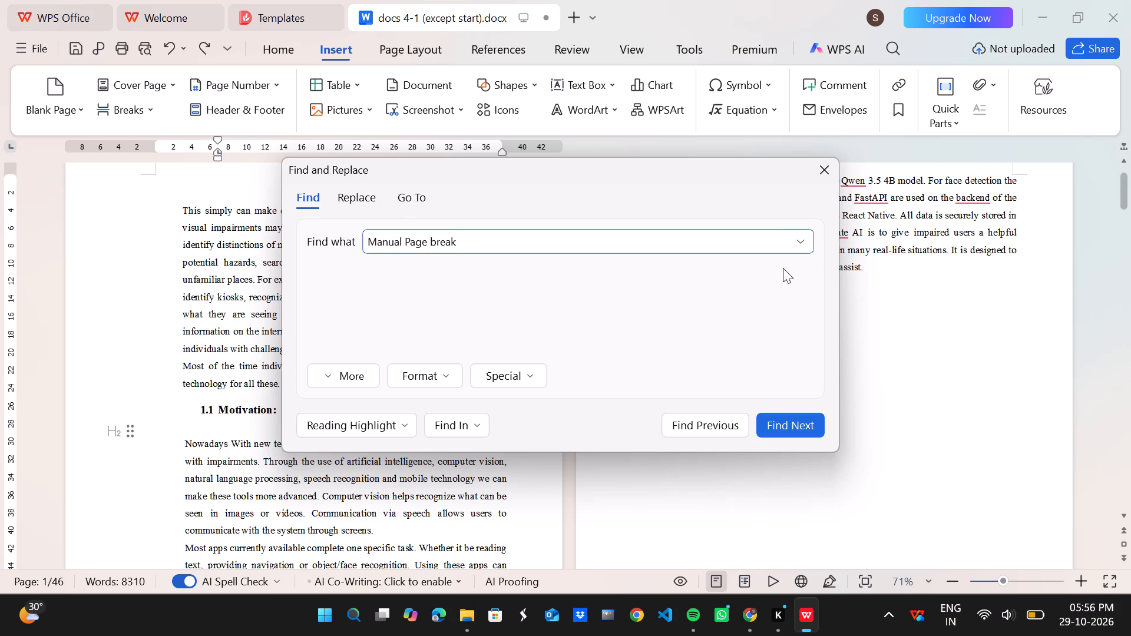
left_click(459, 429)
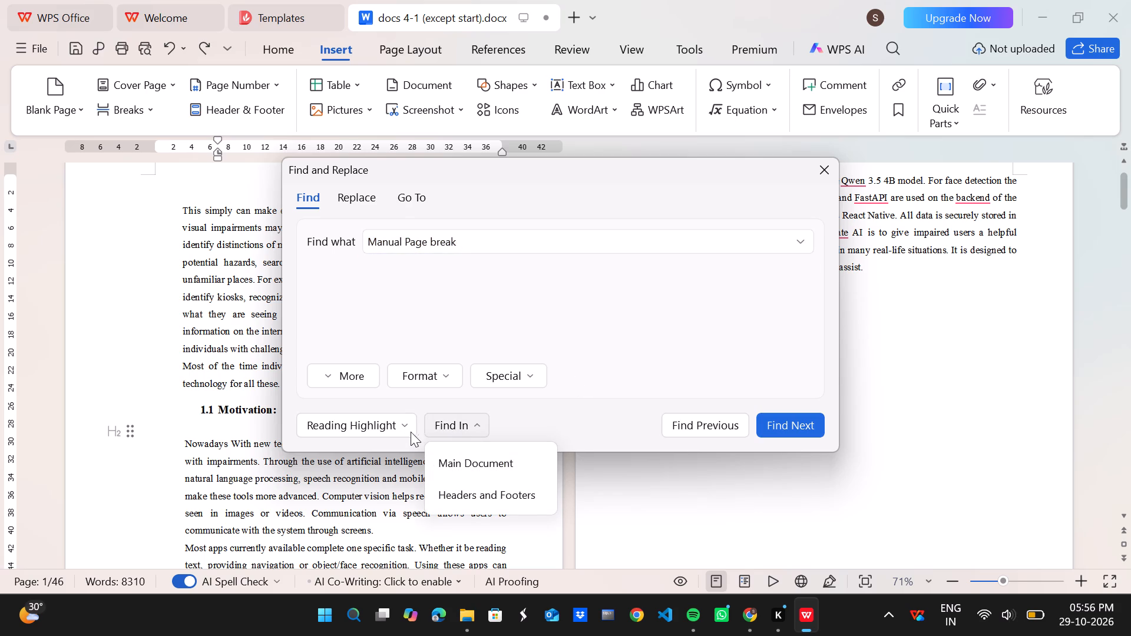
left_click(407, 431)
left_click(447, 375)
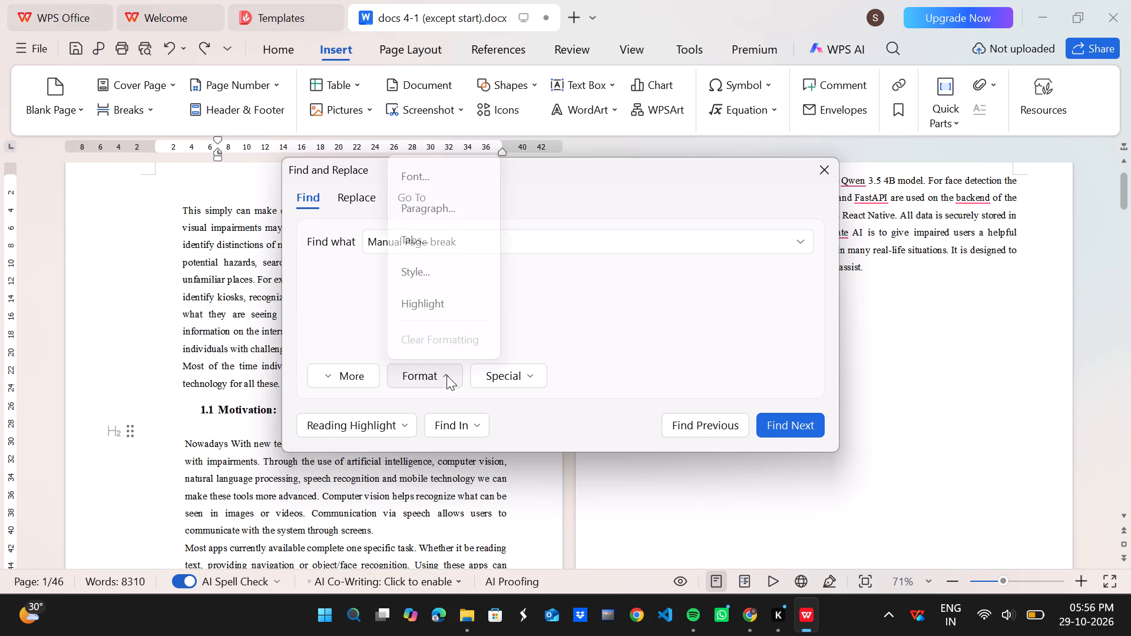
left_click(511, 369)
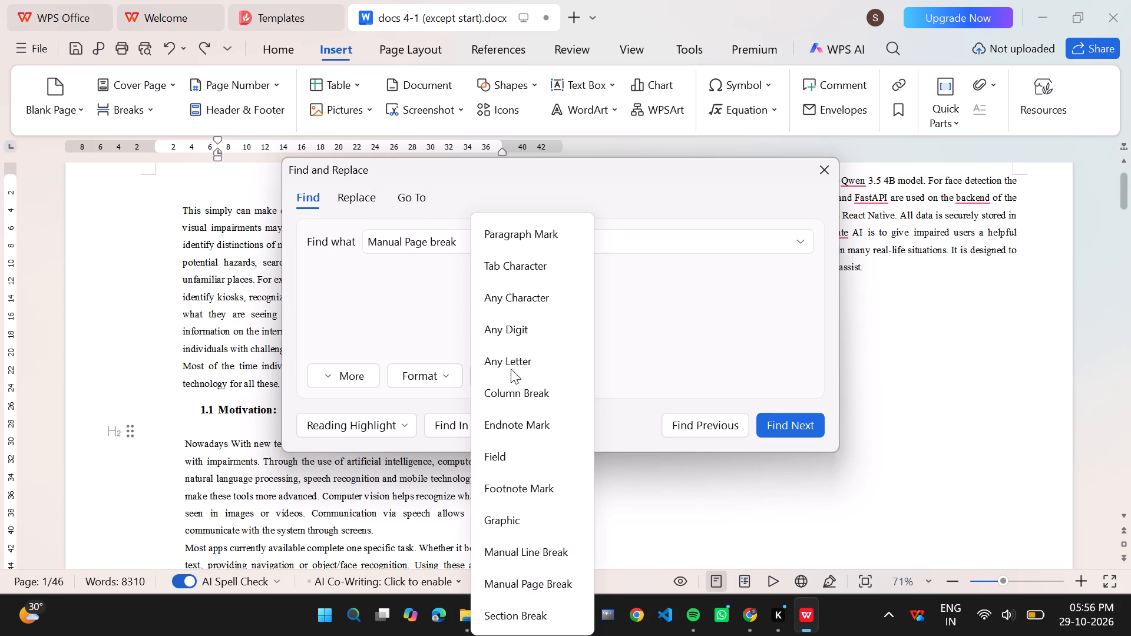
left_click(829, 171)
left_click(824, 174)
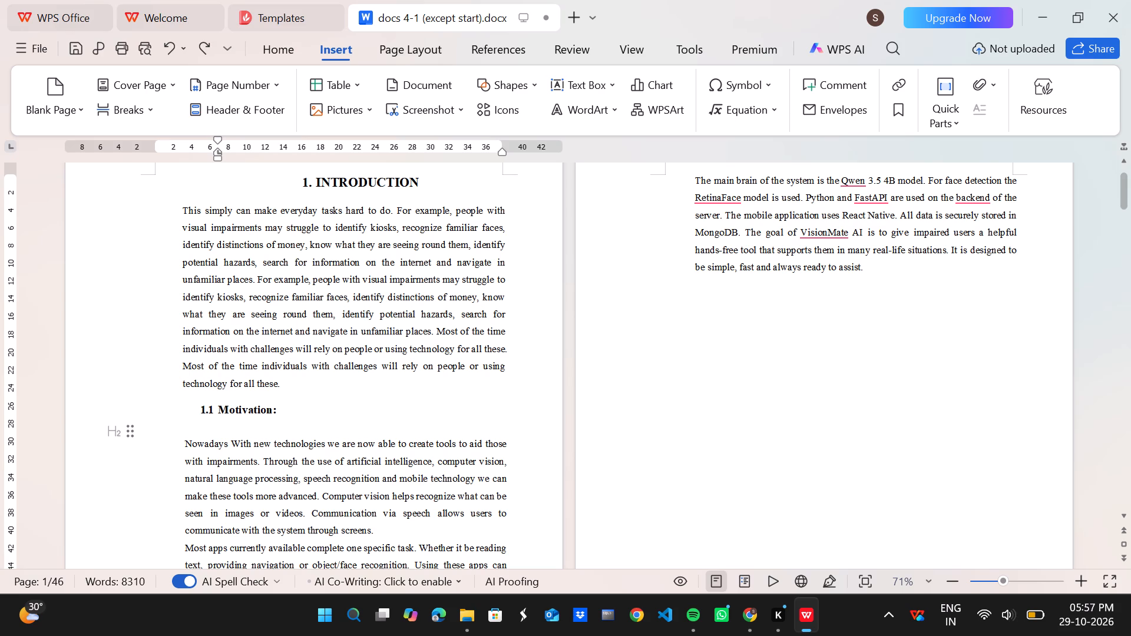
Move the Table 1.2 literature survey table on page 5 leftward so all its columns fit on the page.
scroll(599, 387, "down", 3)
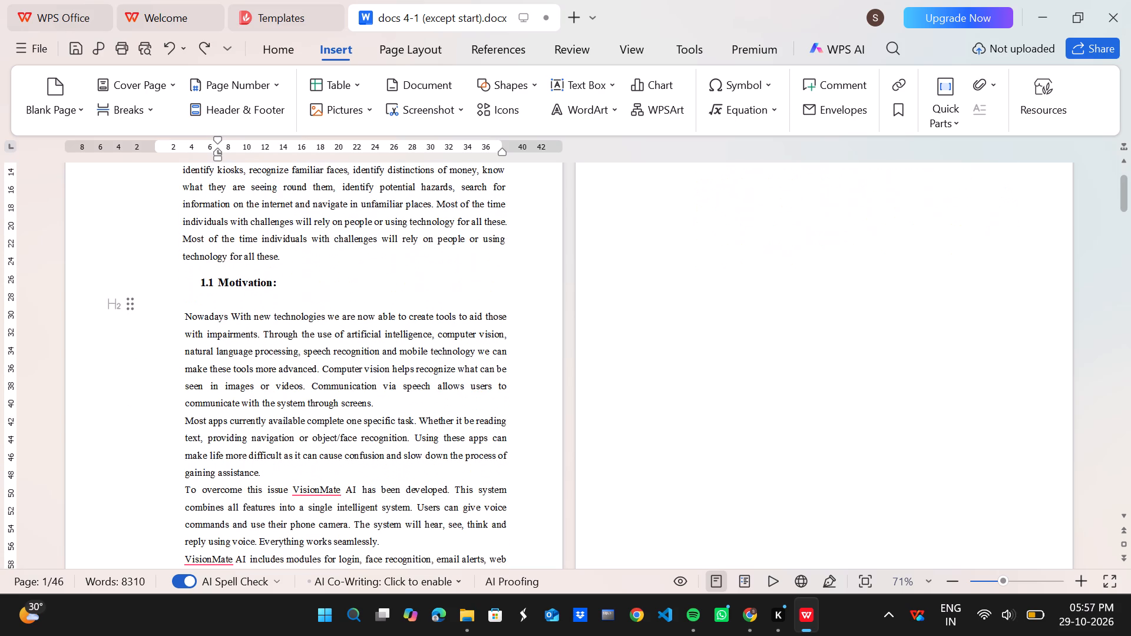
scroll(599, 387, "down", 6)
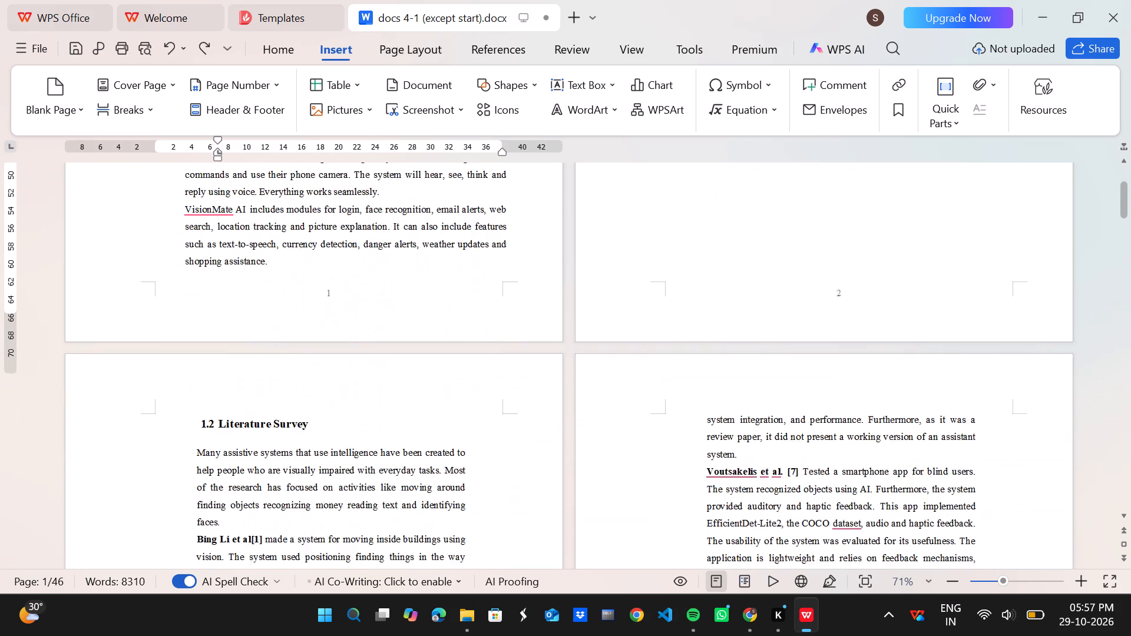
scroll(599, 387, "down", 4)
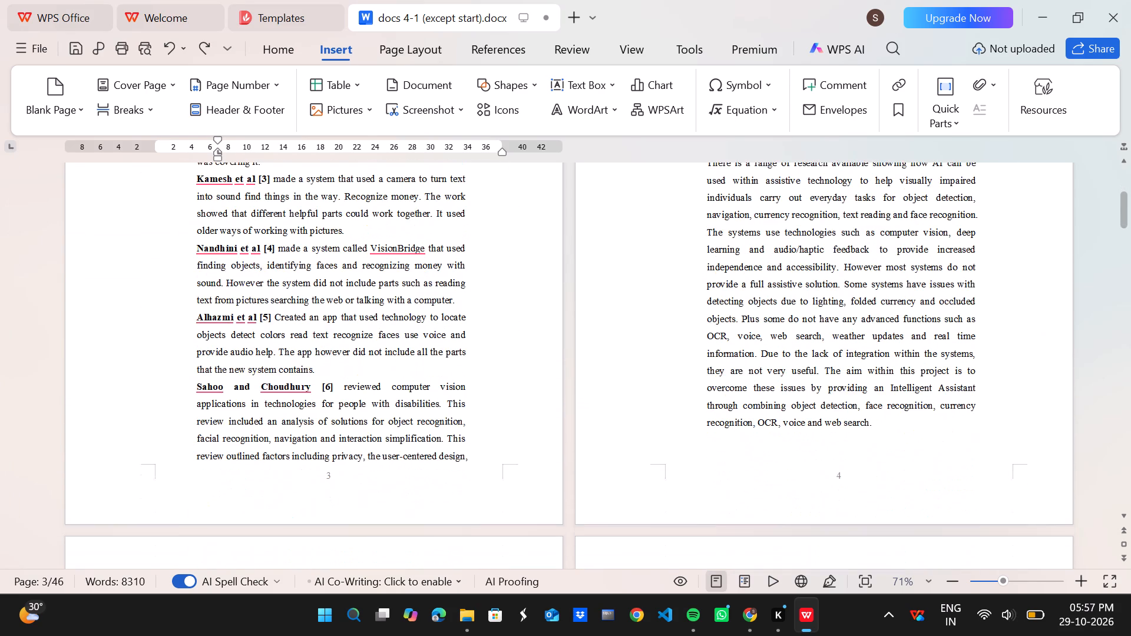
scroll(599, 387, "down", 5)
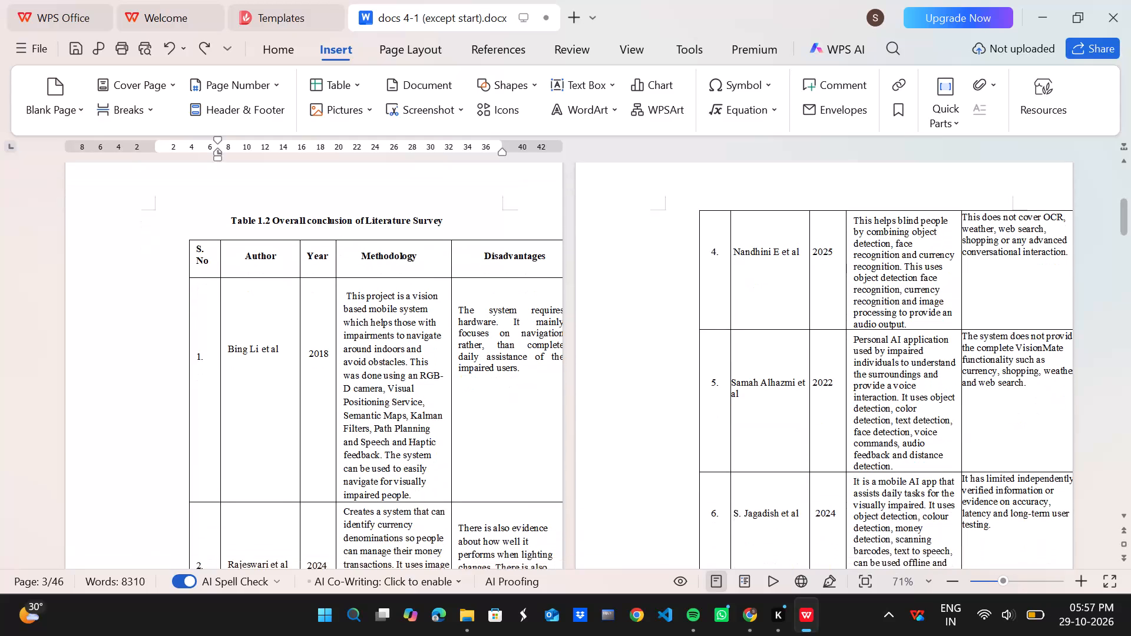
scroll(599, 387, "down", 1)
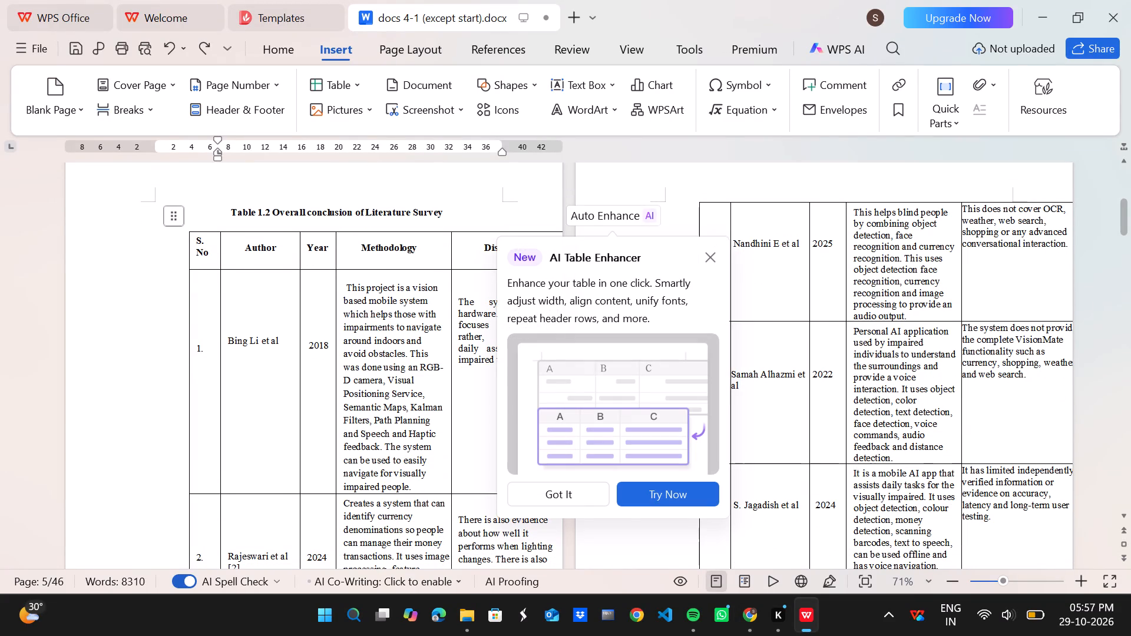
left_click_drag(174, 217, 128, 218)
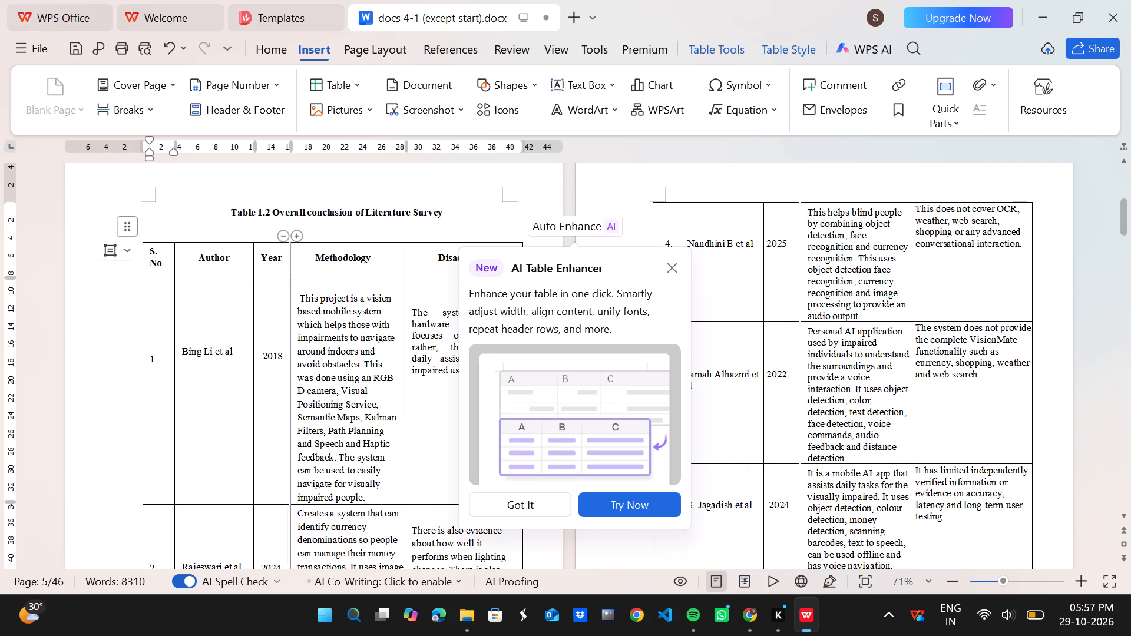
left_click(680, 268)
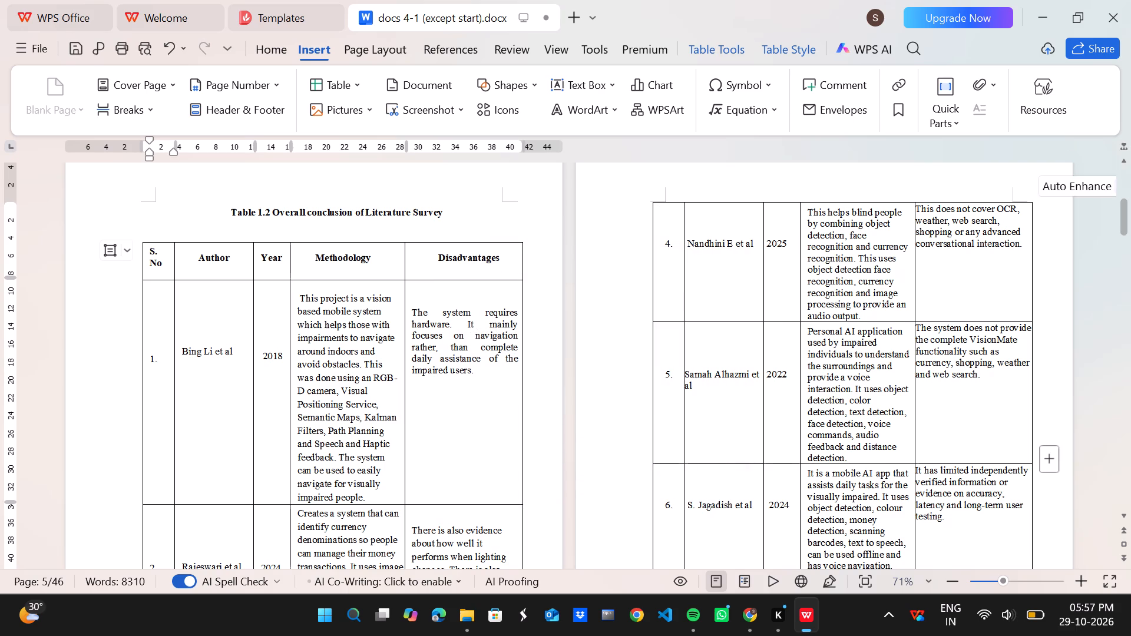
Review the report's layout from the Table 1.2 pages through section 1.9 to the start of the Proposed System chapter on page 15.
scroll(426, 386, "down", 5)
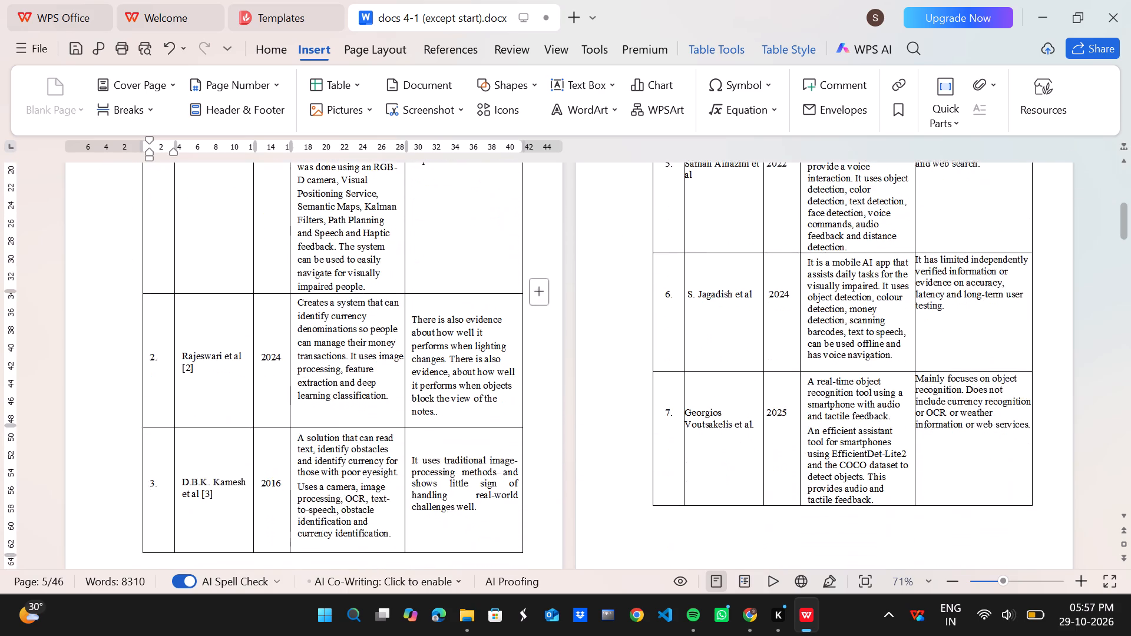
scroll(426, 386, "down", 8)
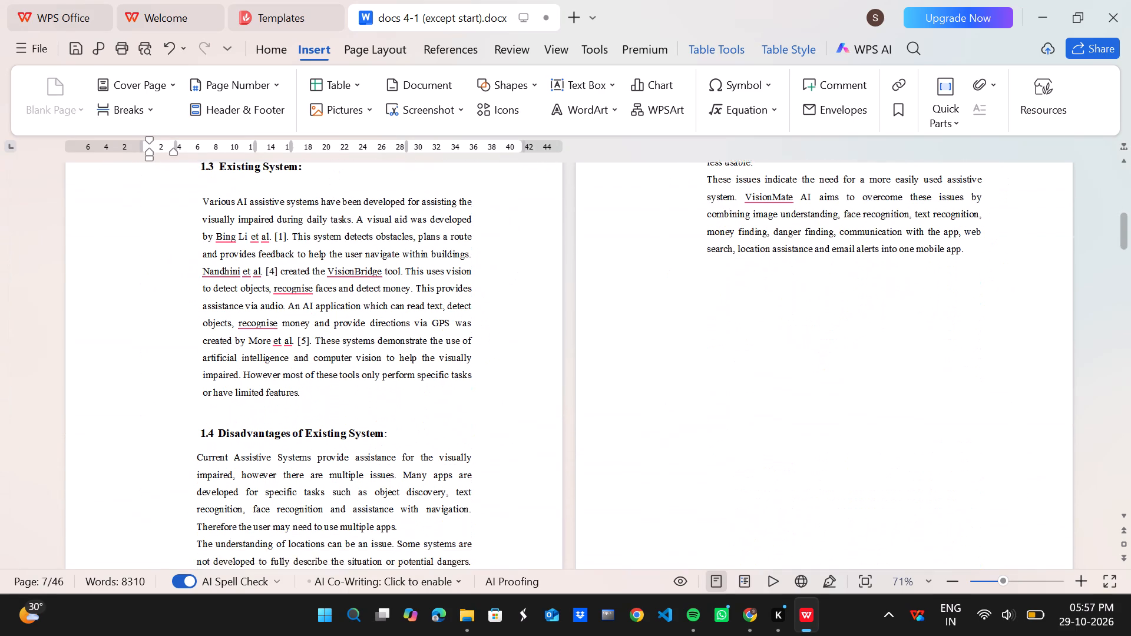
scroll(426, 386, "down", 6)
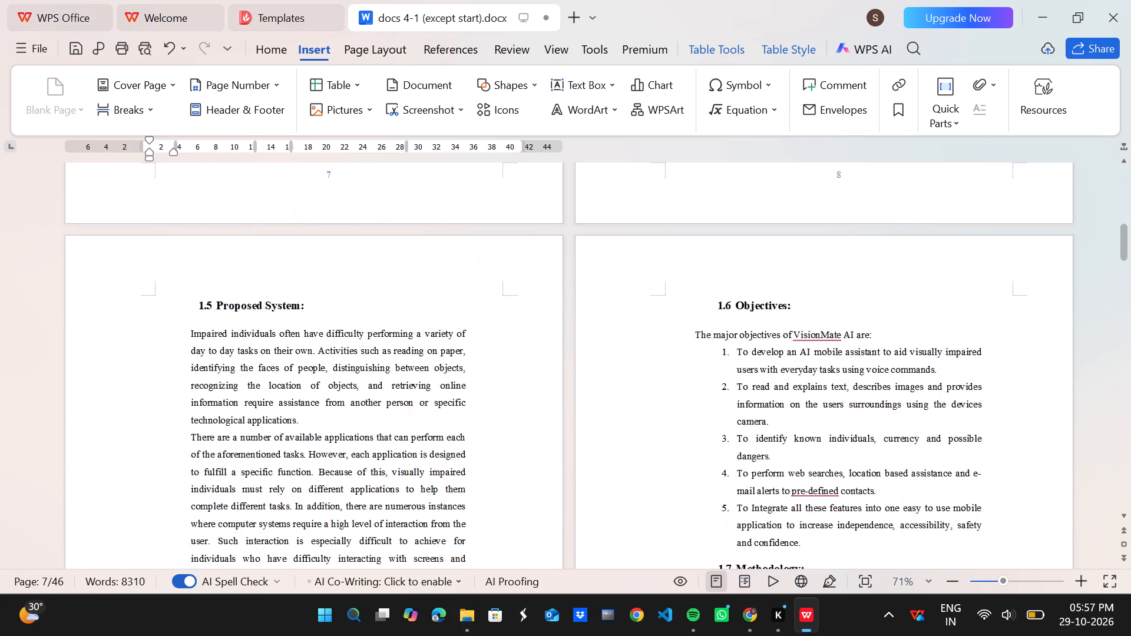
scroll(426, 386, "down", 2)
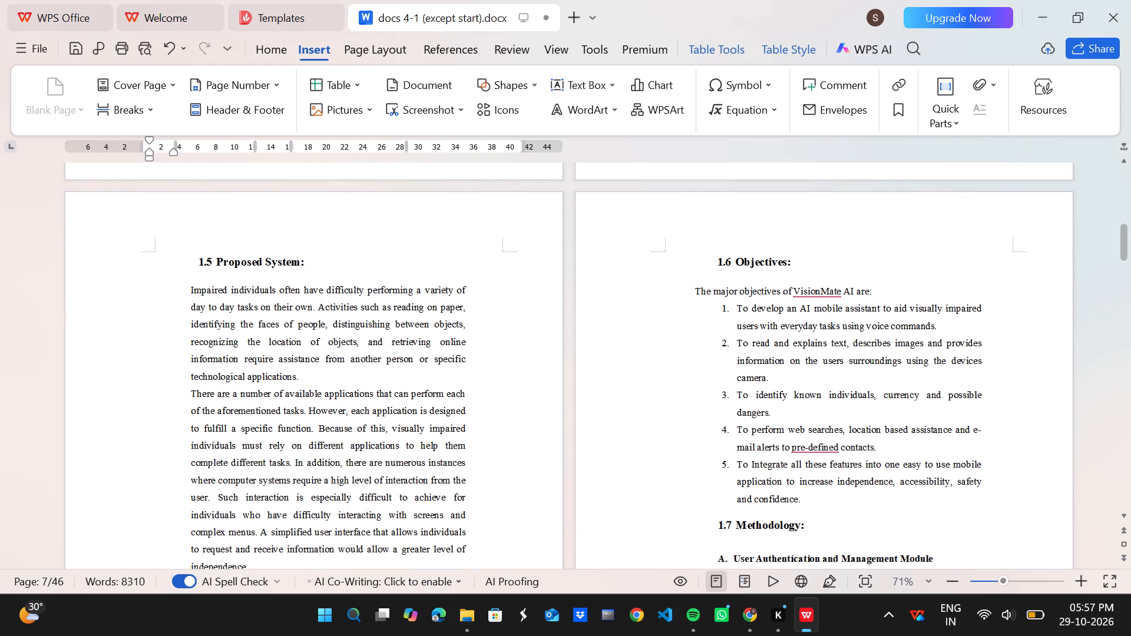
scroll(426, 386, "down", 2)
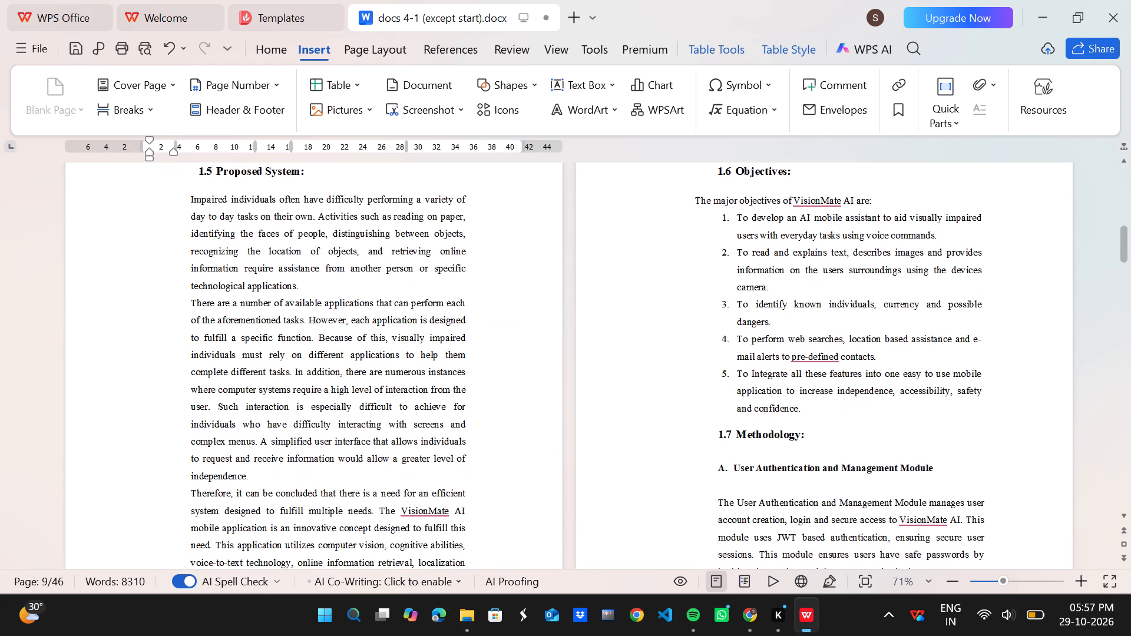
scroll(426, 386, "down", 4)
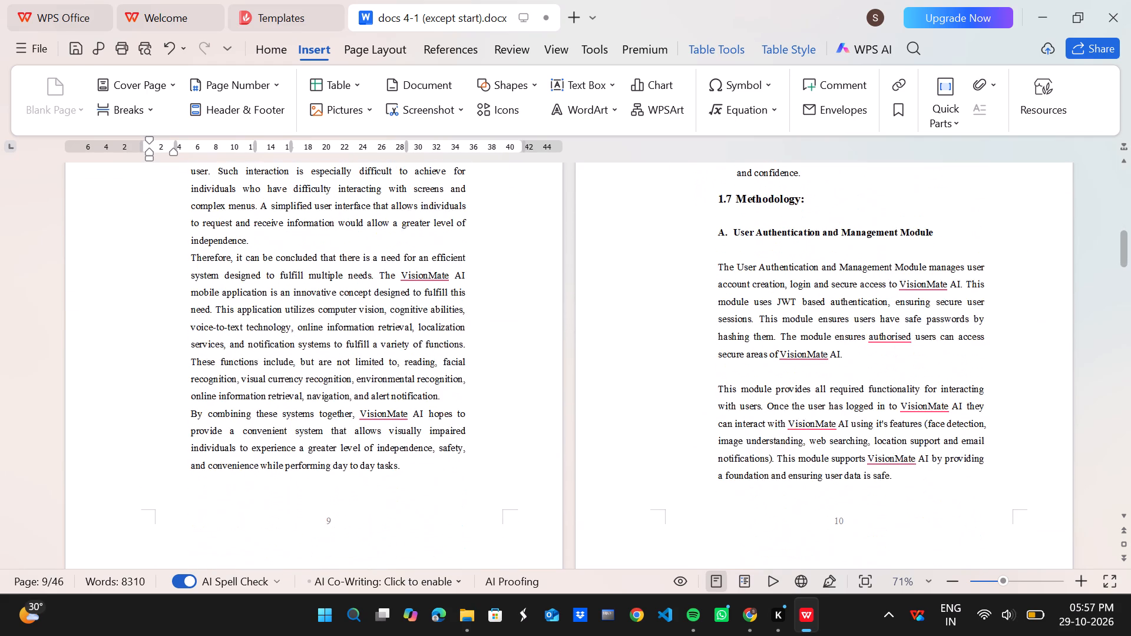
scroll(426, 386, "down", 7)
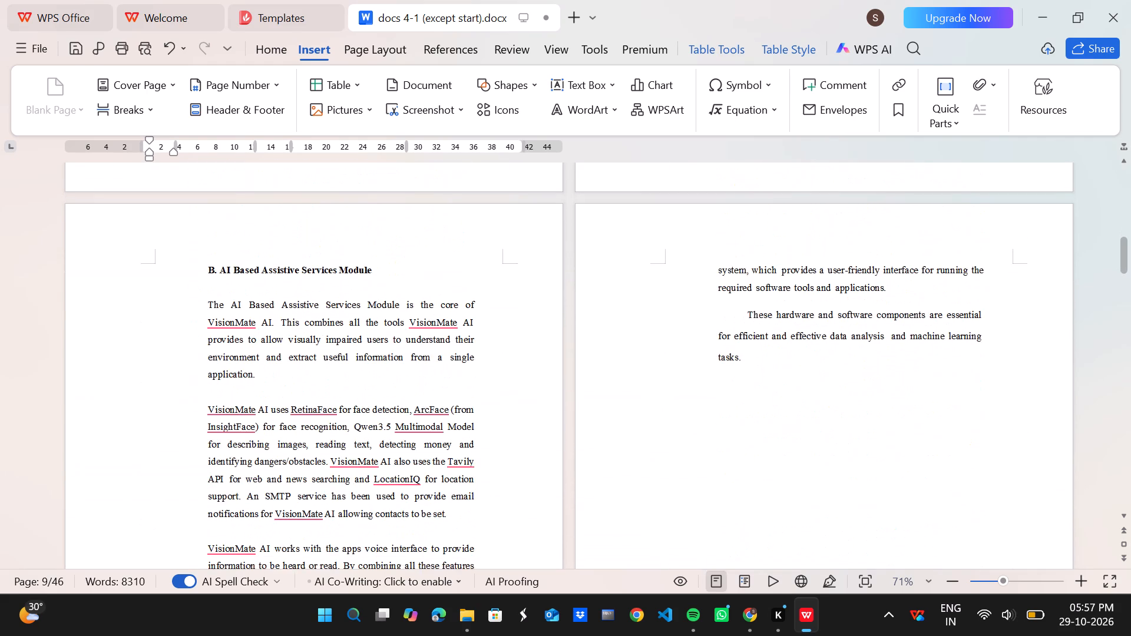
scroll(426, 386, "down", 7)
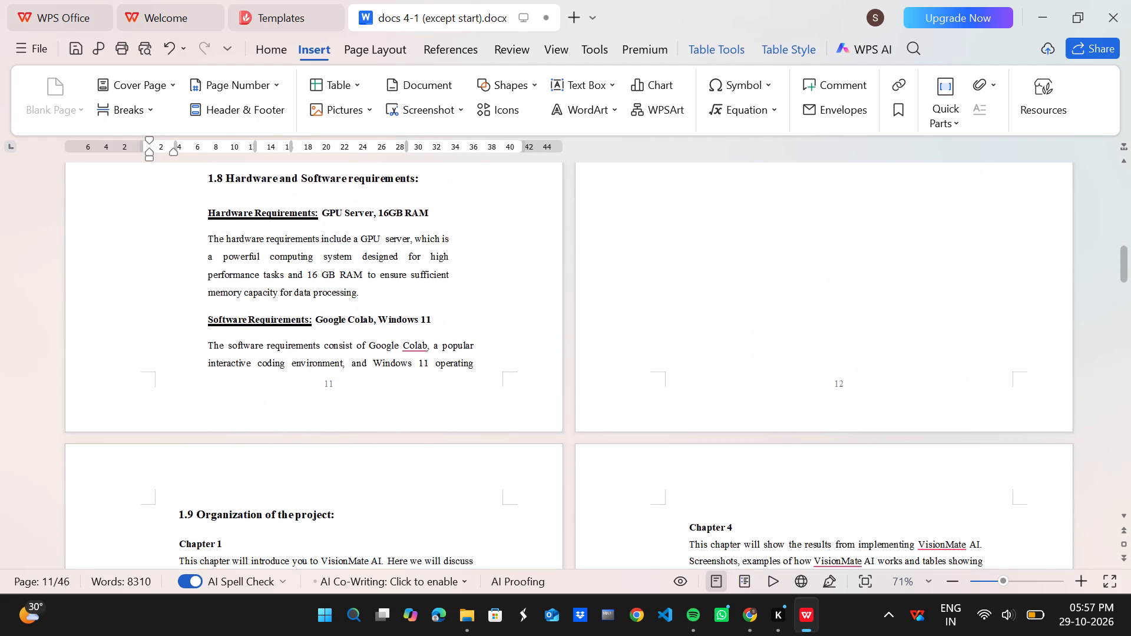
scroll(426, 386, "down", 4)
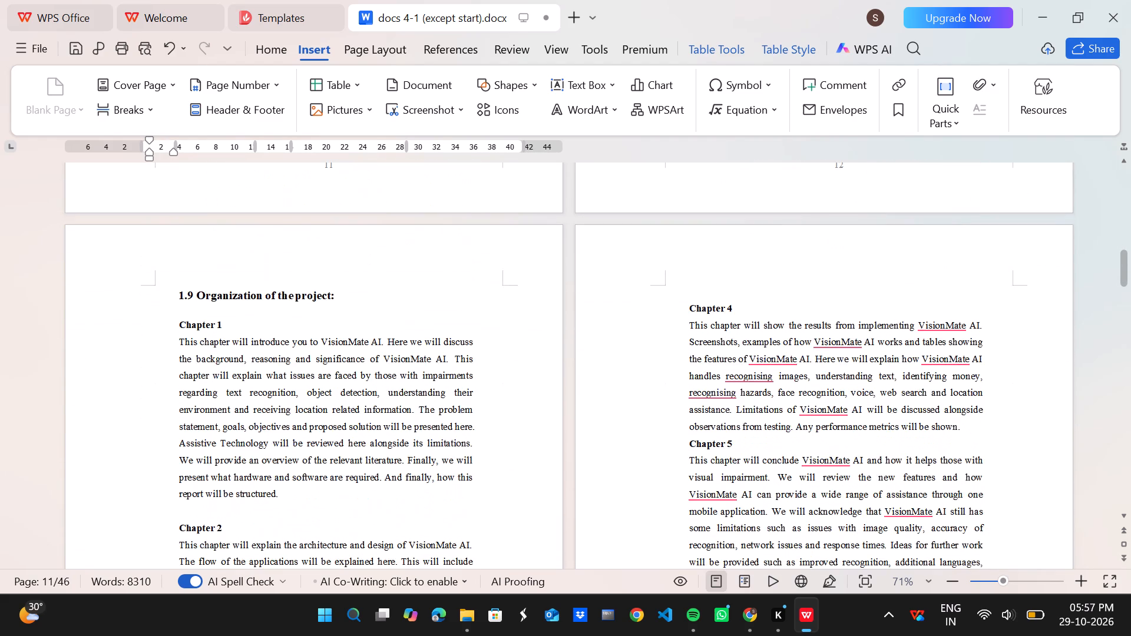
scroll(426, 386, "down", 5)
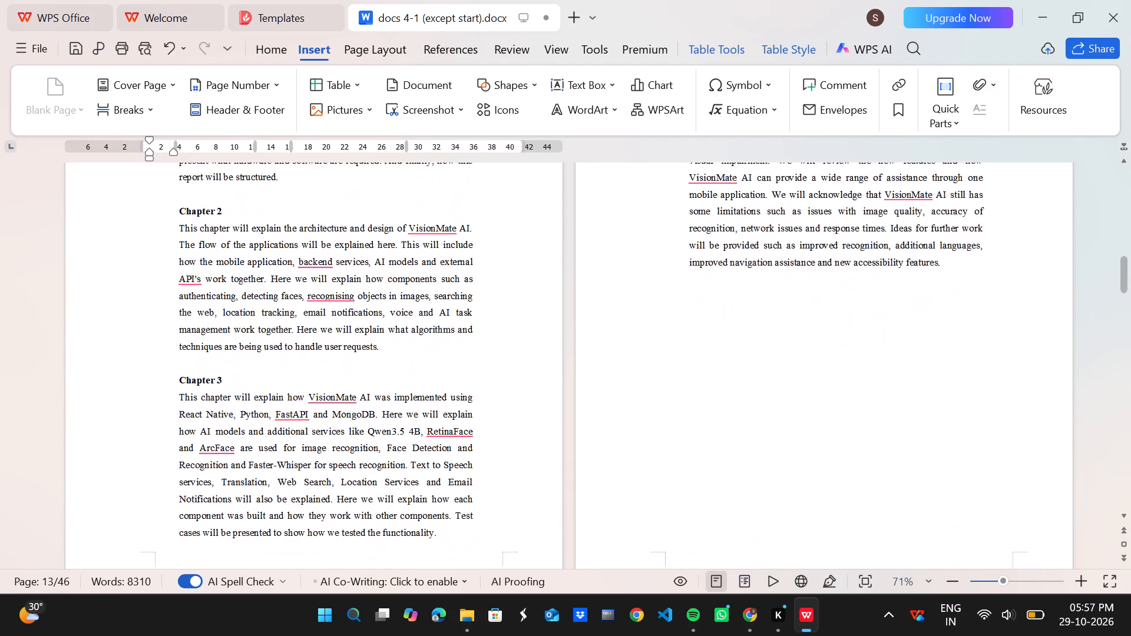
scroll(426, 386, "down", 4)
scroll(426, 386, "up", 3)
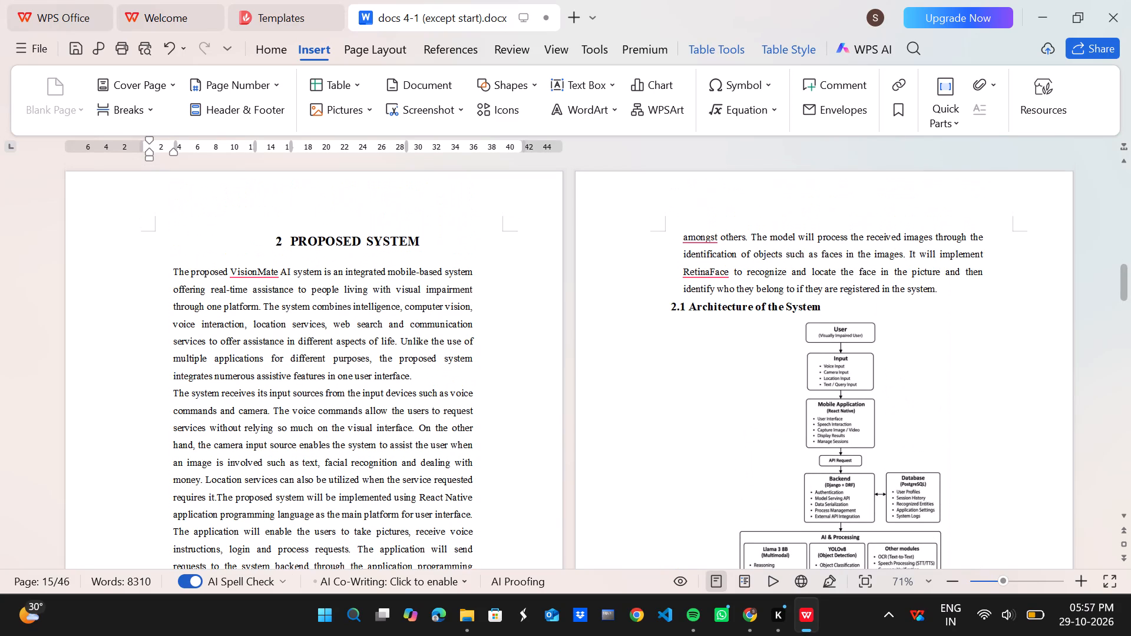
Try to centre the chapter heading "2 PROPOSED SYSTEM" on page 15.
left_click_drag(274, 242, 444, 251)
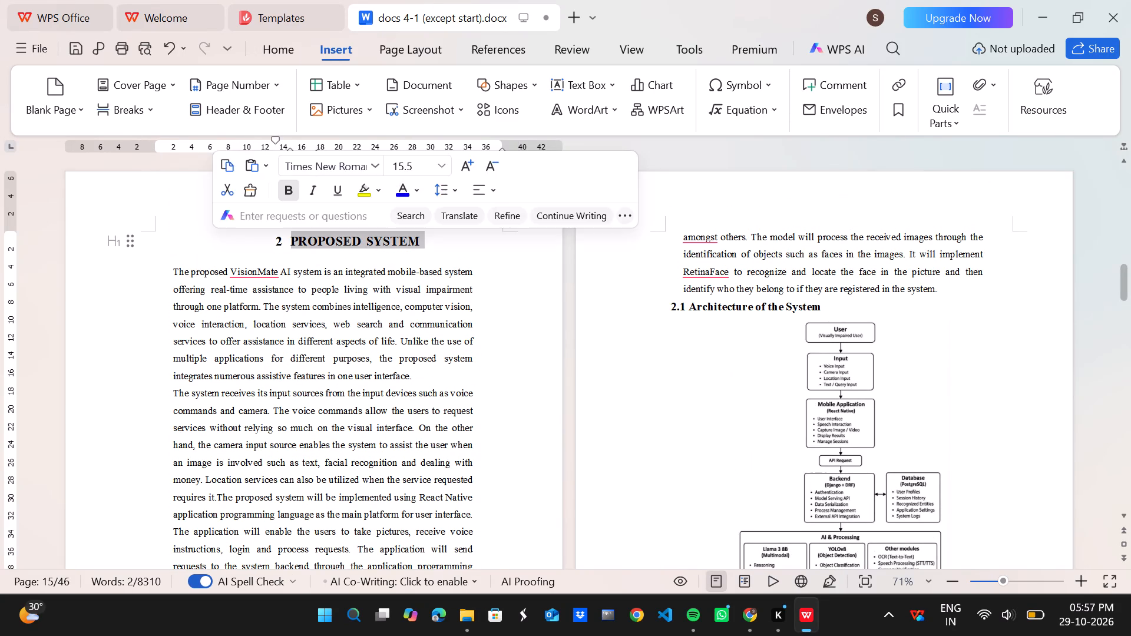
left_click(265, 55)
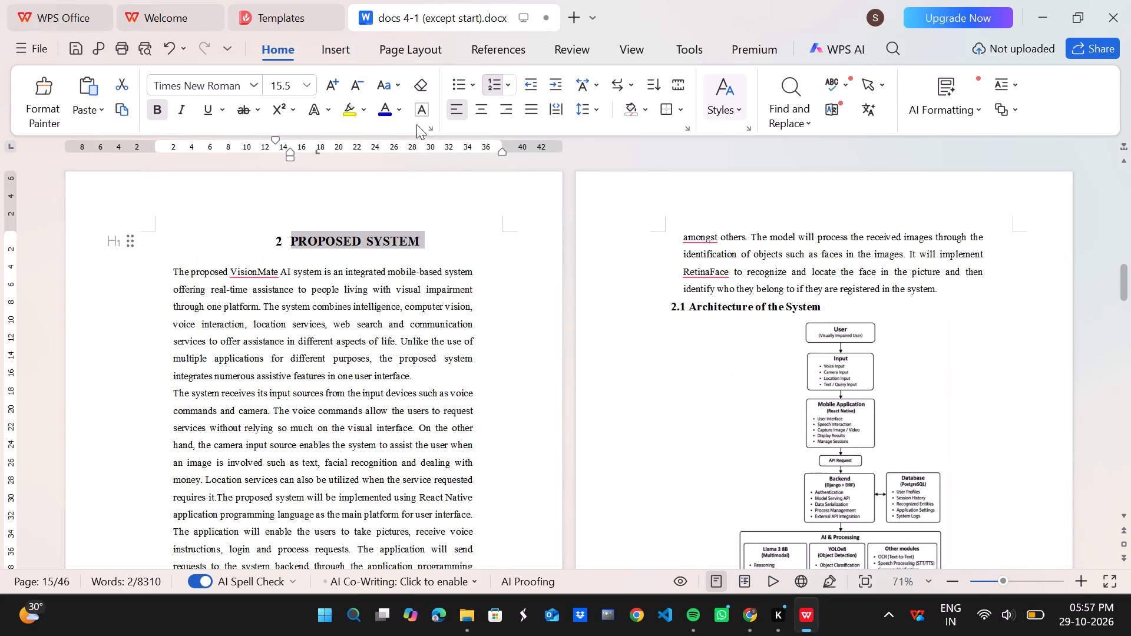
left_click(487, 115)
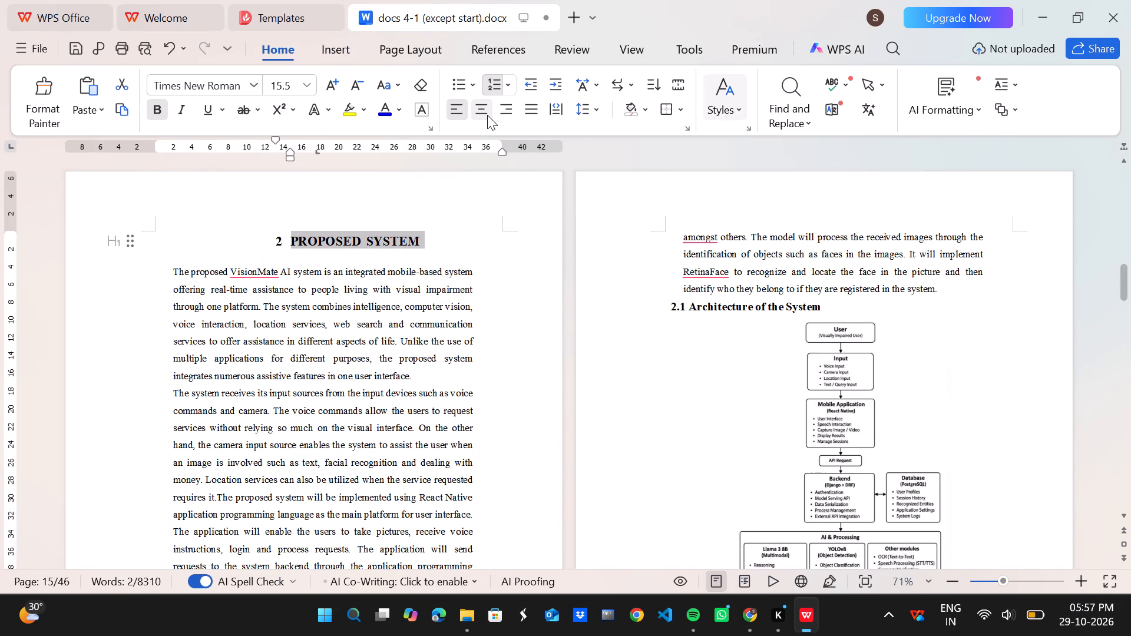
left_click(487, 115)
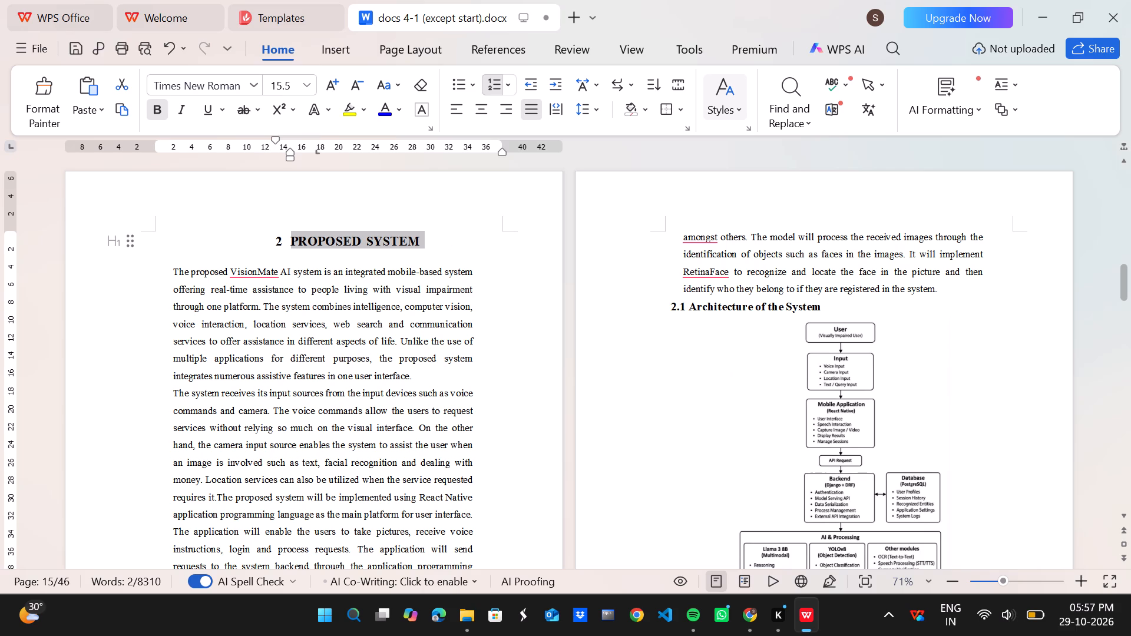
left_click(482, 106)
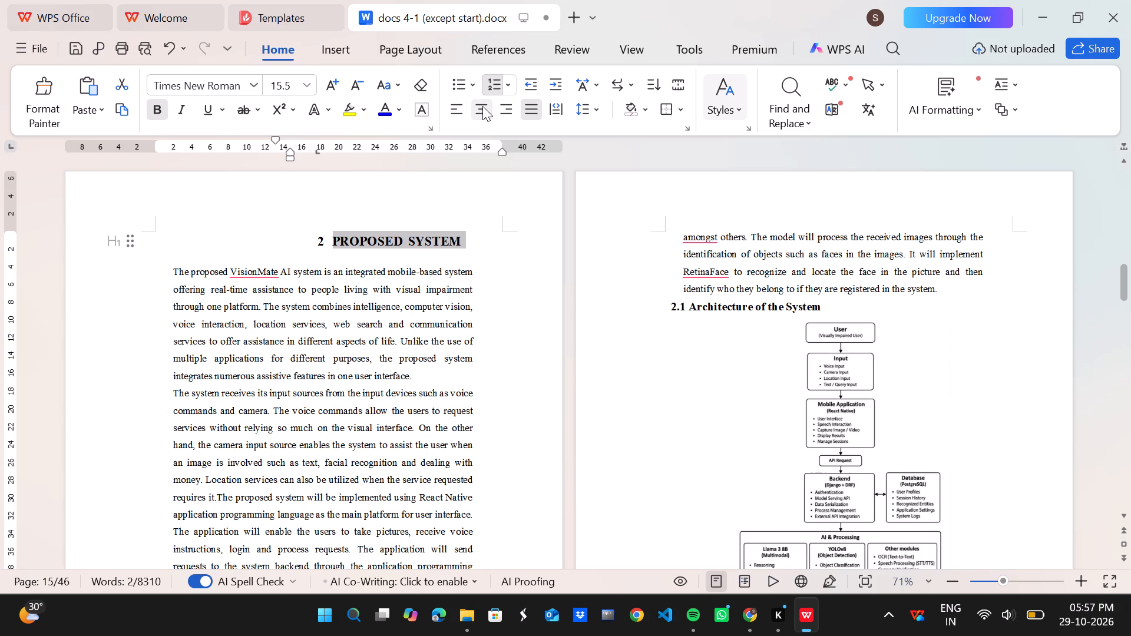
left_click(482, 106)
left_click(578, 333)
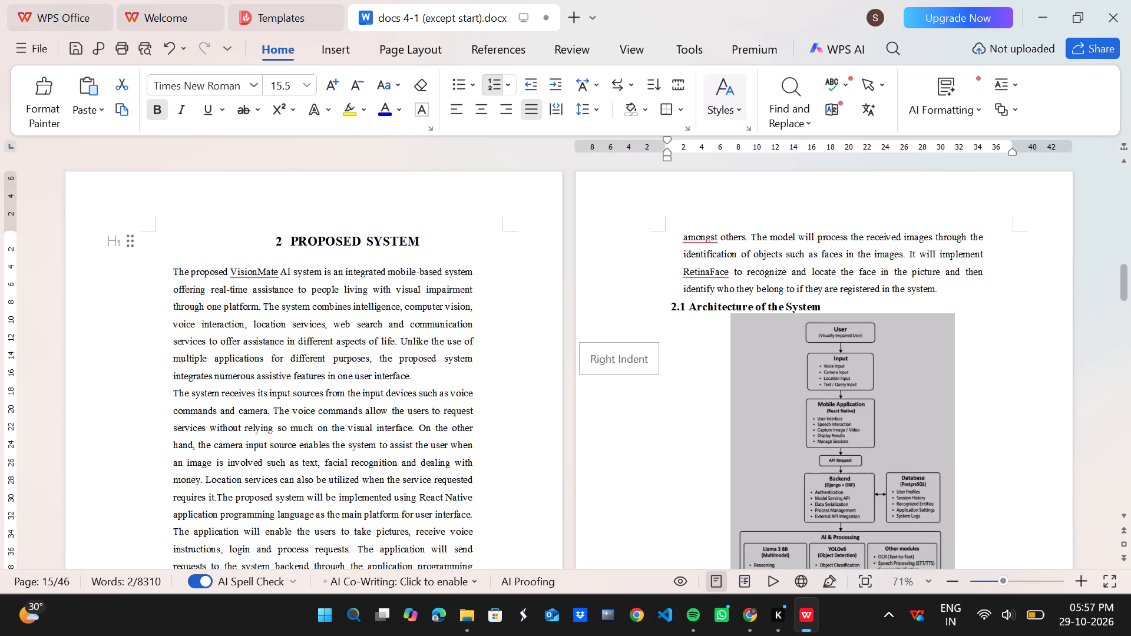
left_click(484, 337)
Examine the layout of the Proposed System pages, from the architecture figure through the pseudo code for Algorithms 2.2.1 to 2.2.3.
scroll(484, 337, "down", 4)
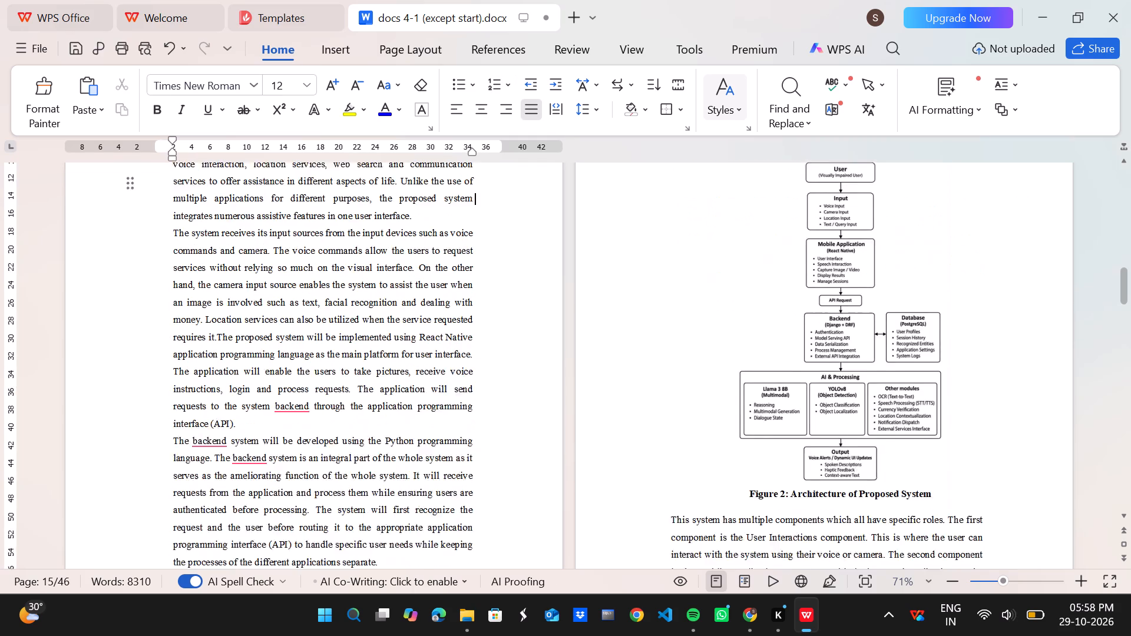
scroll(484, 337, "down", 6)
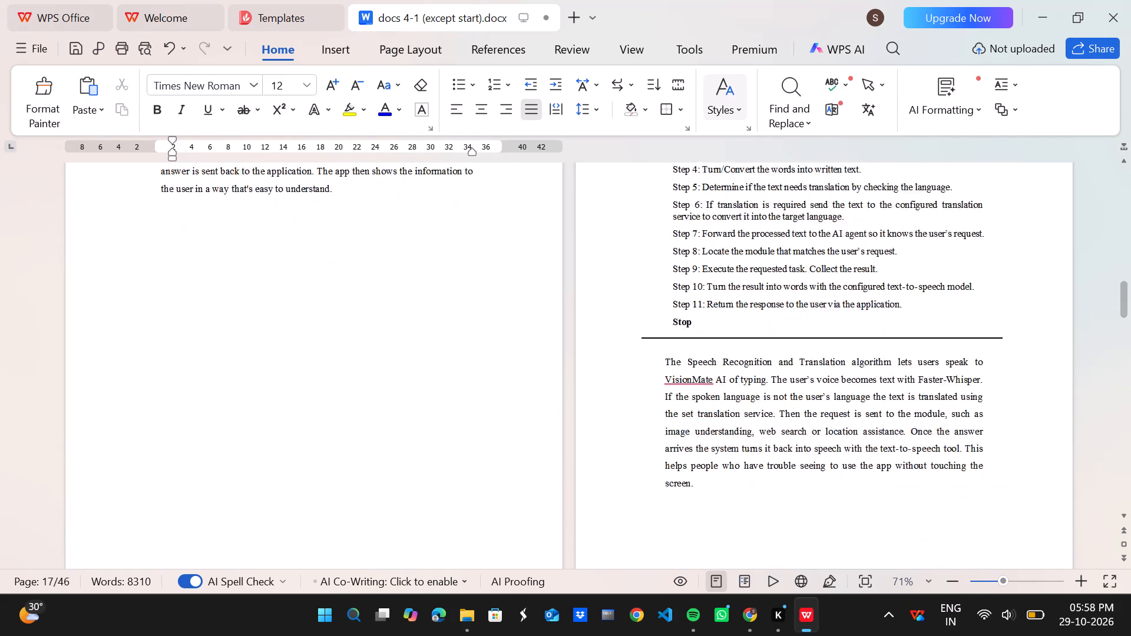
scroll(484, 337, "down", 6)
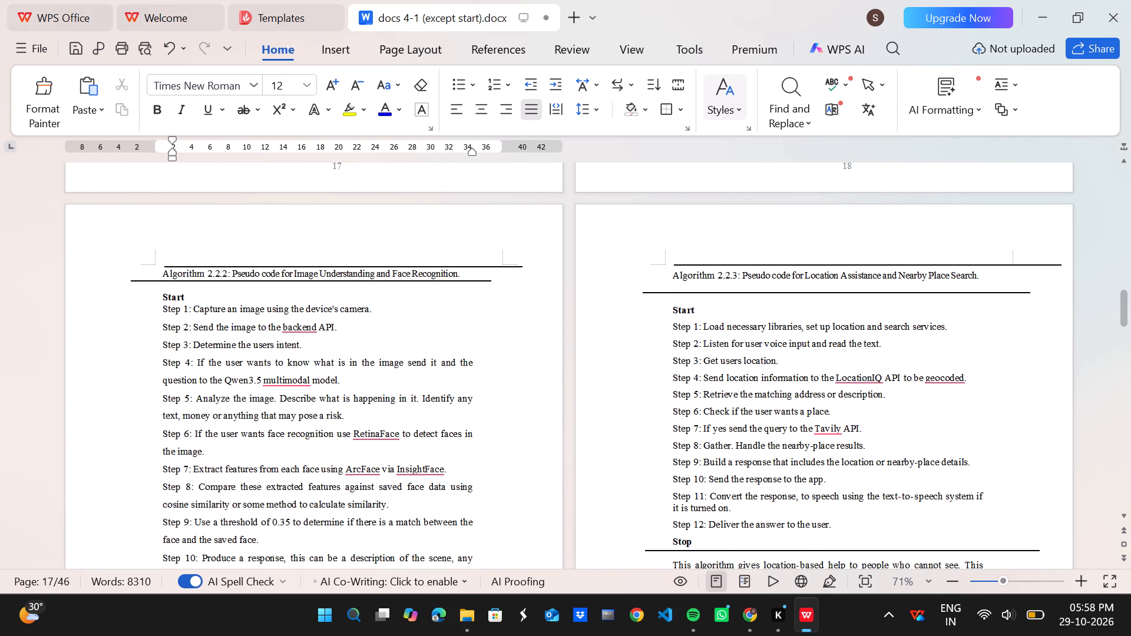
scroll(422, 289, "up", 6)
scroll(422, 289, "down", 4)
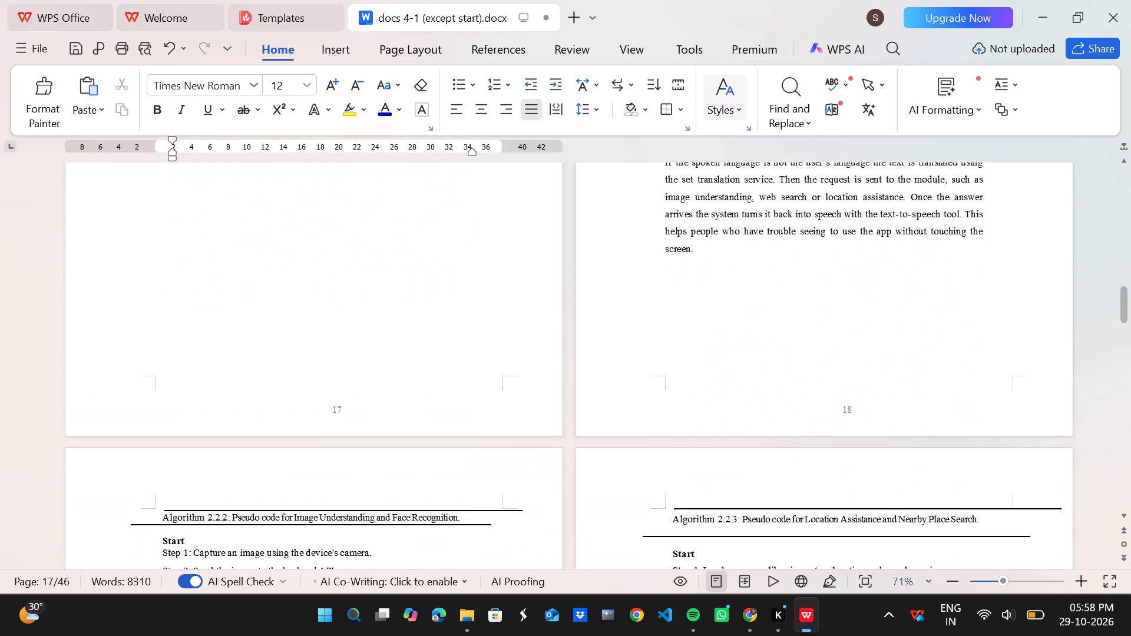
scroll(422, 289, "down", 1)
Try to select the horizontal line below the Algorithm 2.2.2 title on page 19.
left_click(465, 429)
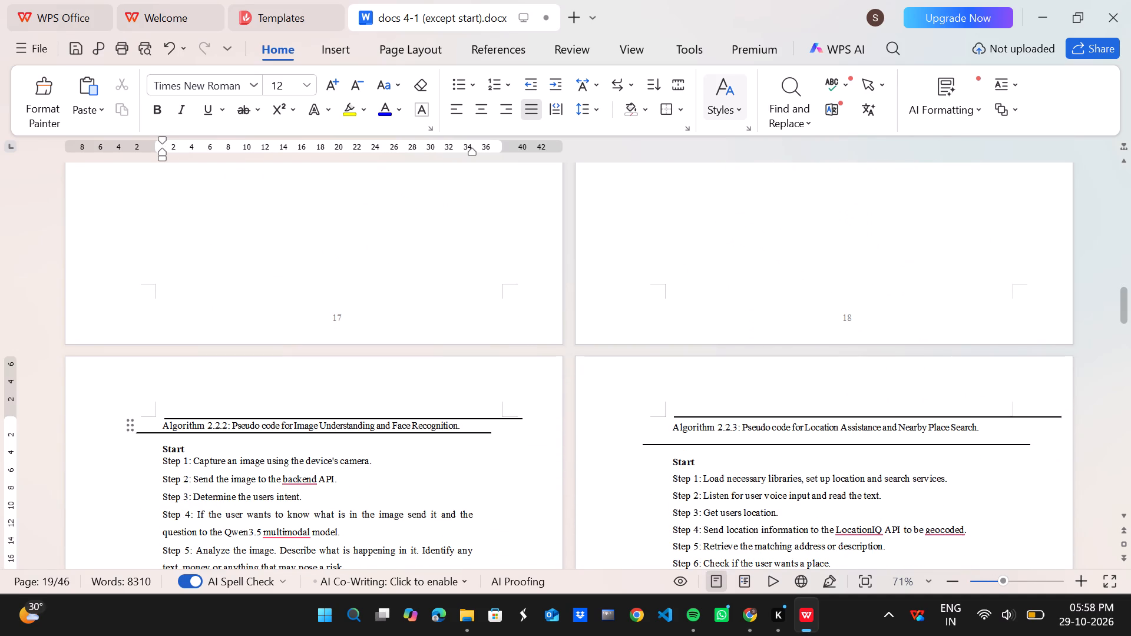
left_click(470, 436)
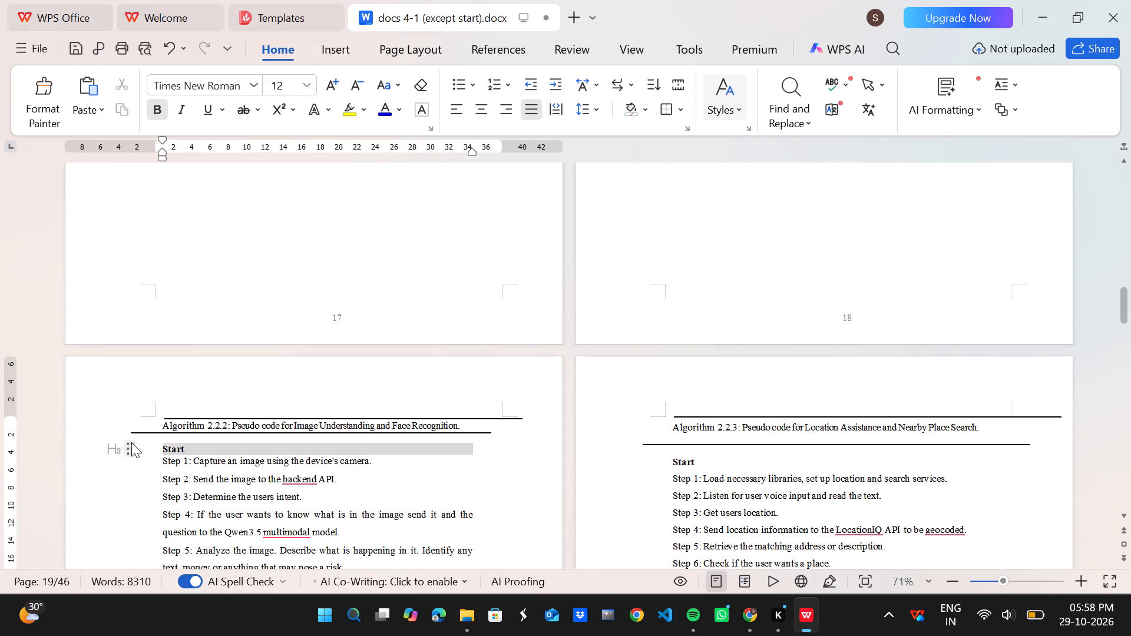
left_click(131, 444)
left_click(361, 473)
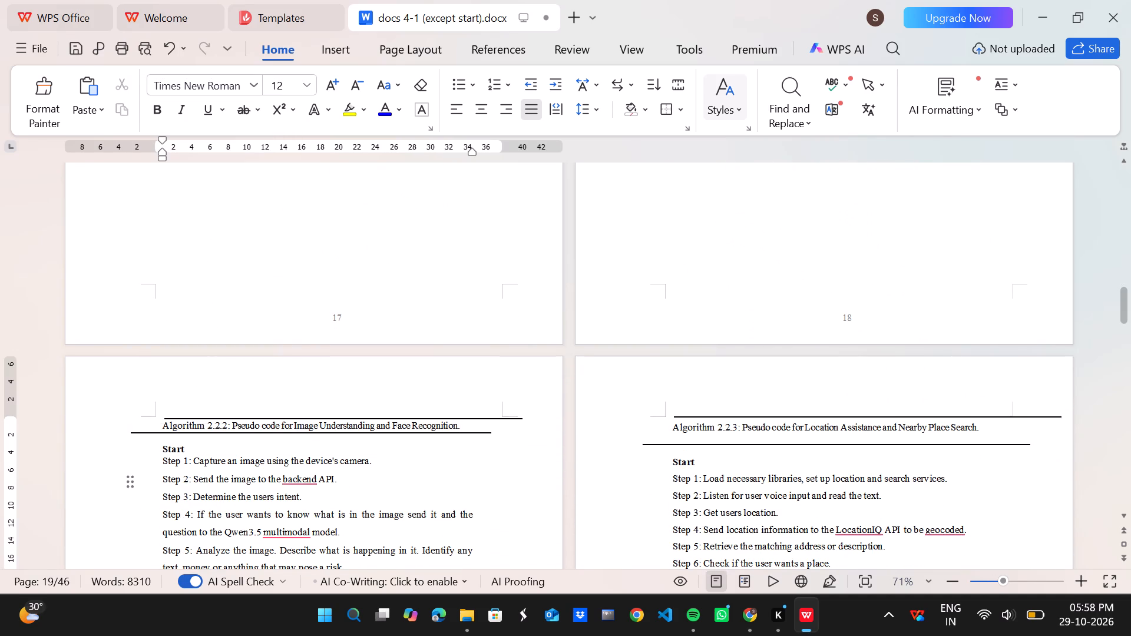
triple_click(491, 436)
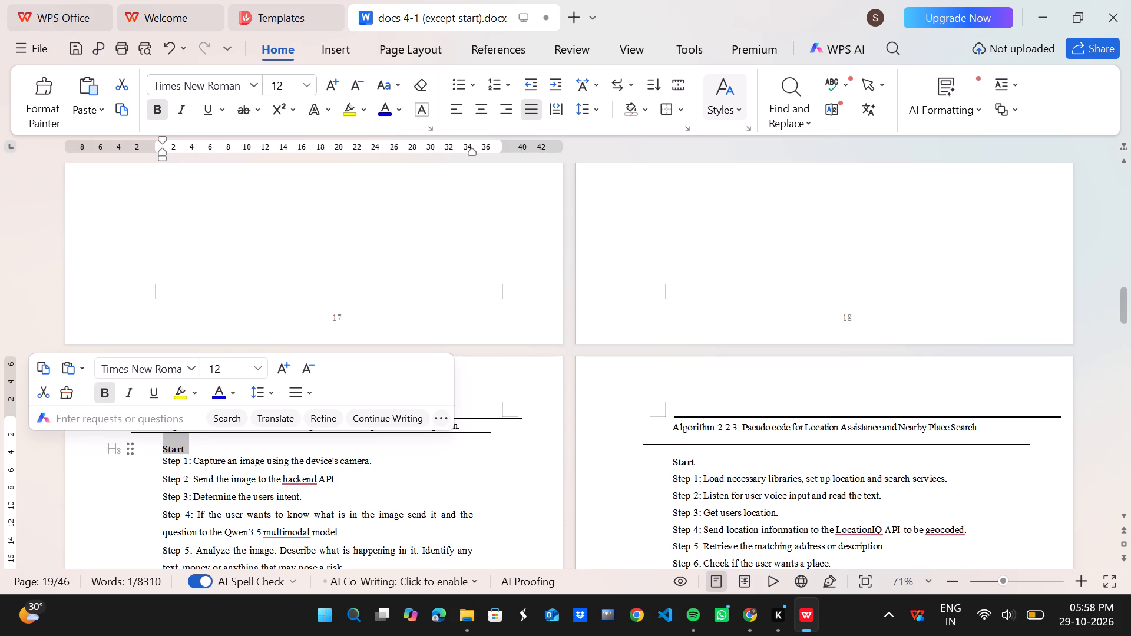
Check the horizontal lines framing Algorithms 2.2.1 and 2.2.2 on pages 18 and 19 at a larger zoom.
scroll(491, 436, "down", 7)
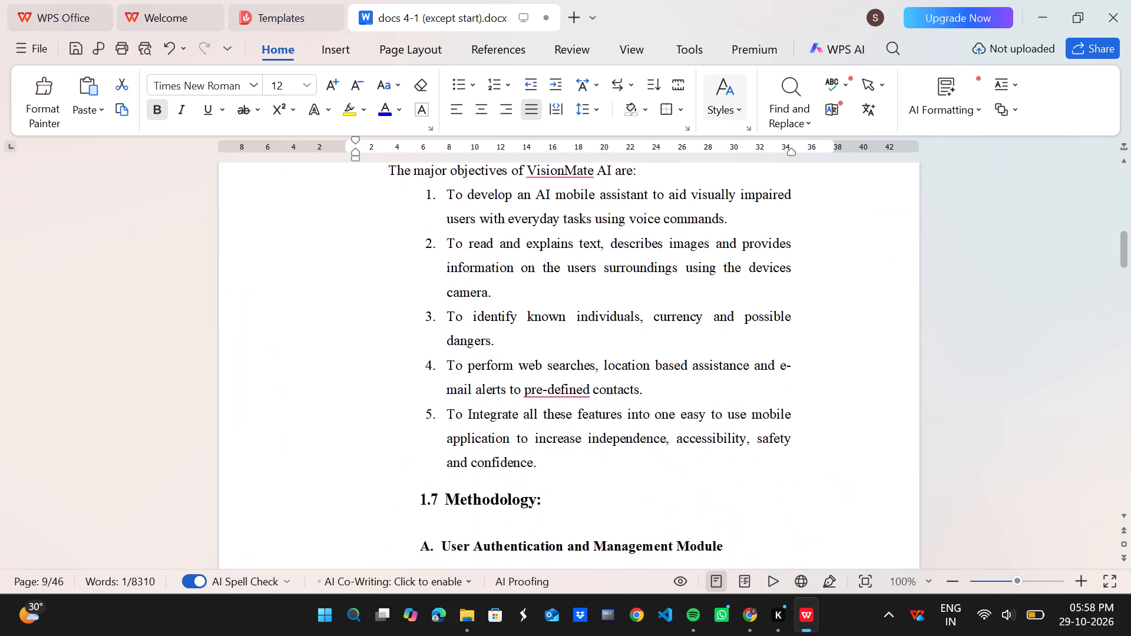
scroll(491, 436, "down", 20)
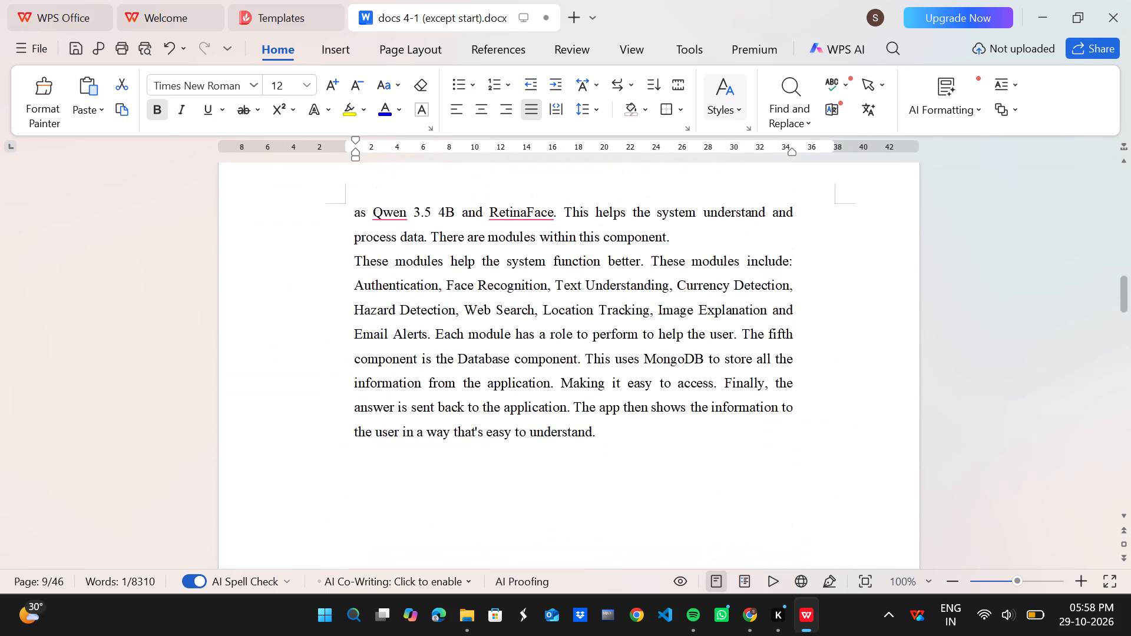
scroll(491, 436, "down", 2)
scroll(502, 344, "up", 1)
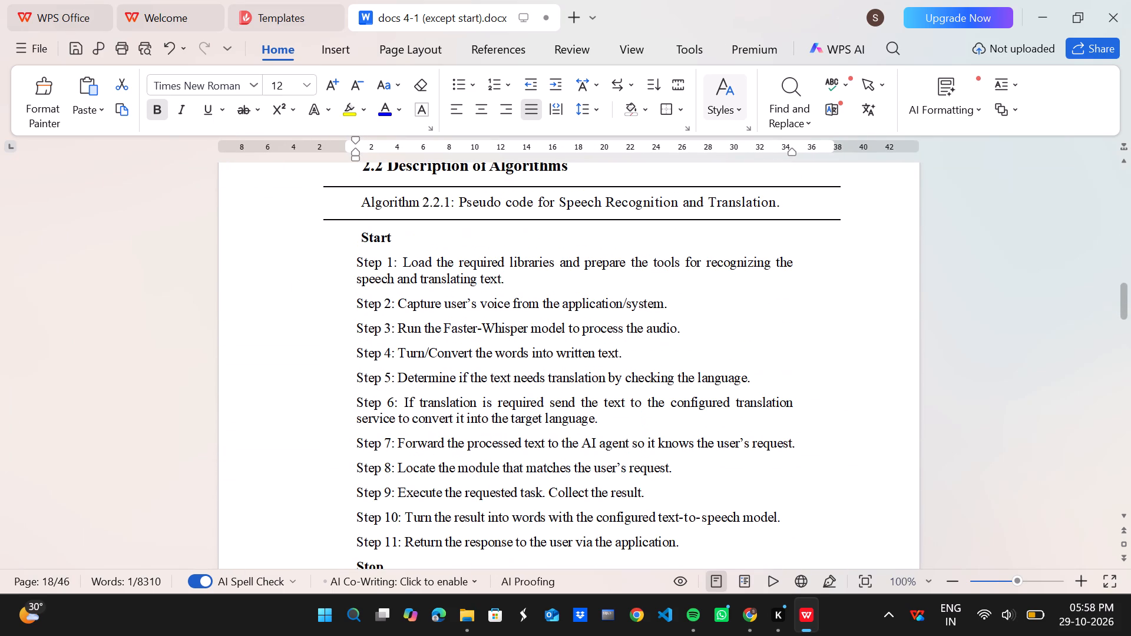
left_click(325, 220)
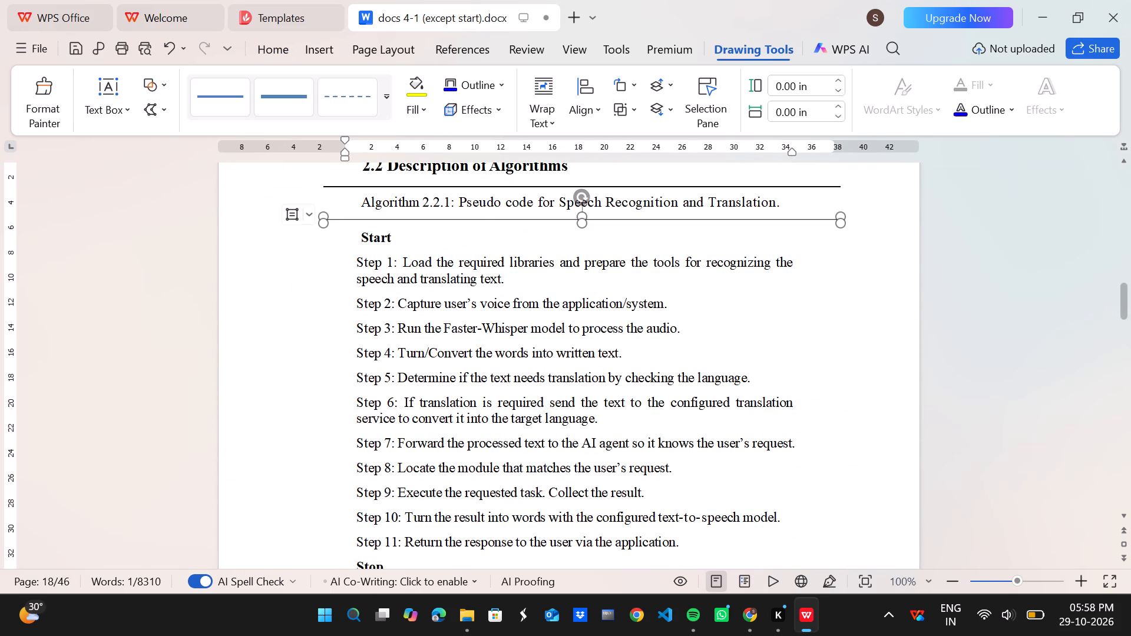
left_click(600, 395)
scroll(600, 395, "down", 7)
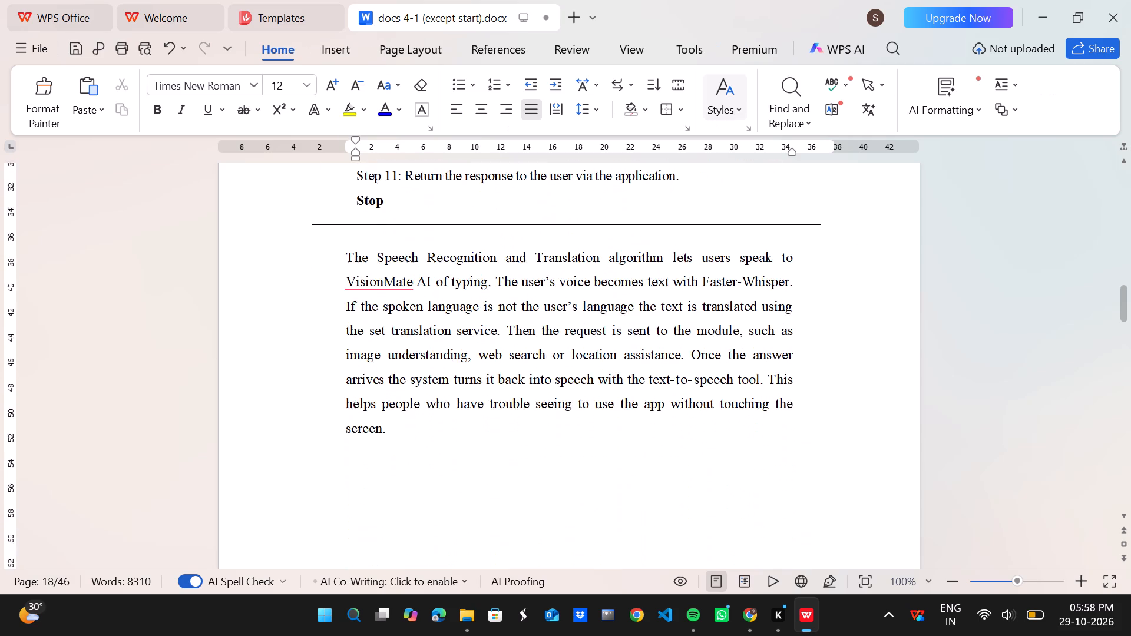
scroll(600, 395, "down", 5)
scroll(600, 395, "up", 3)
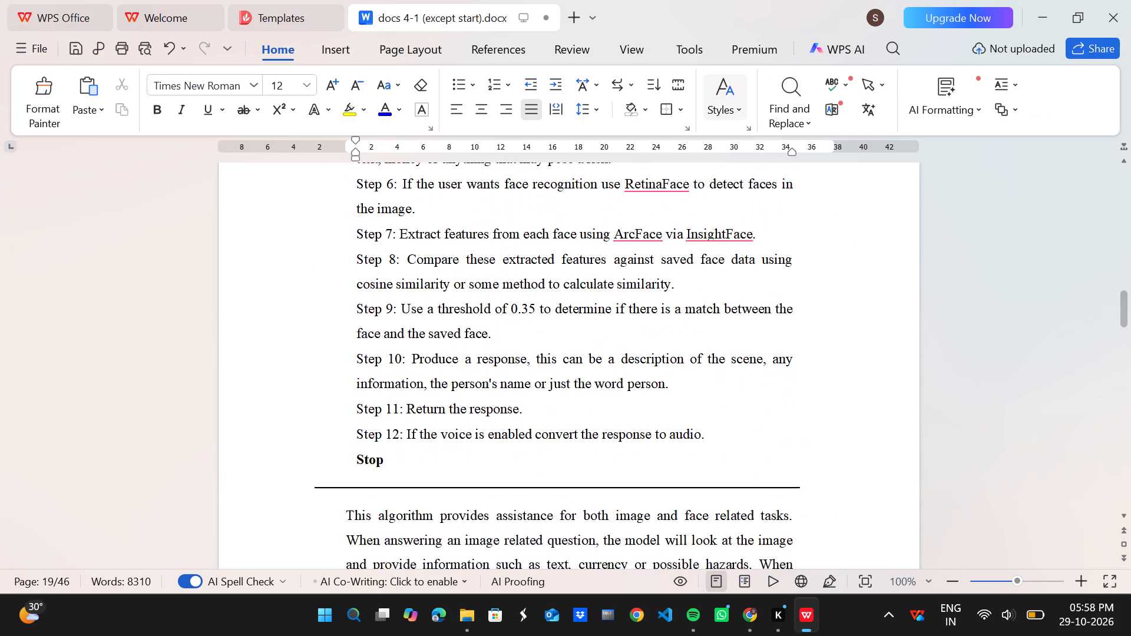
scroll(600, 395, "up", 3)
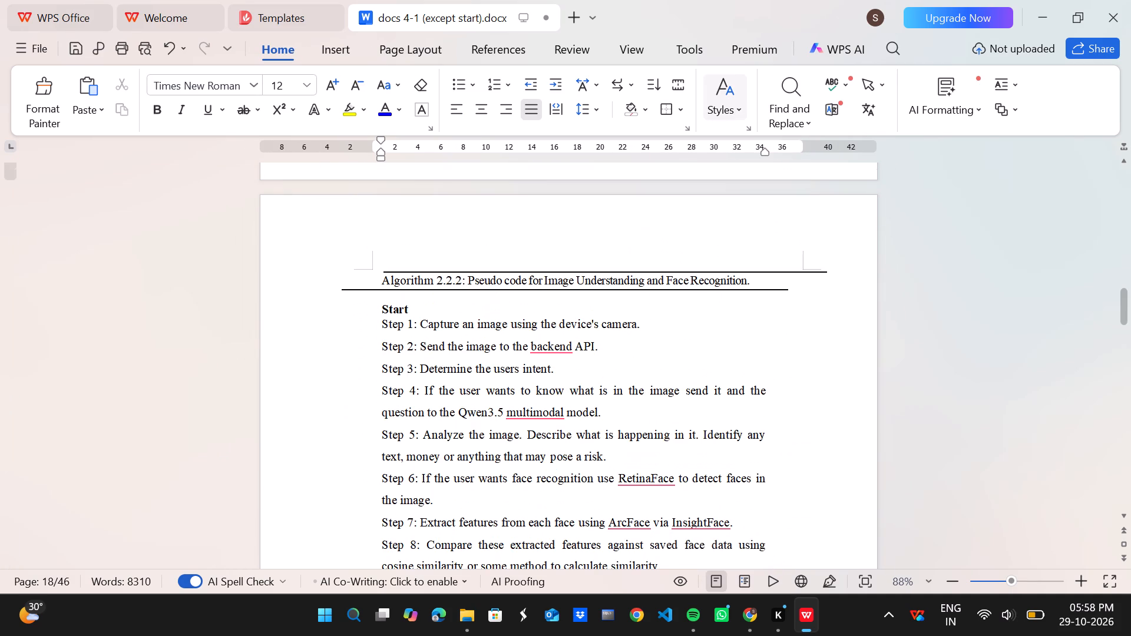
Move the horizontal line below the Algorithm 2.2.2 title rightward so its ends line up with the line above the title.
left_click(358, 287)
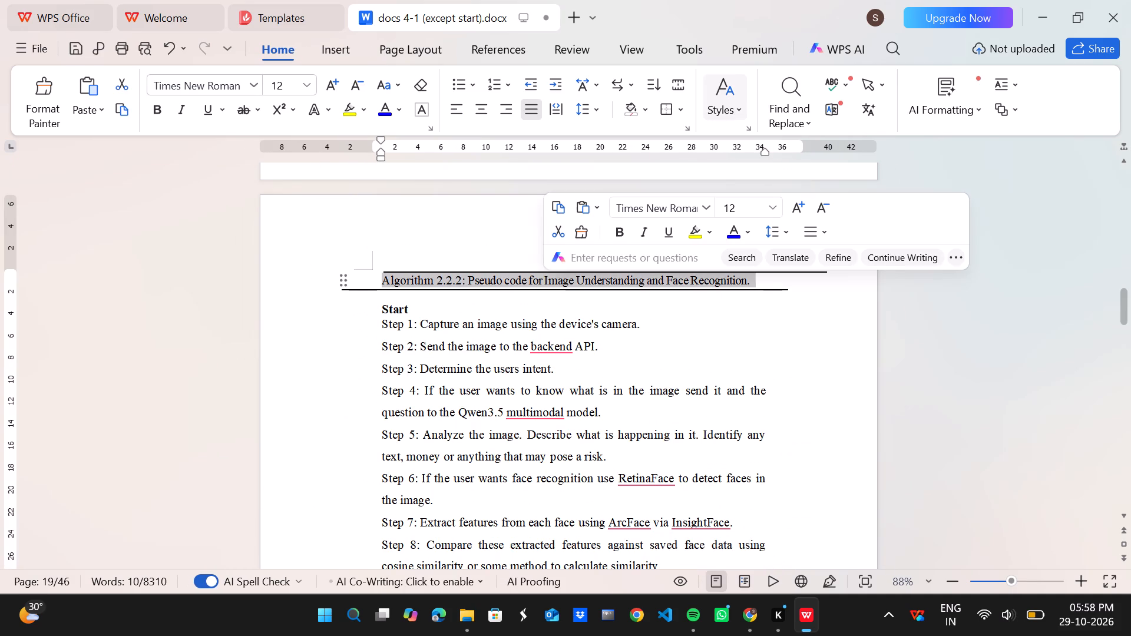
left_click(356, 290)
left_click_drag(356, 290, 369, 292)
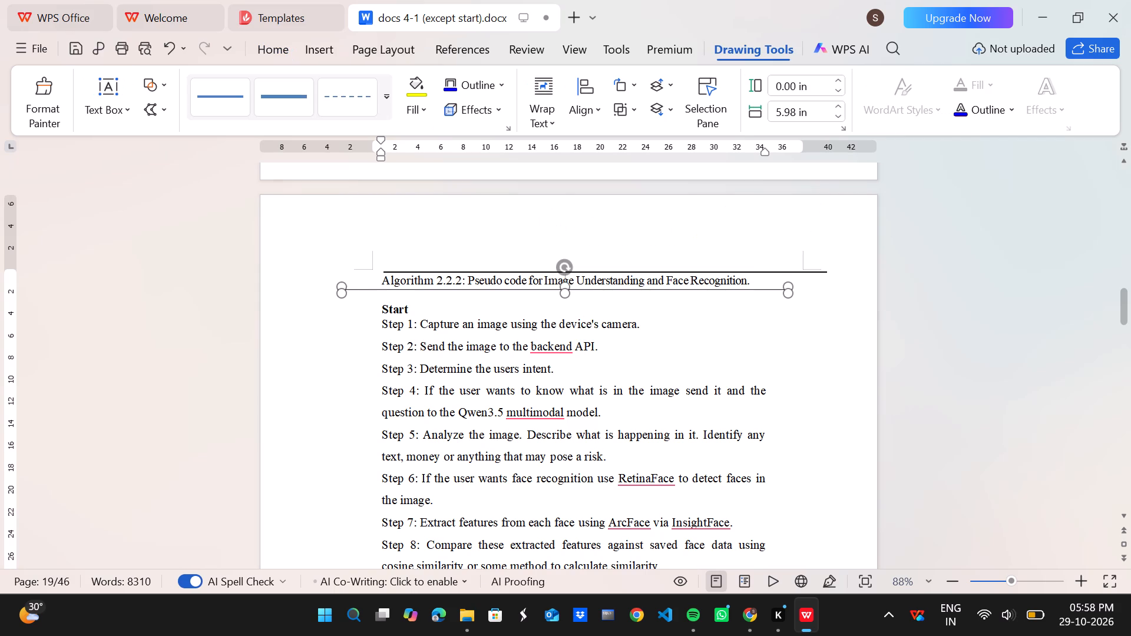
left_click_drag(369, 292, 396, 291)
left_click(653, 413)
scroll(653, 413, "down", 1)
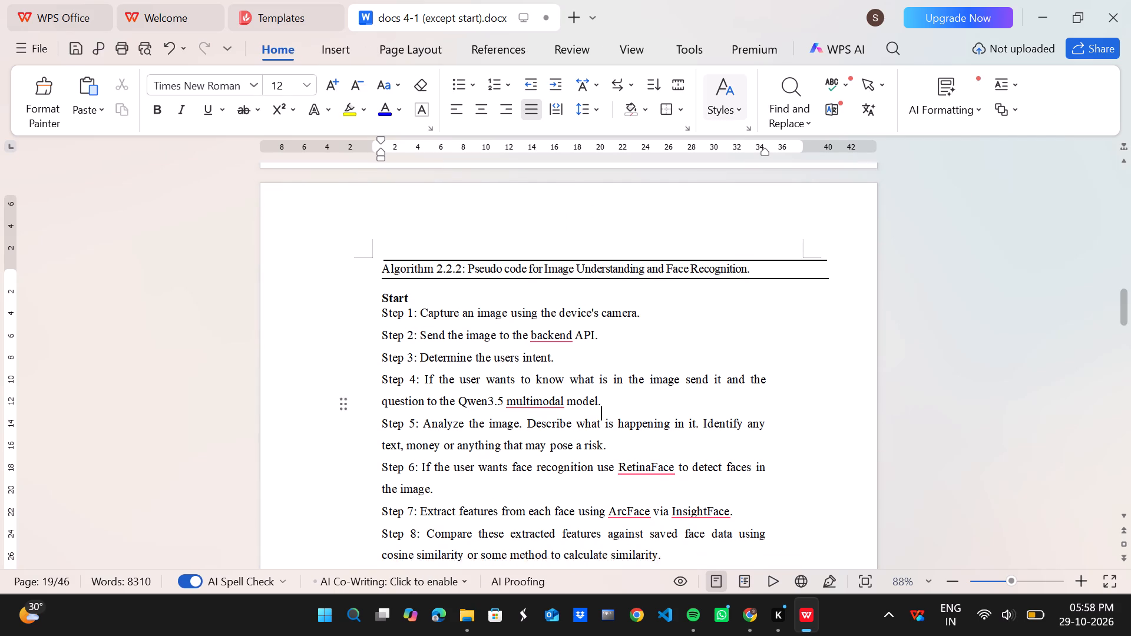
Move the horizontal line below the Algorithm 2.2.3 title on page 20 rightward and up, closer beneath the title.
scroll(653, 413, "down", 6)
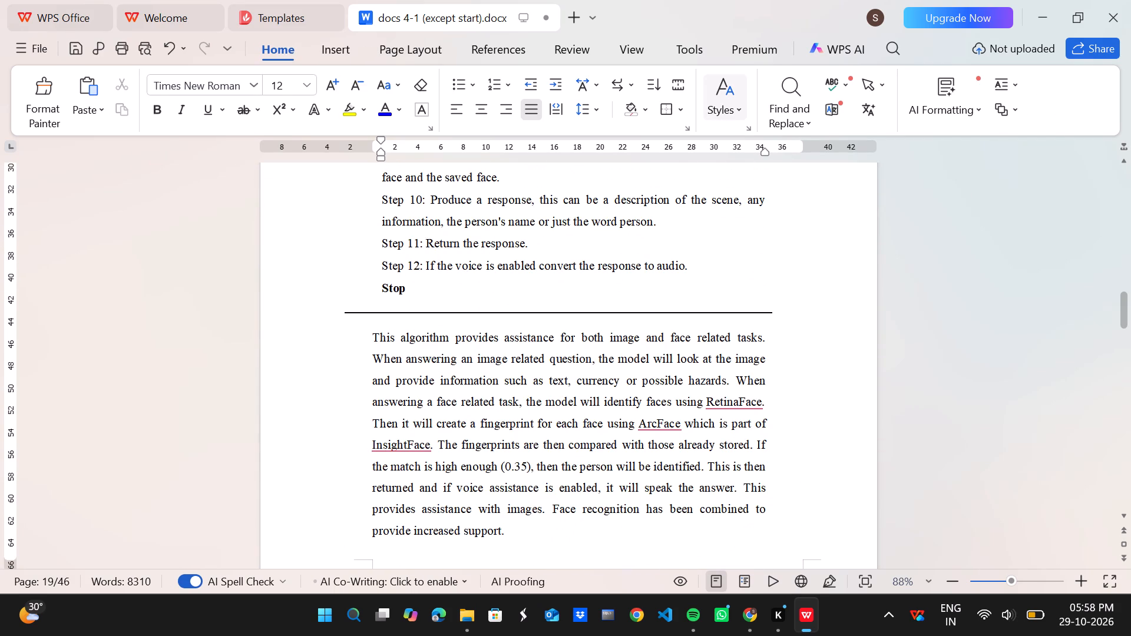
scroll(689, 456, "down", 7)
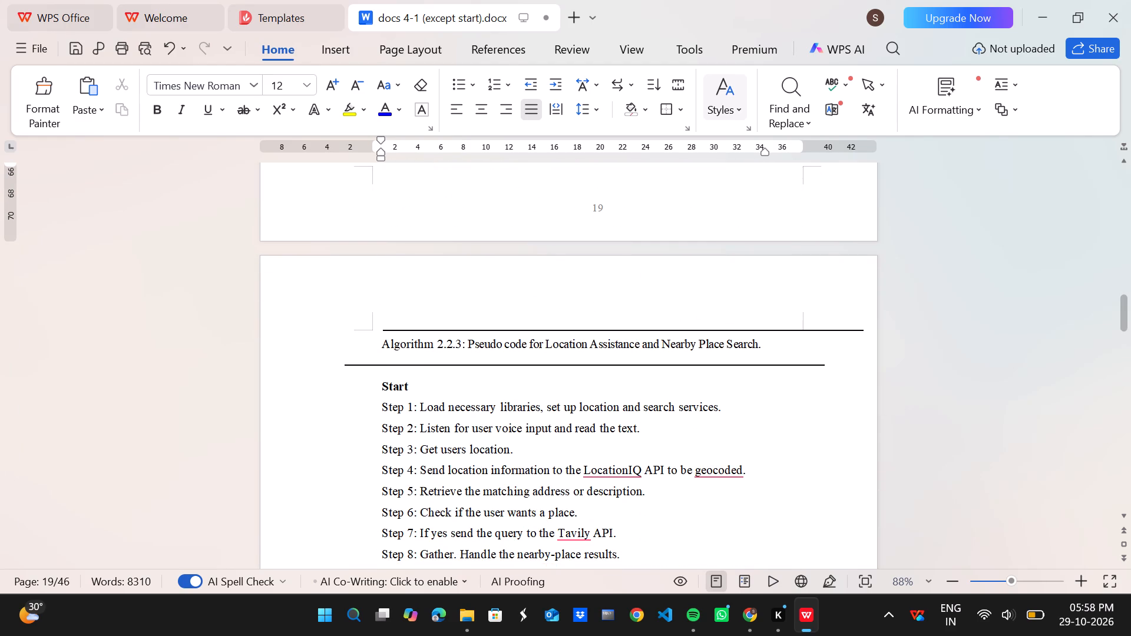
left_click(547, 365)
double_click(388, 364)
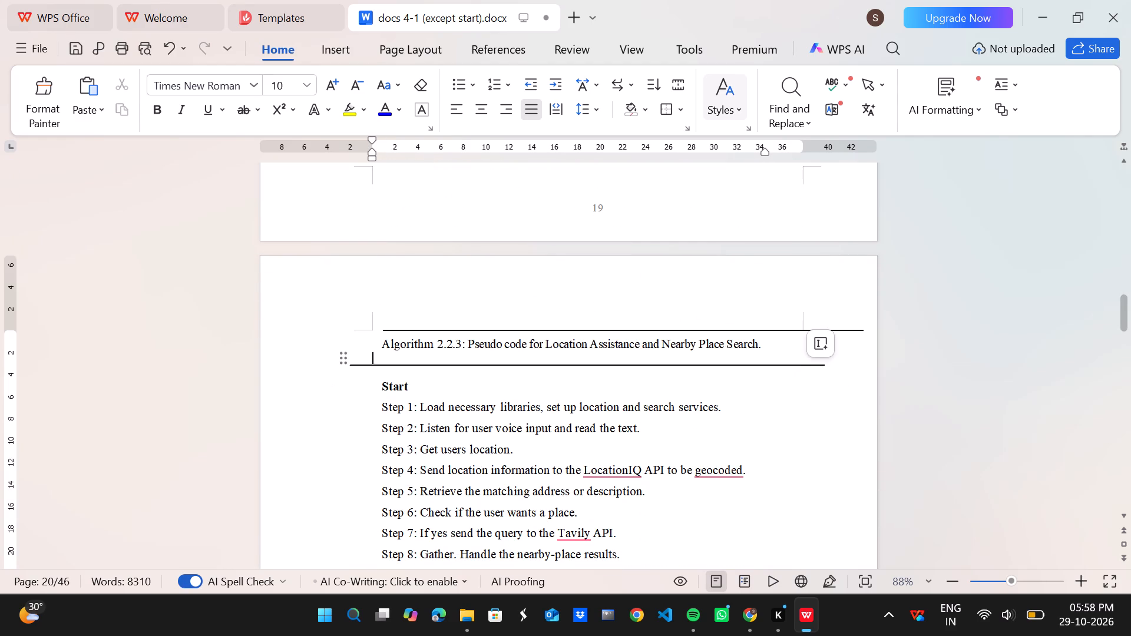
left_click(353, 365)
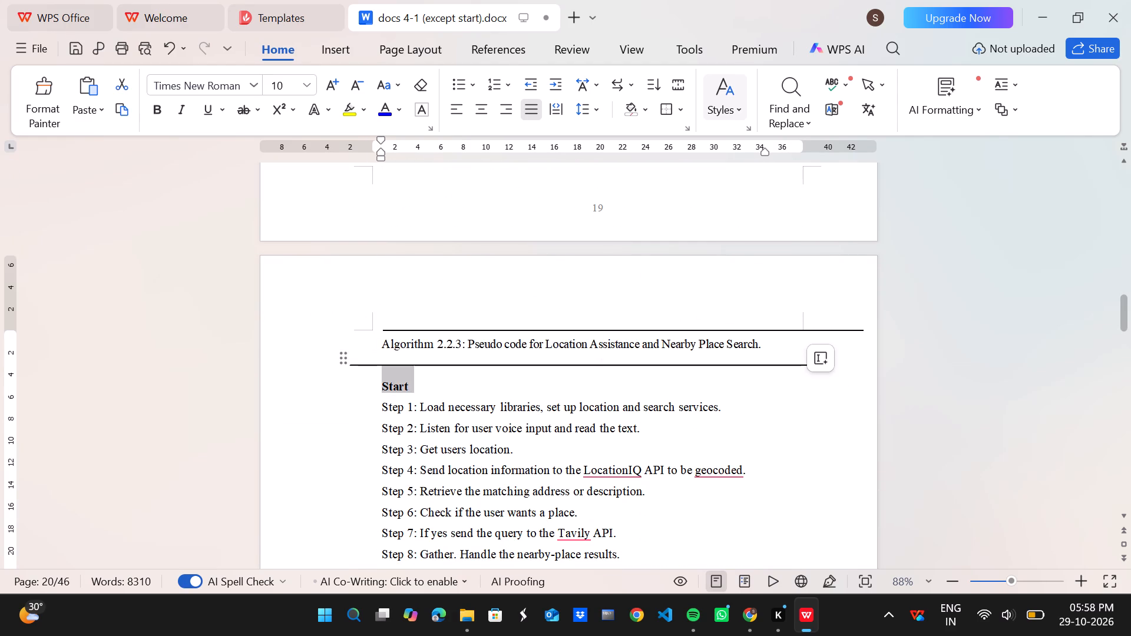
left_click(353, 363)
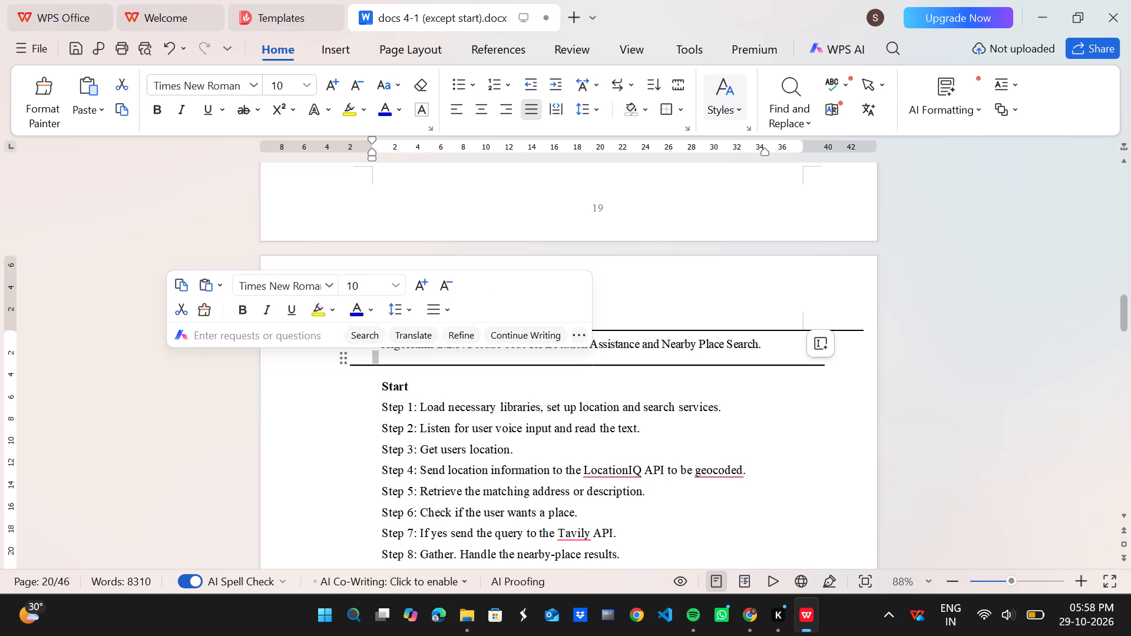
double_click(353, 363)
double_click(353, 363)
left_click_drag(352, 365, 382, 357)
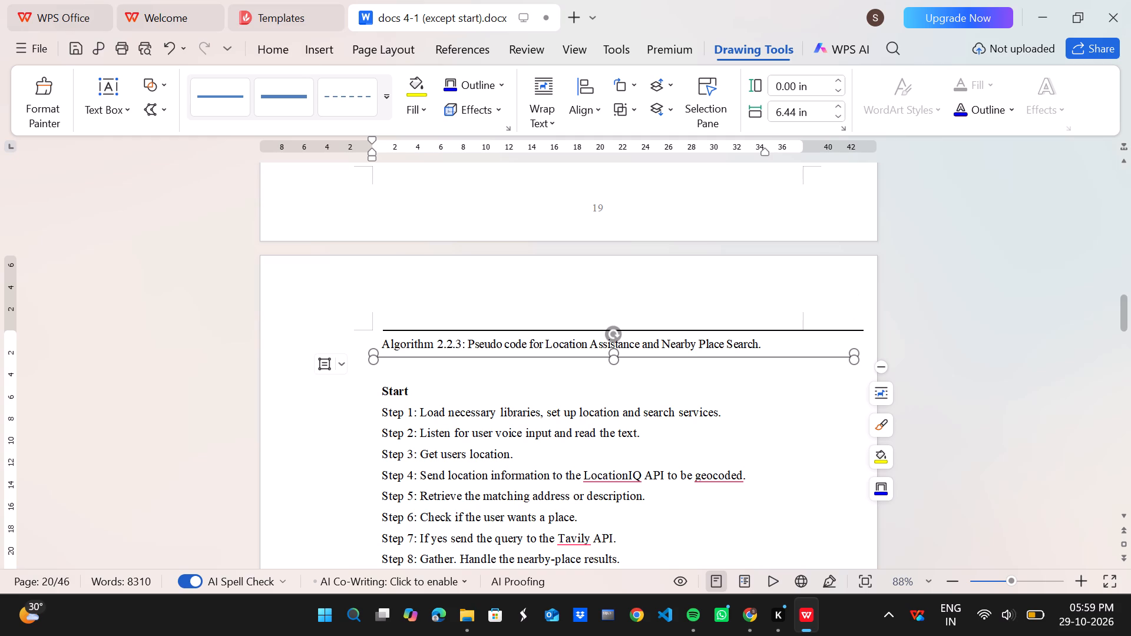
Shorten the line below the Algorithm 2.2.3 title to about 6.19 in wide, keeping it level.
left_click_drag(856, 359, 838, 359)
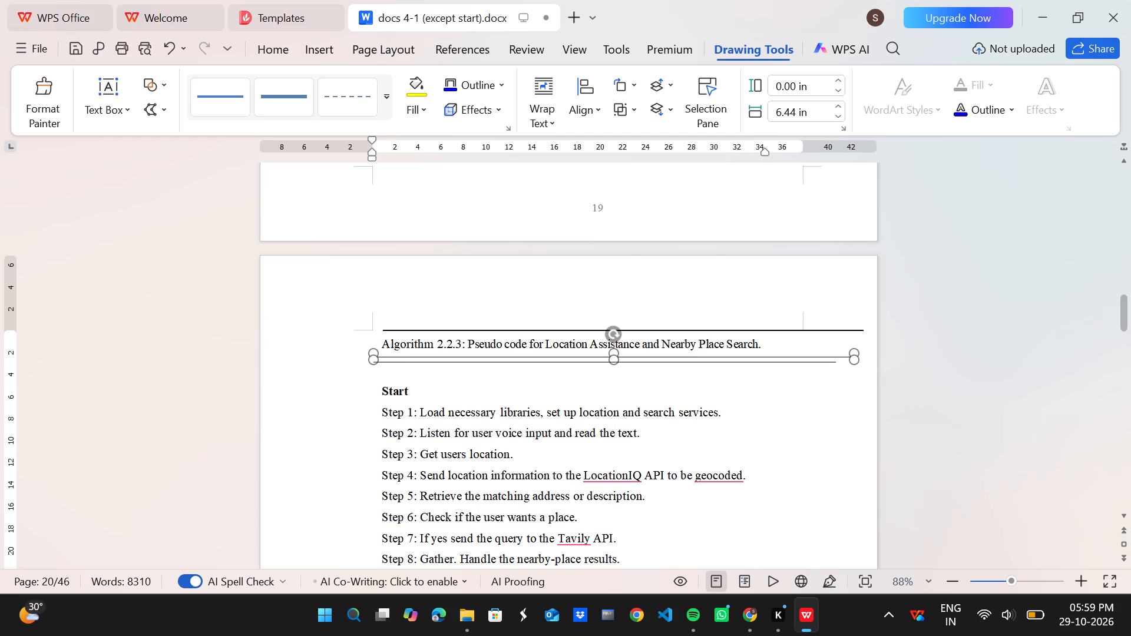
left_click_drag(838, 359, 838, 355)
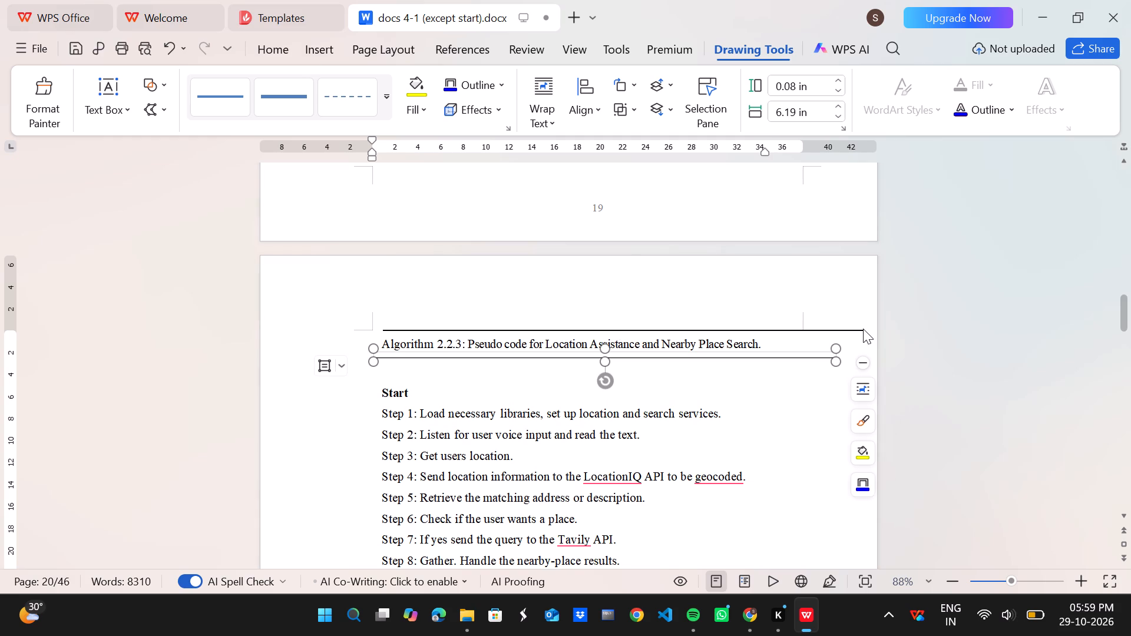
Shorten the line above the Algorithm 2.2.3 title to about 6.03 in wide, ending near the lower line's end.
left_click(861, 329)
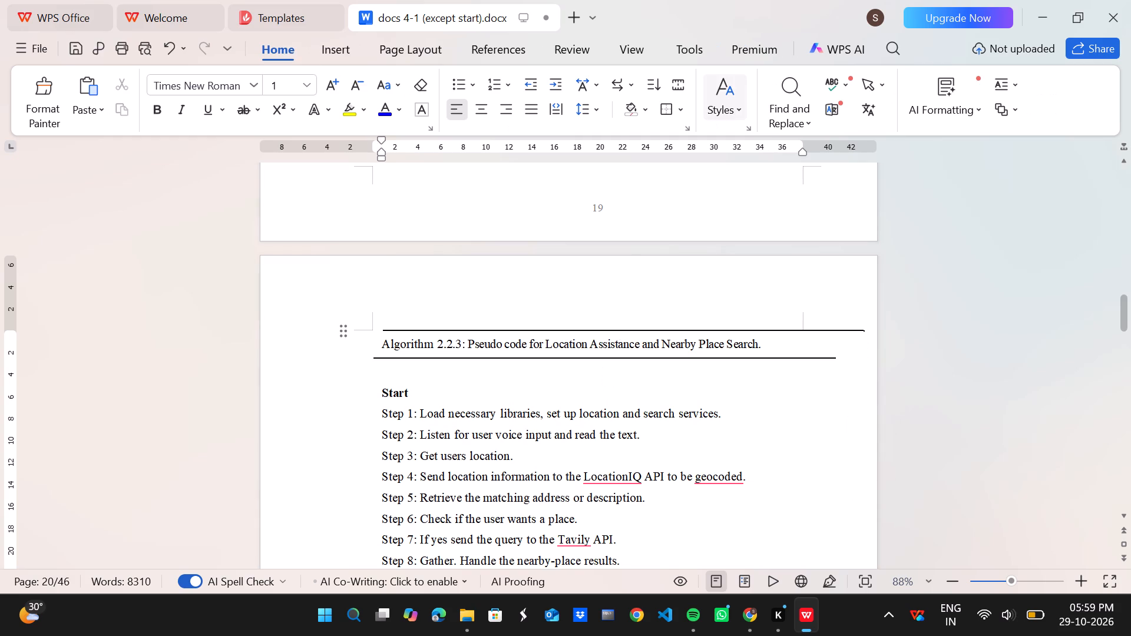
double_click(863, 331)
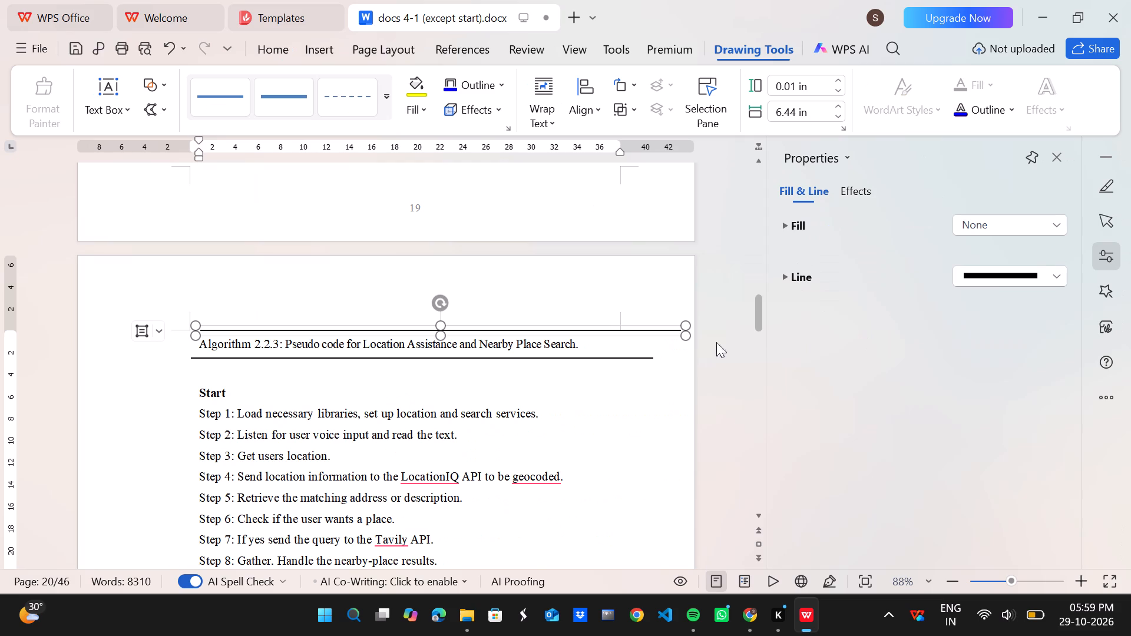
left_click_drag(686, 336, 655, 343)
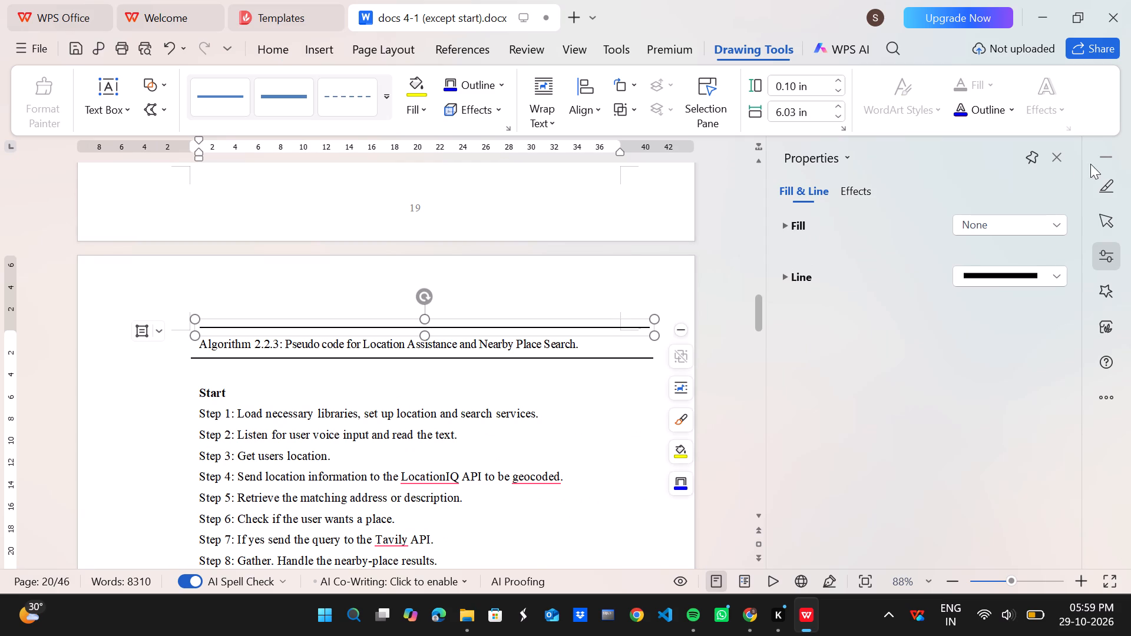
left_click(1056, 155)
left_click(770, 463)
Examine the page layout from Algorithm 2.2.3 through section 3.2 Modules Description to the Figure 3.2.1 caption.
scroll(770, 463, "down", 3)
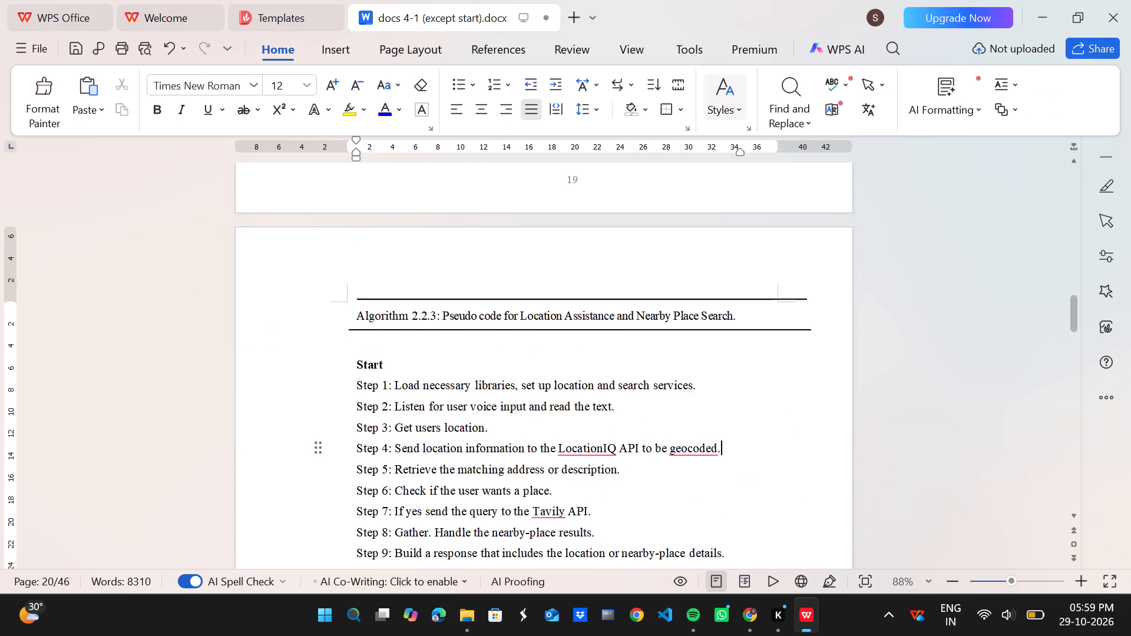
scroll(770, 463, "down", 9)
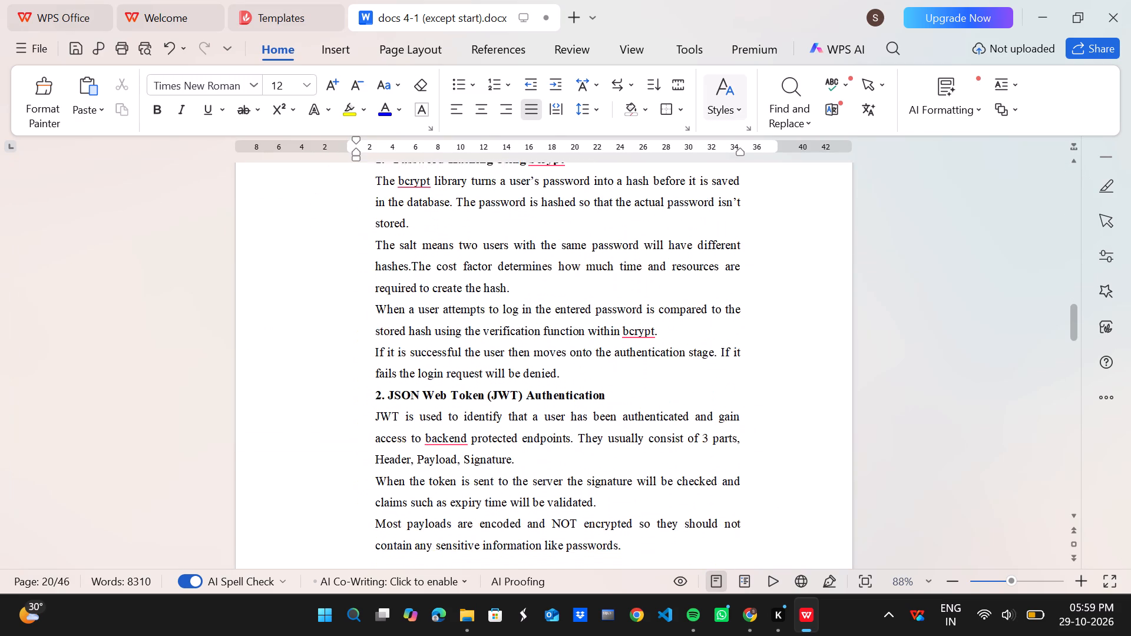
scroll(770, 463, "down", 3)
scroll(770, 463, "up", 3)
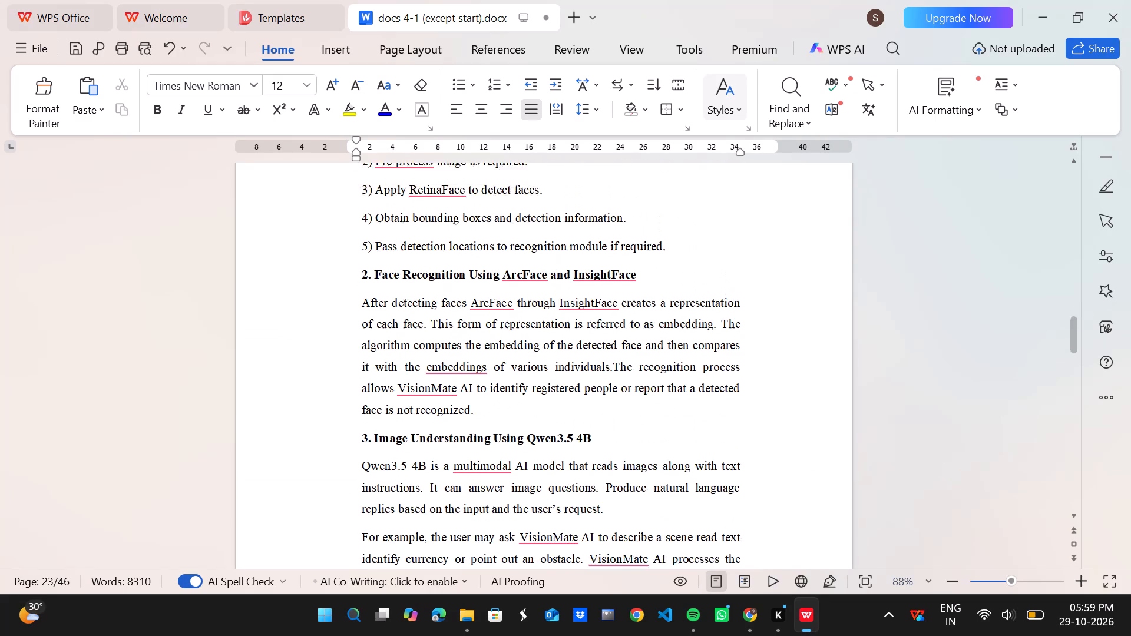
scroll(770, 463, "up", 7)
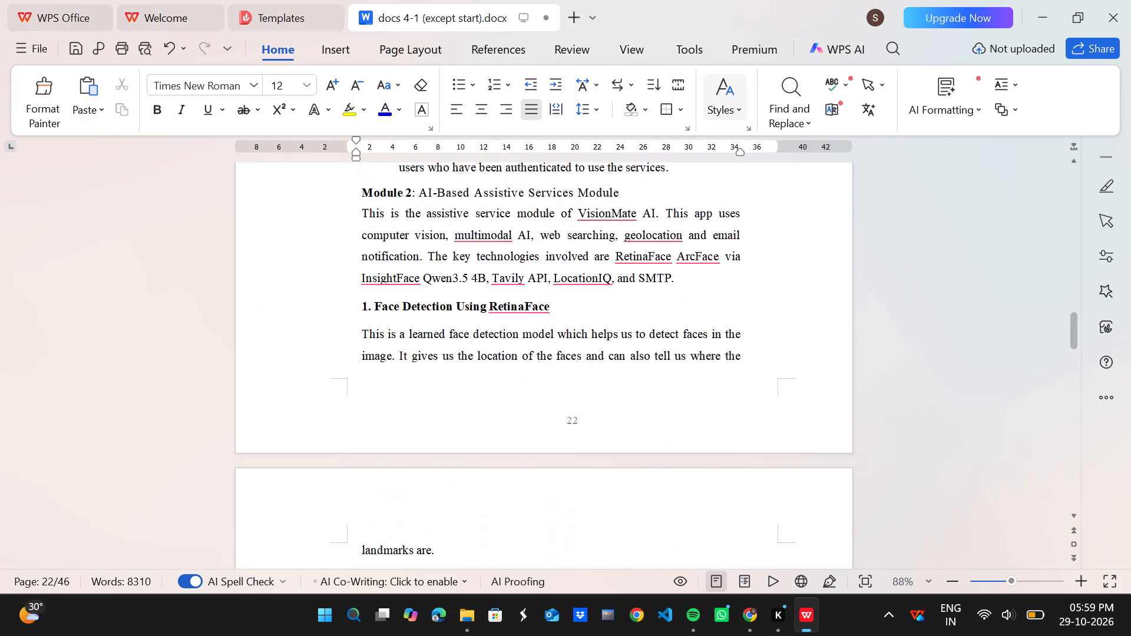
scroll(770, 463, "down", 4)
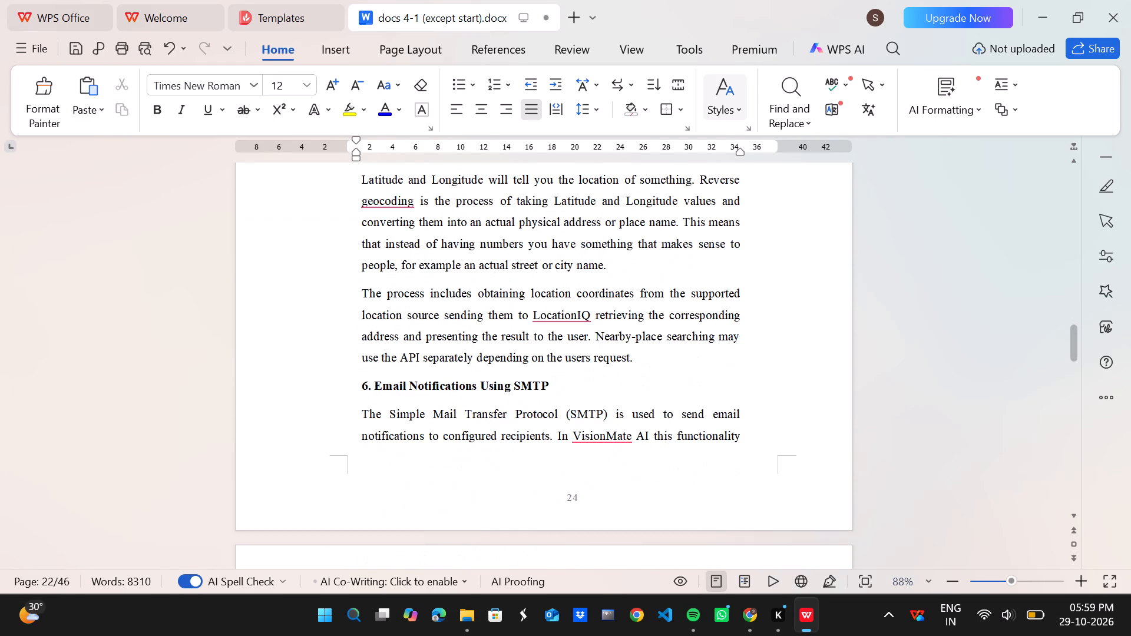
scroll(770, 463, "down", 8)
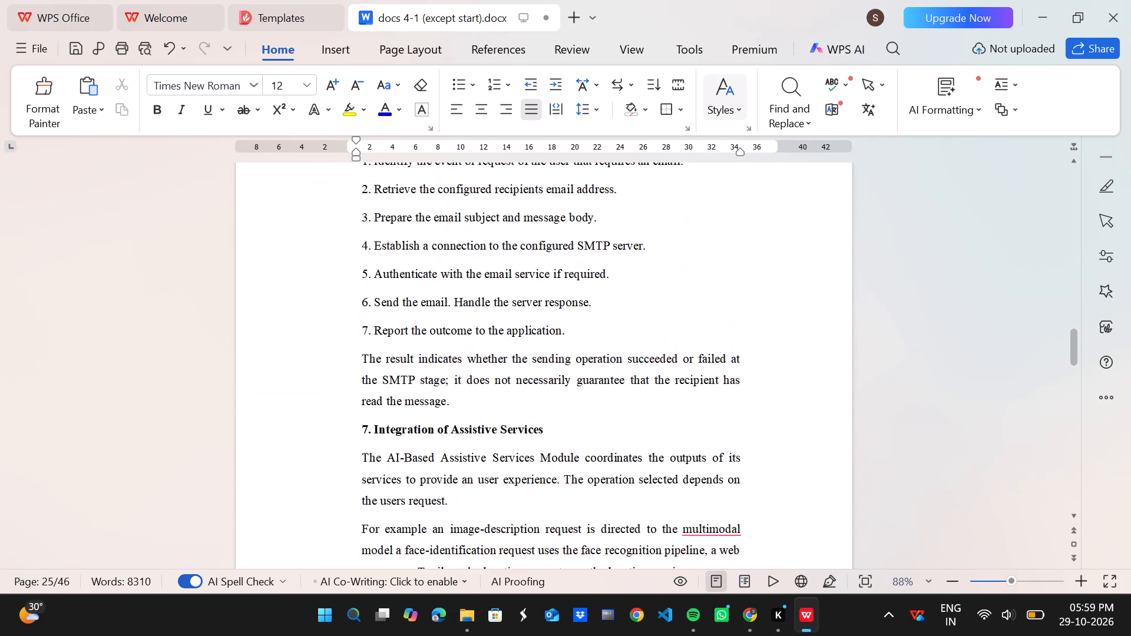
scroll(770, 463, "down", 9)
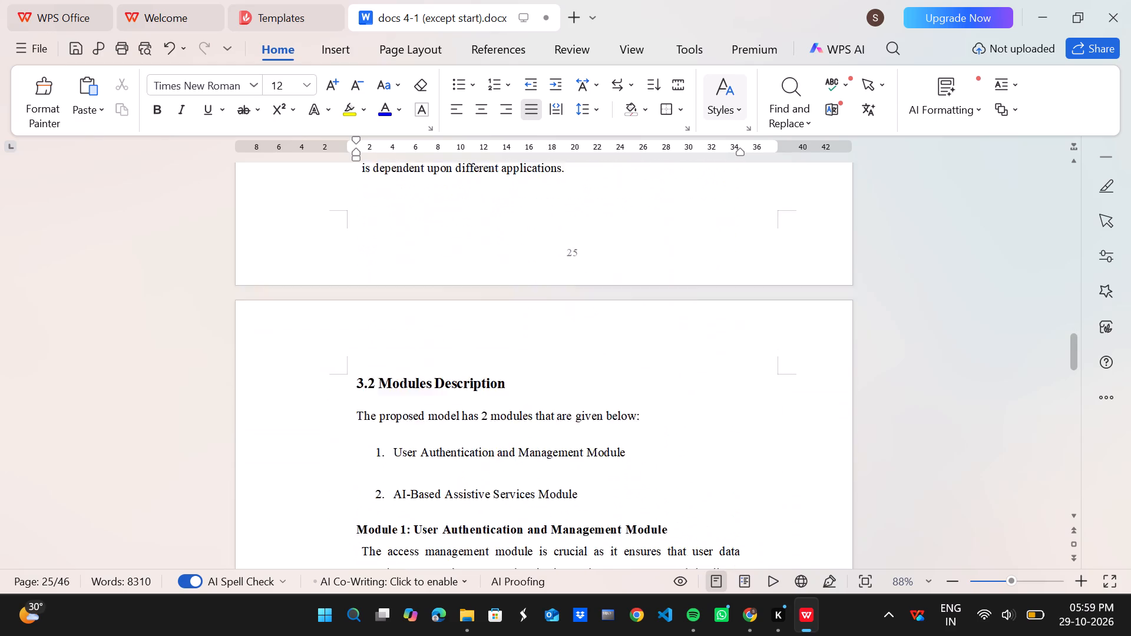
scroll(770, 463, "down", 2)
scroll(673, 466, "down", 1)
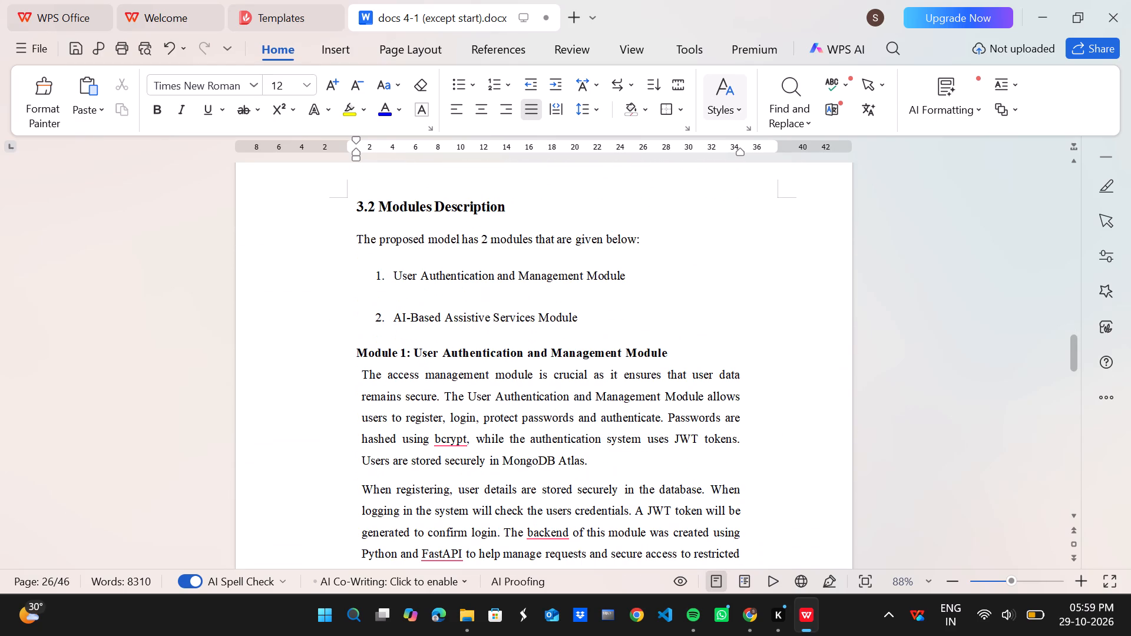
scroll(673, 466, "down", 8)
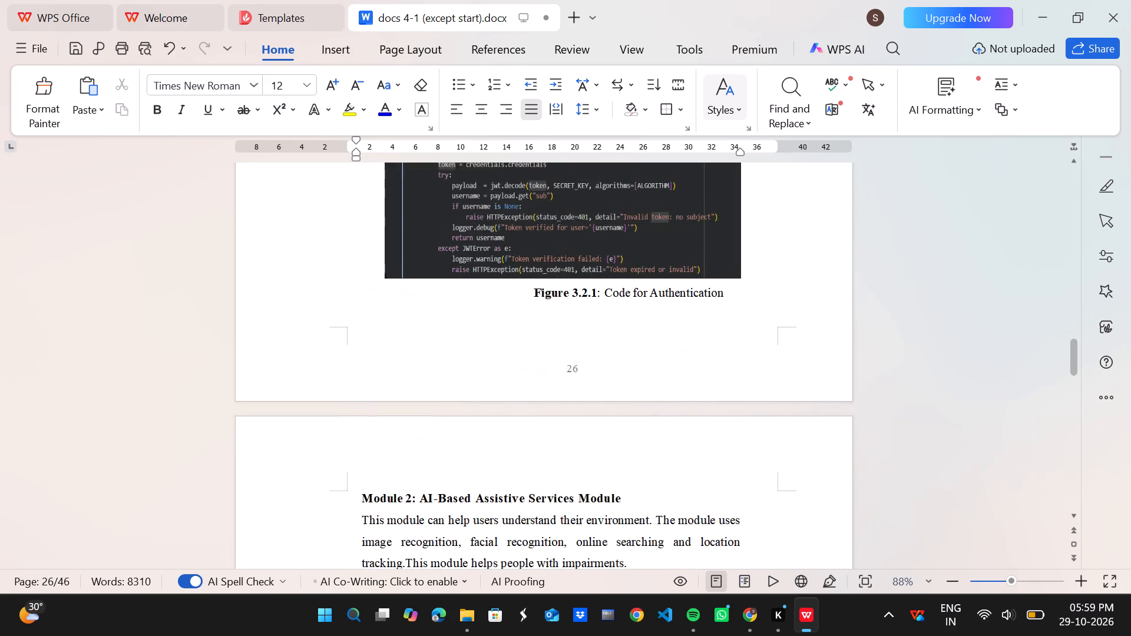
Replace the Figure 3.2.1 caption's large indent with a three-tab indent so it sits centred beneath the code image.
scroll(673, 466, "up", 1)
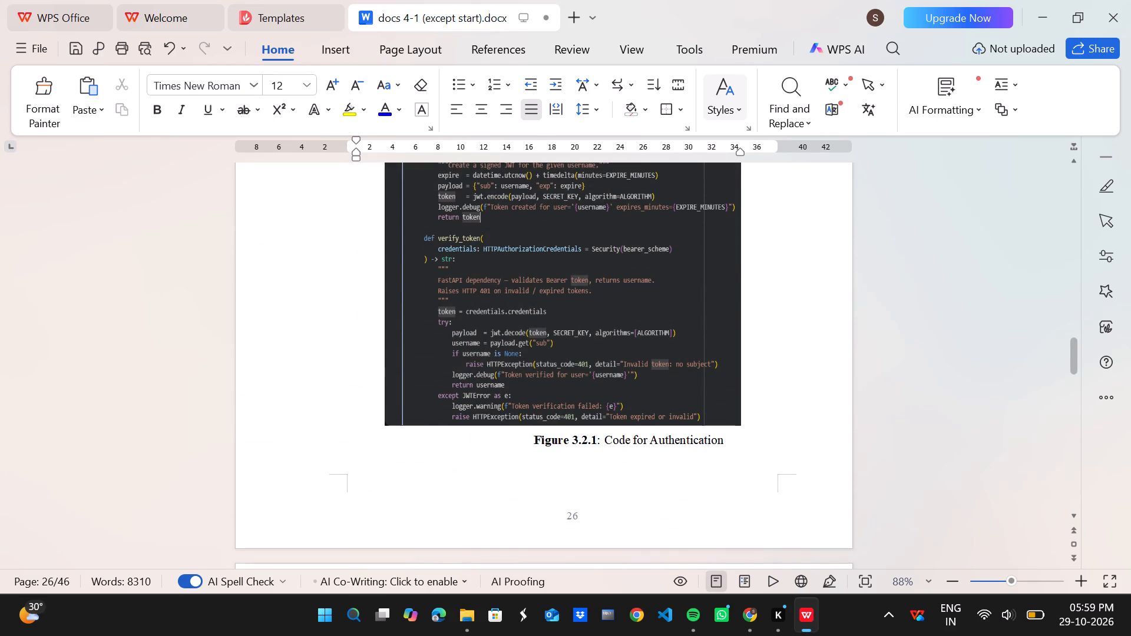
left_click(534, 443)
key("BackSpace")
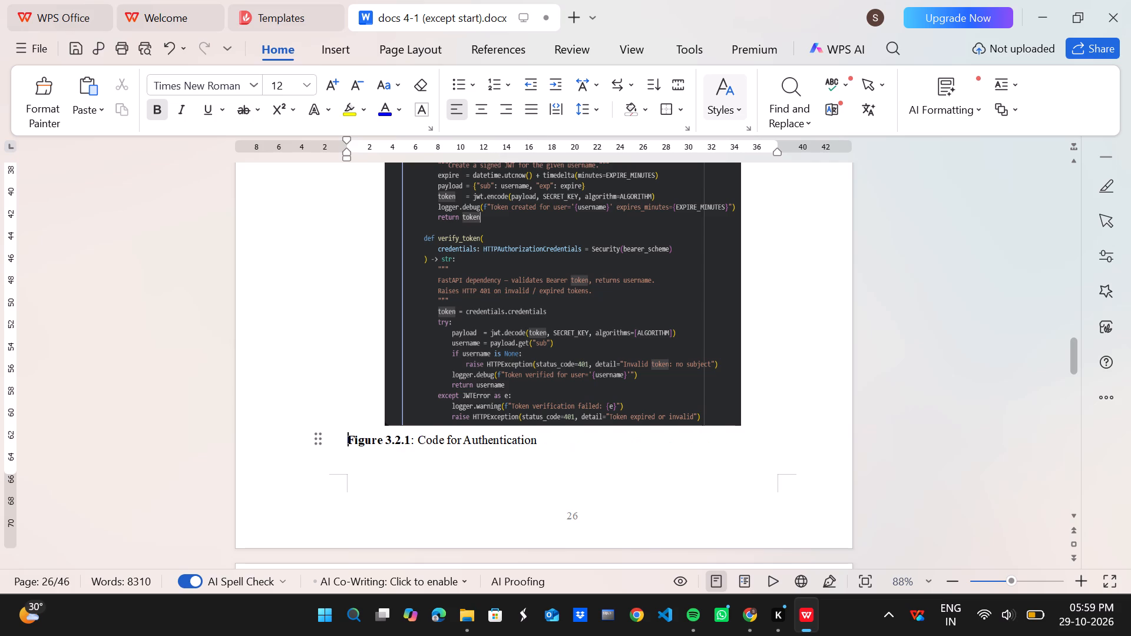
key("Tab")
key("Tab")
key("Tab")
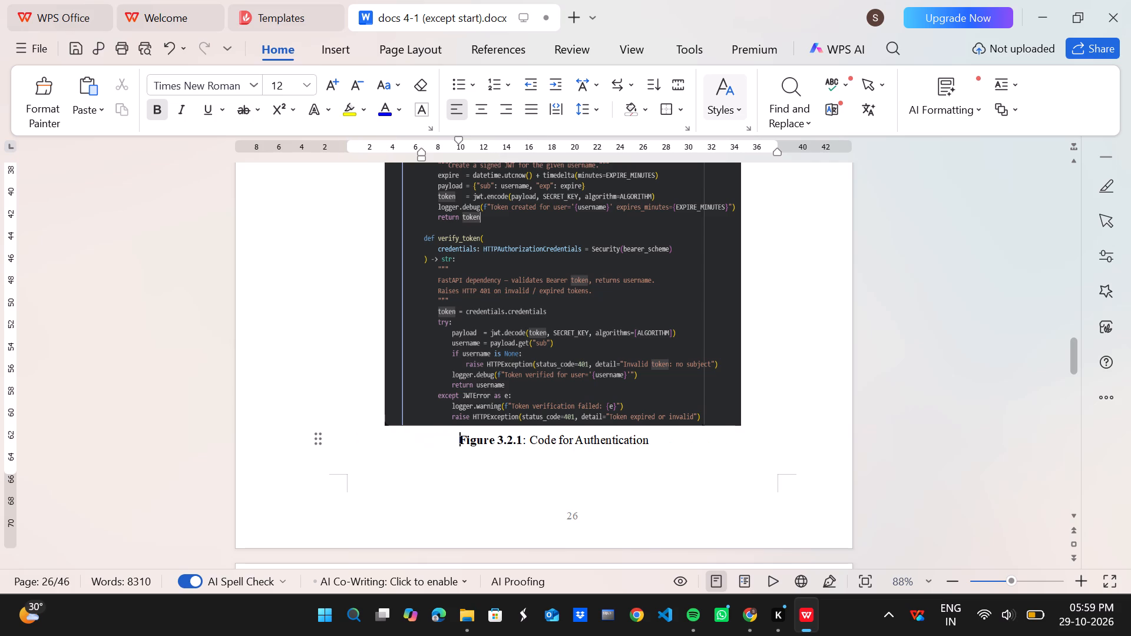
Shift the Module 1 test case table (Table 3.3.1) leftward so it sits more evenly between the page edges.
scroll(534, 443, "down", 6)
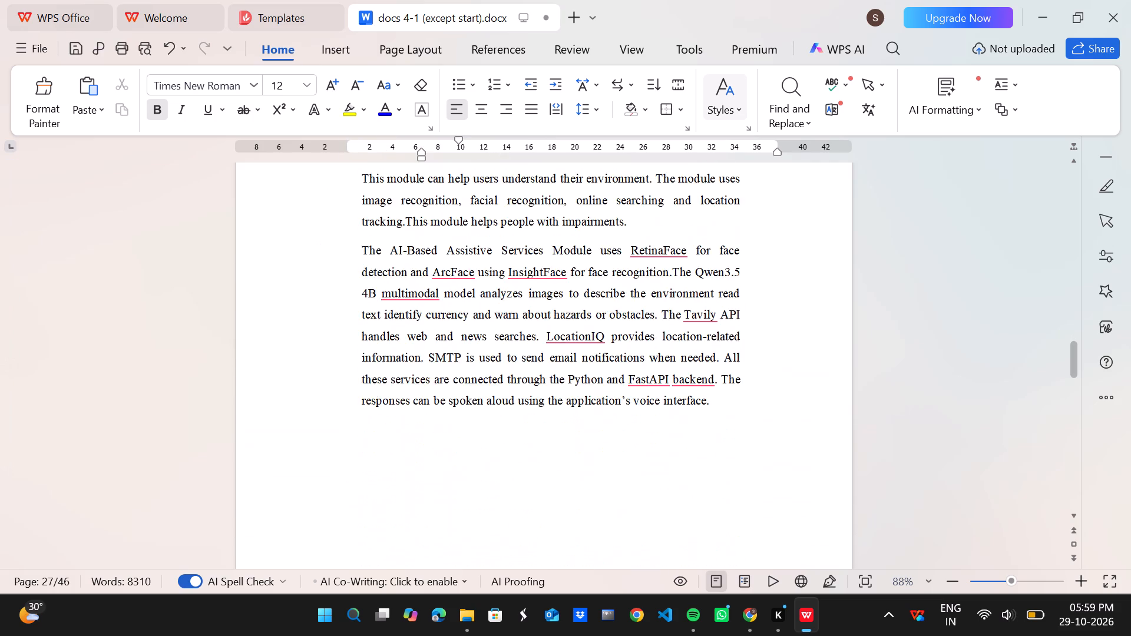
scroll(534, 443, "down", 5)
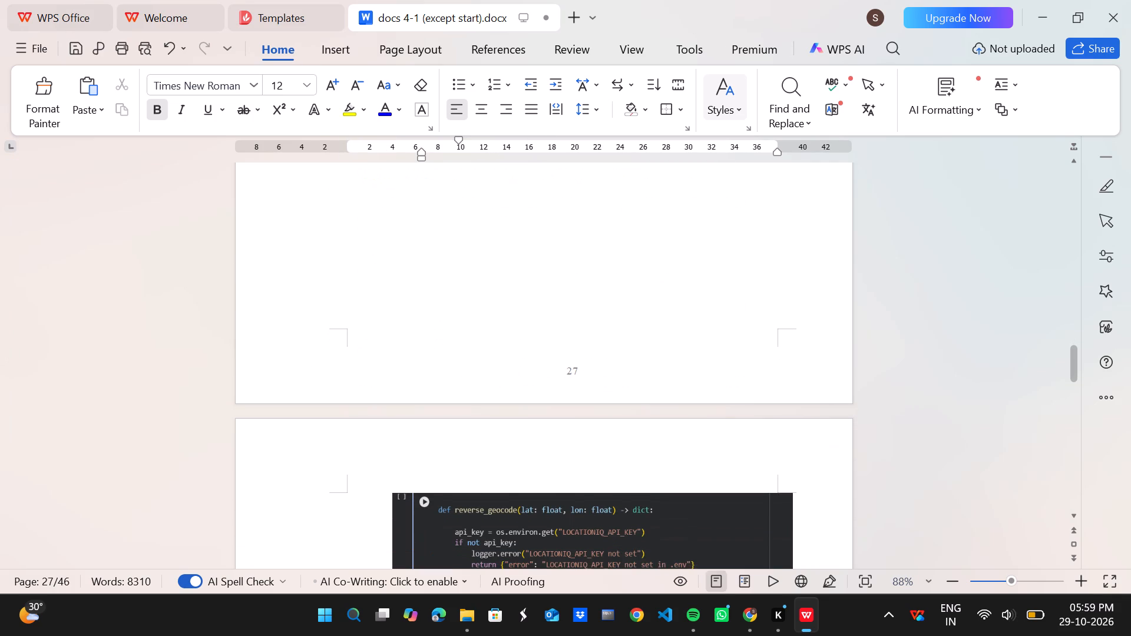
scroll(534, 443, "down", 7)
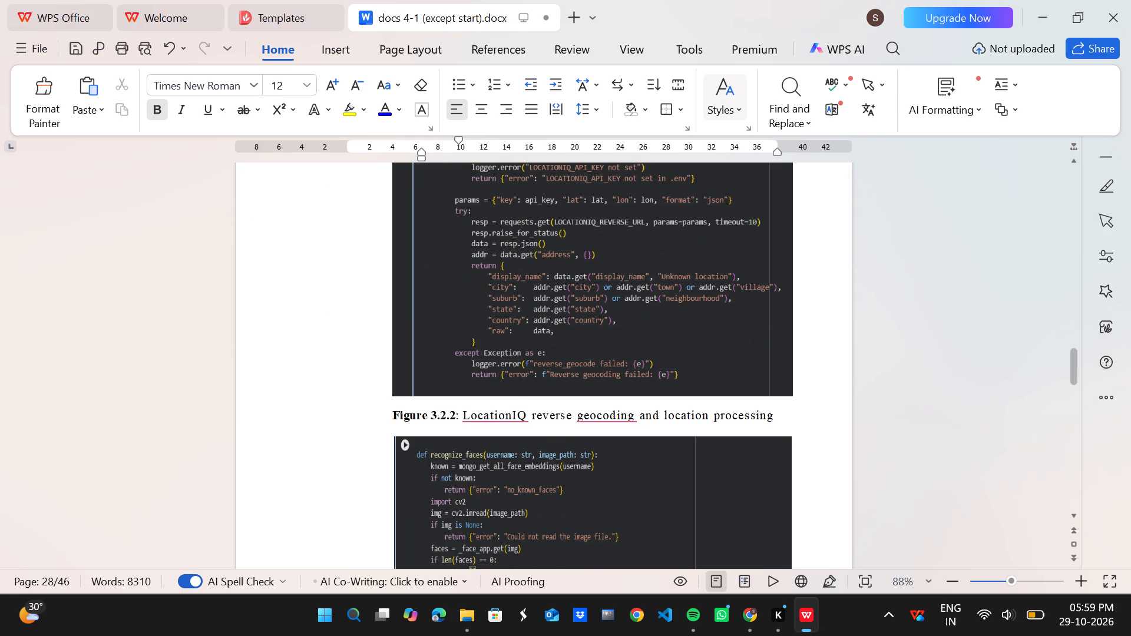
scroll(507, 445, "down", 9)
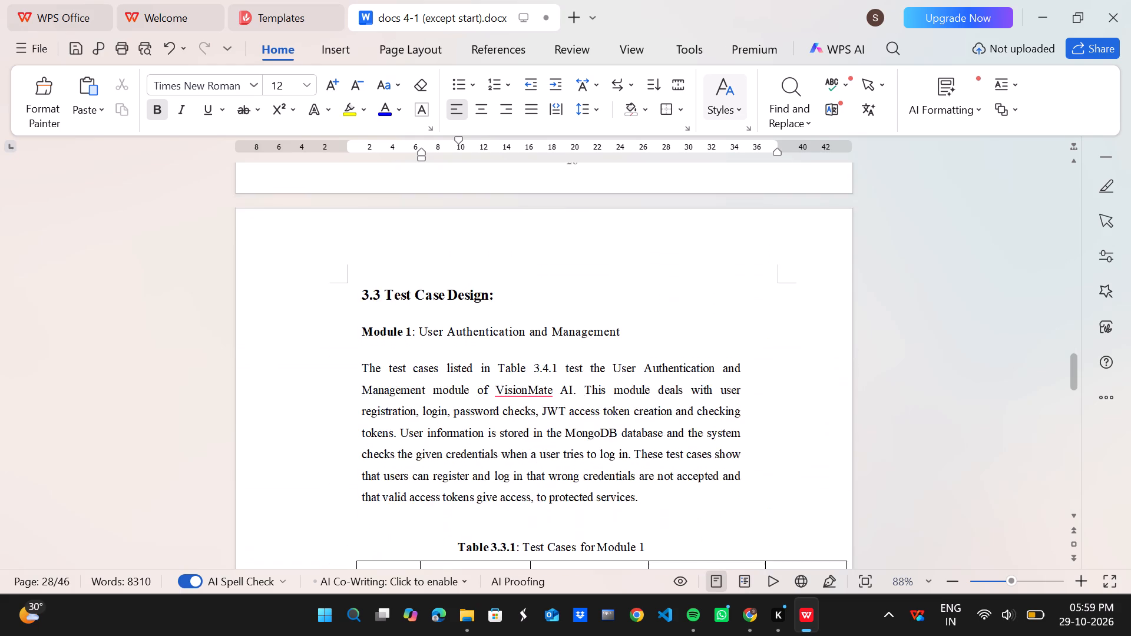
scroll(507, 445, "down", 5)
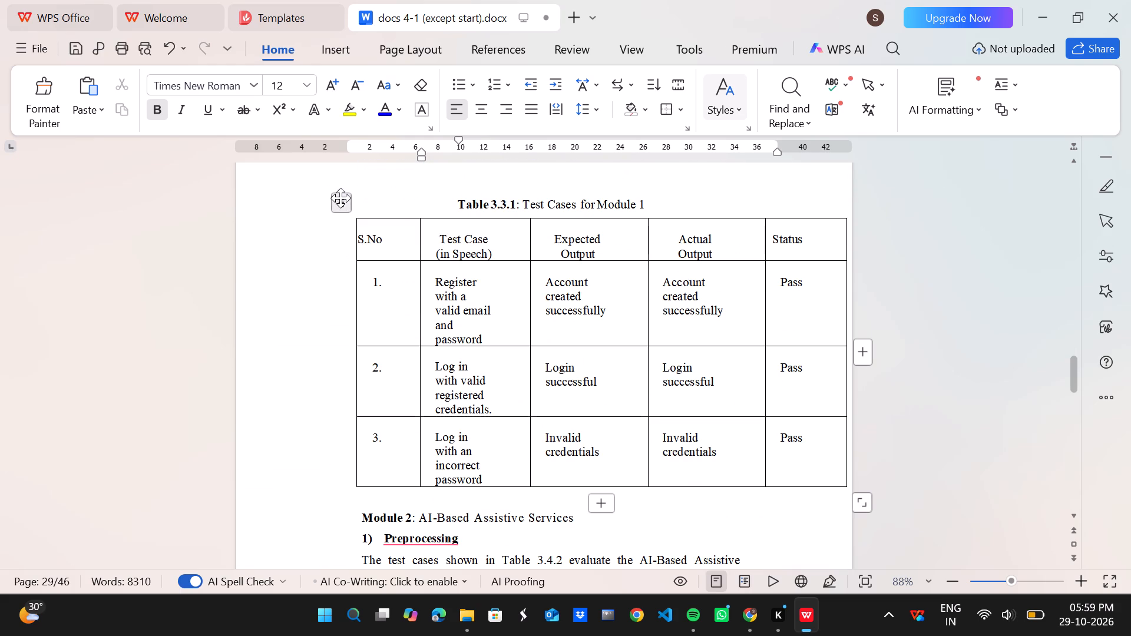
left_click_drag(340, 198, 312, 197)
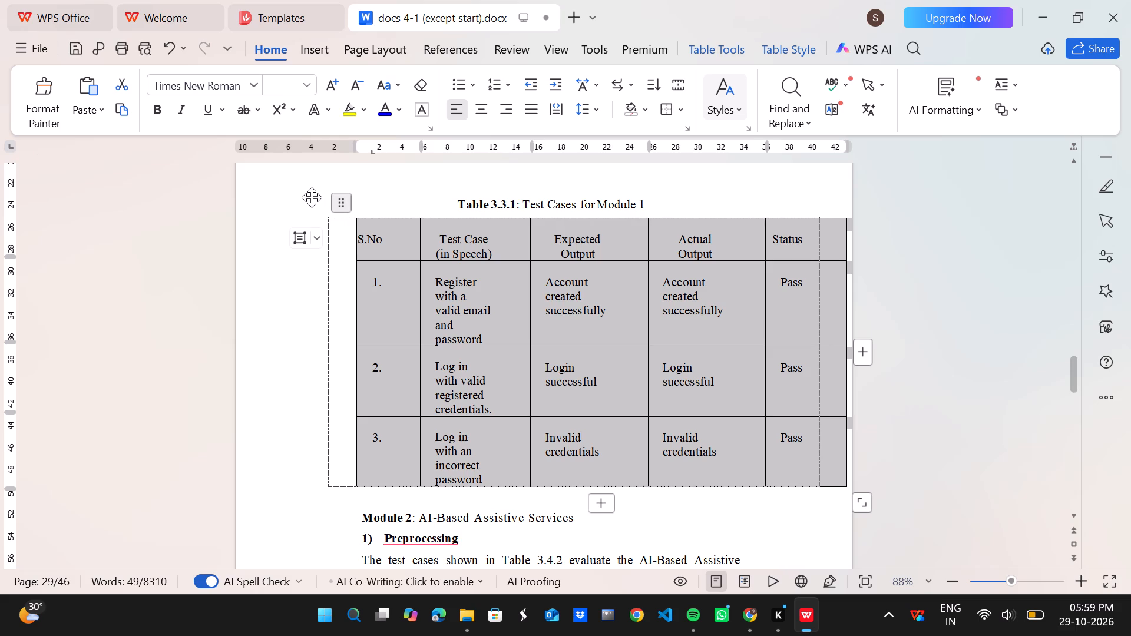
left_click_drag(312, 197, 316, 197)
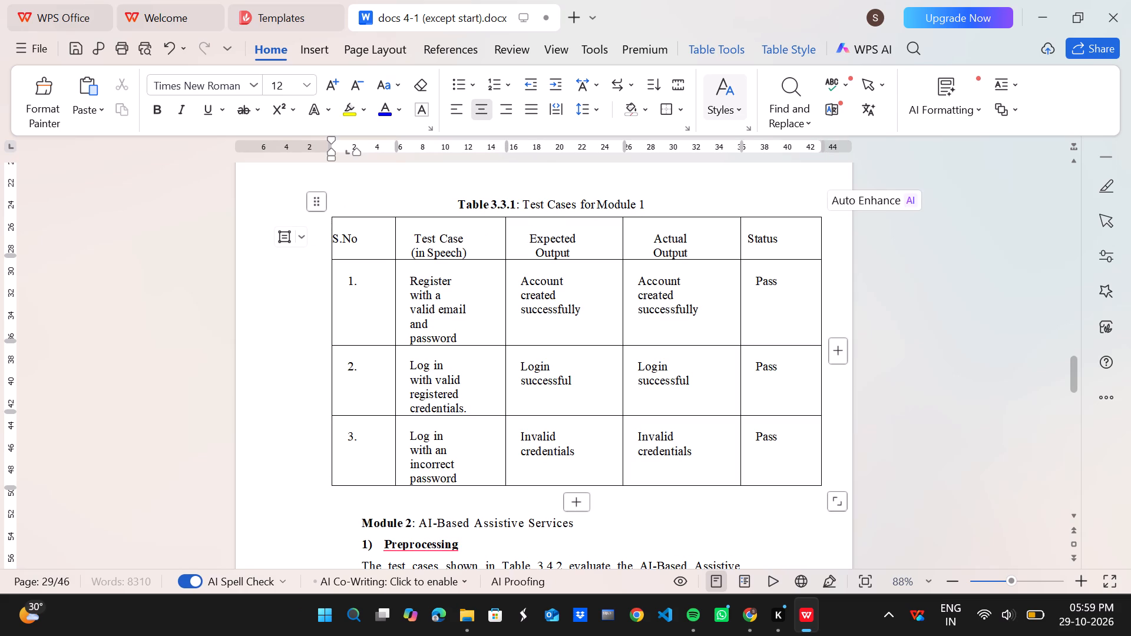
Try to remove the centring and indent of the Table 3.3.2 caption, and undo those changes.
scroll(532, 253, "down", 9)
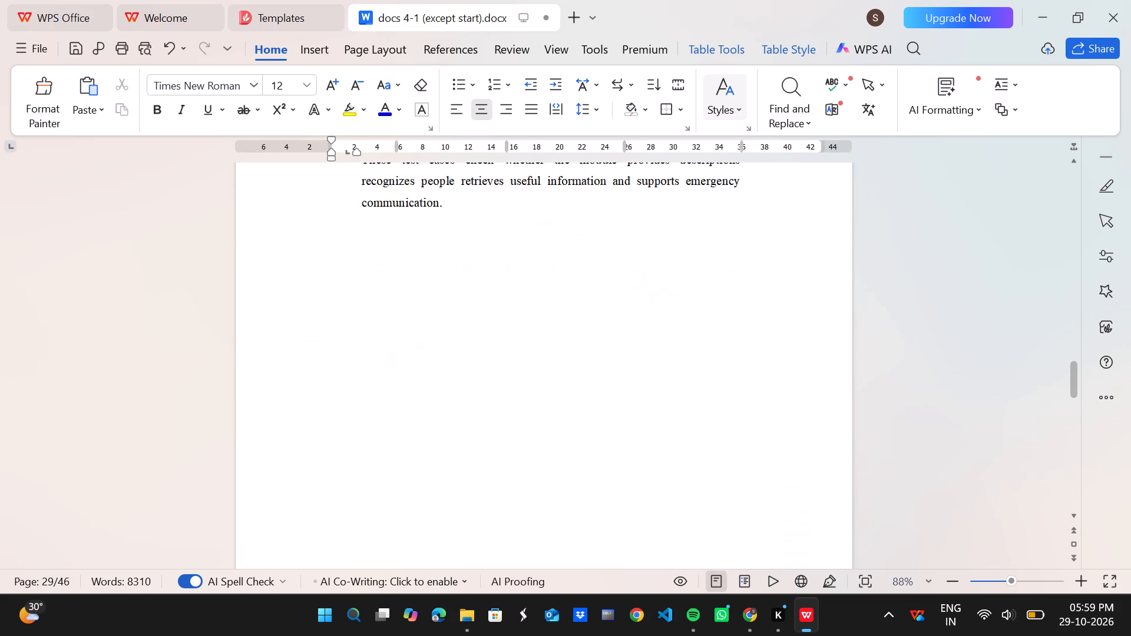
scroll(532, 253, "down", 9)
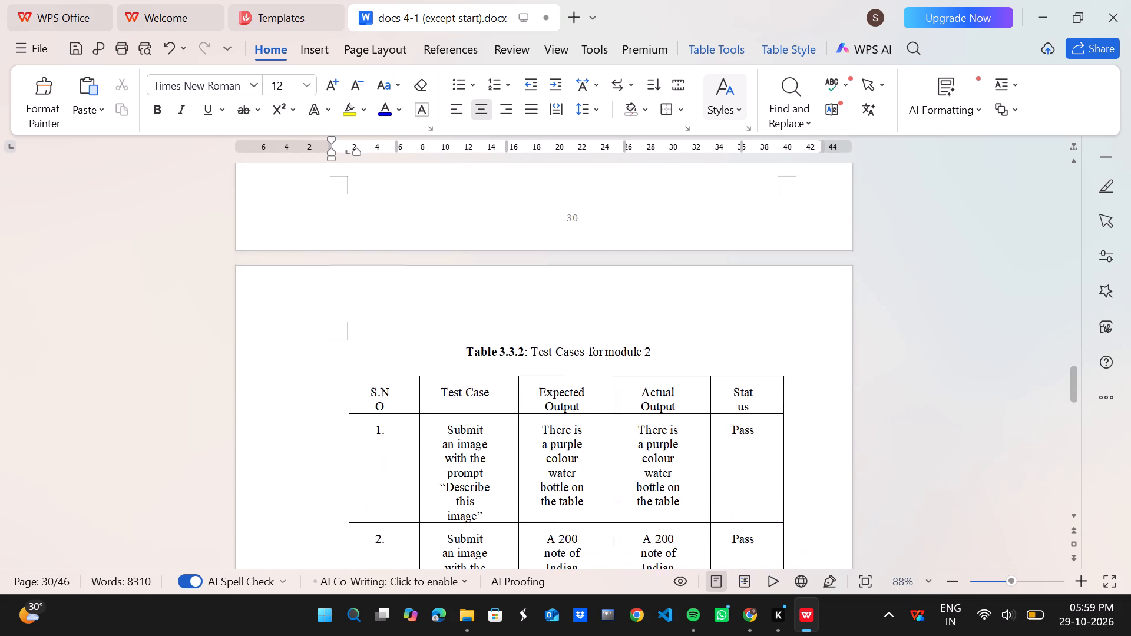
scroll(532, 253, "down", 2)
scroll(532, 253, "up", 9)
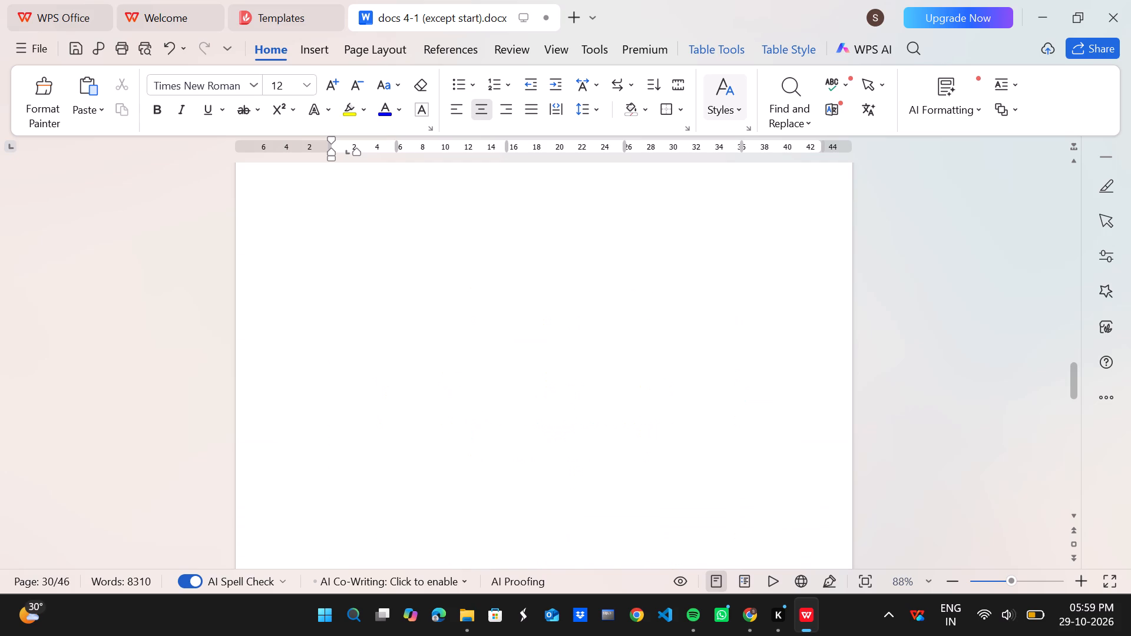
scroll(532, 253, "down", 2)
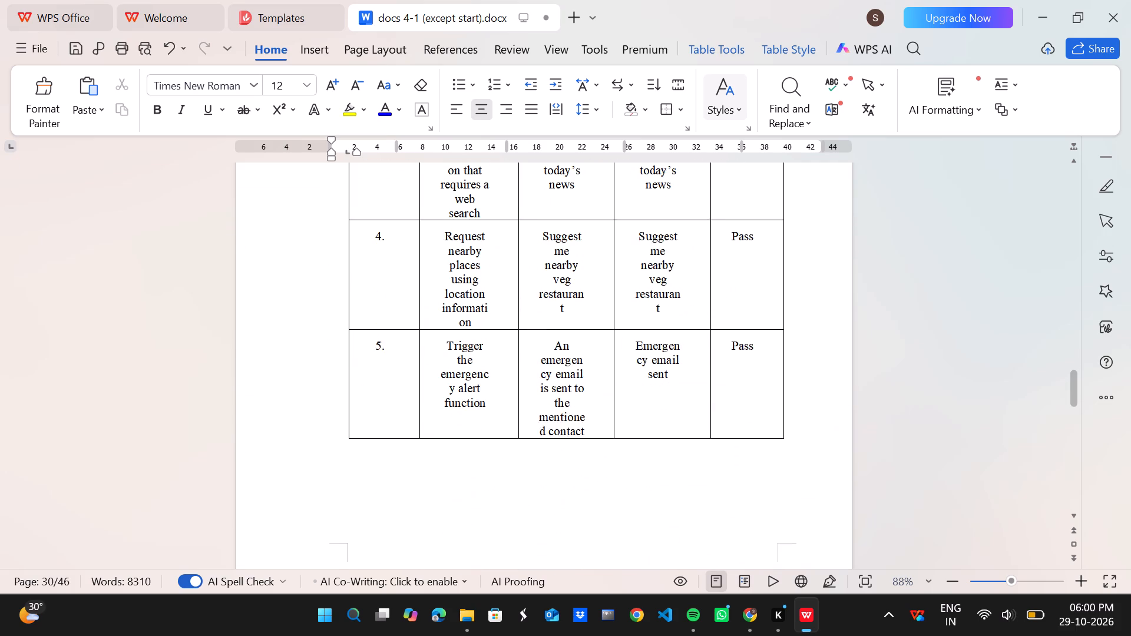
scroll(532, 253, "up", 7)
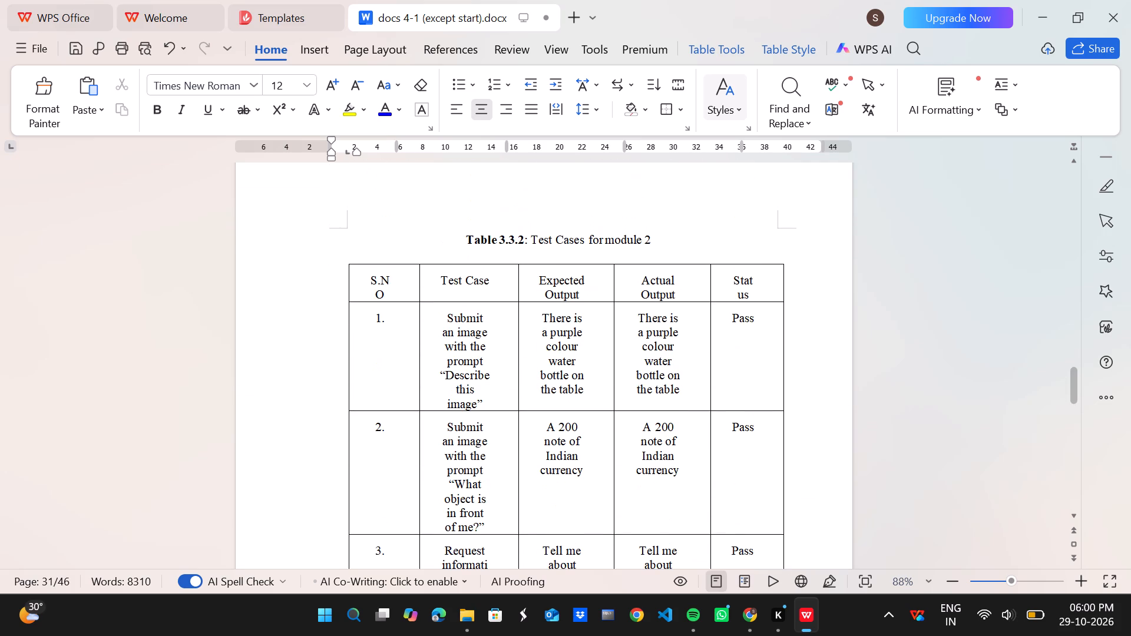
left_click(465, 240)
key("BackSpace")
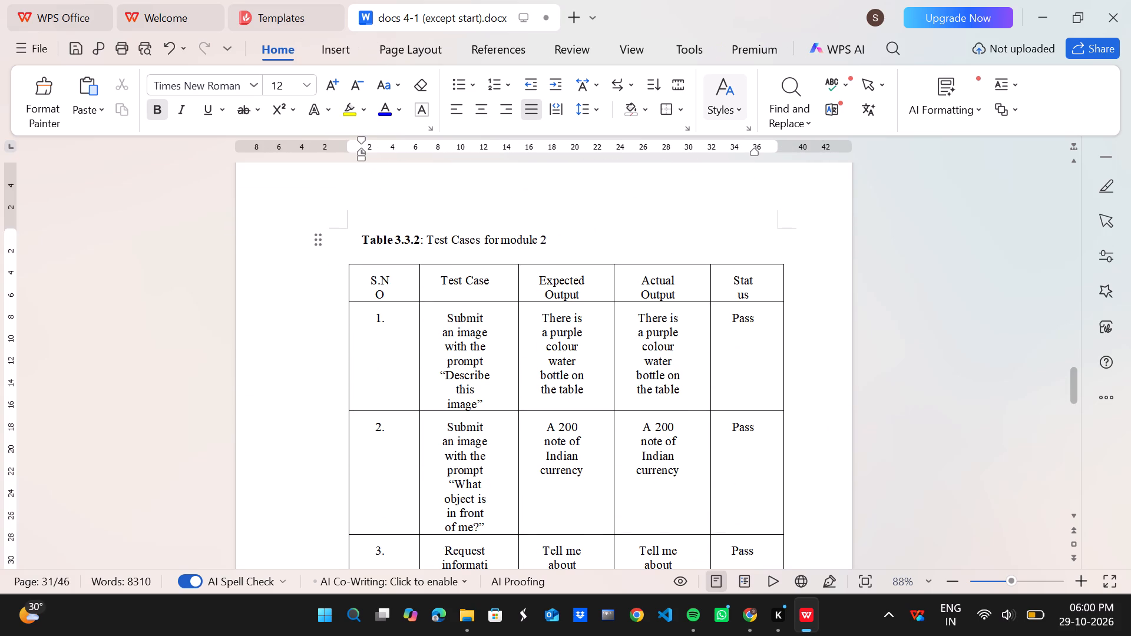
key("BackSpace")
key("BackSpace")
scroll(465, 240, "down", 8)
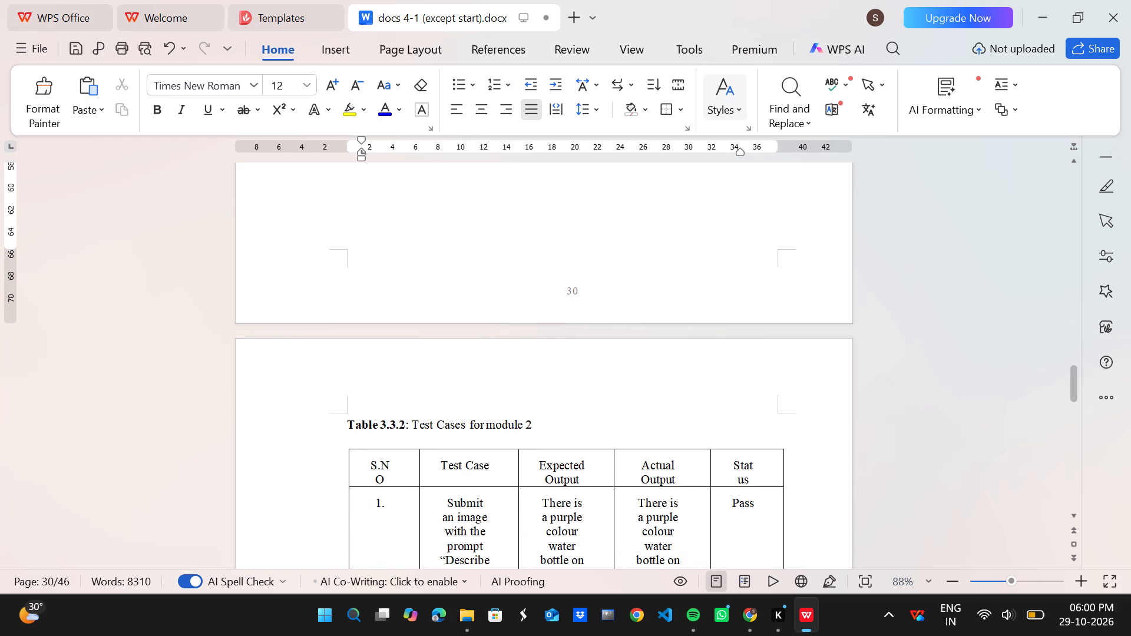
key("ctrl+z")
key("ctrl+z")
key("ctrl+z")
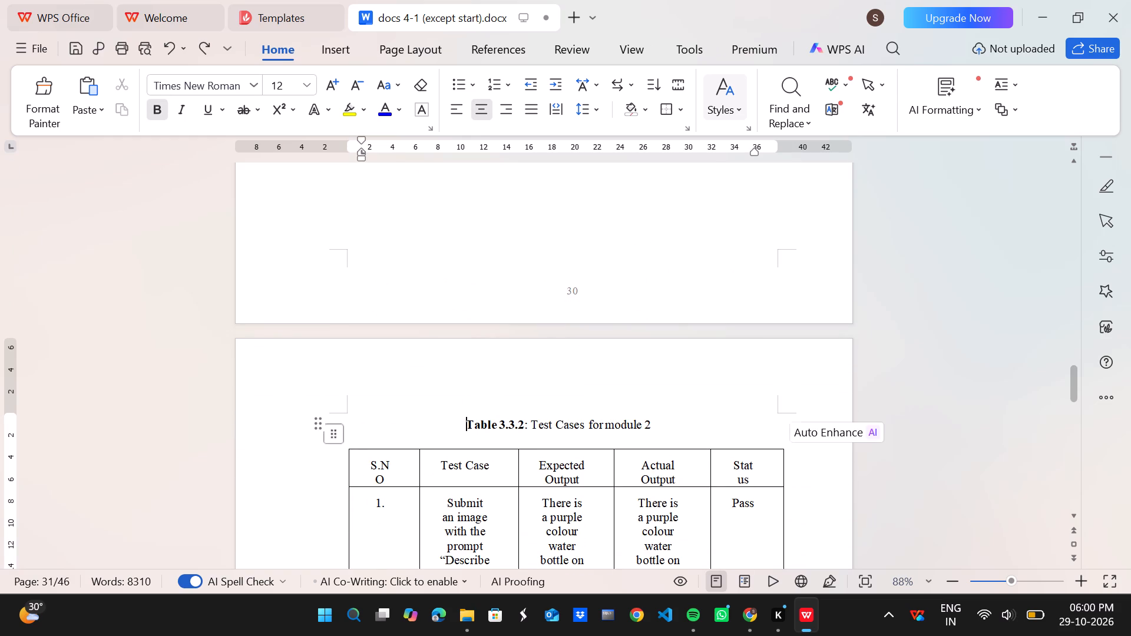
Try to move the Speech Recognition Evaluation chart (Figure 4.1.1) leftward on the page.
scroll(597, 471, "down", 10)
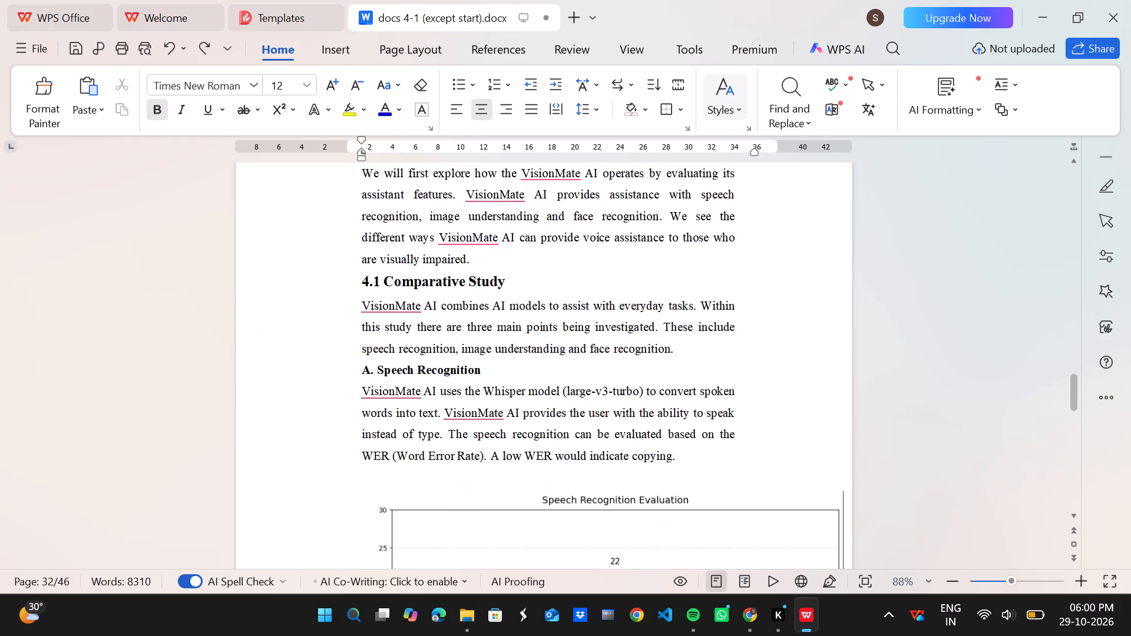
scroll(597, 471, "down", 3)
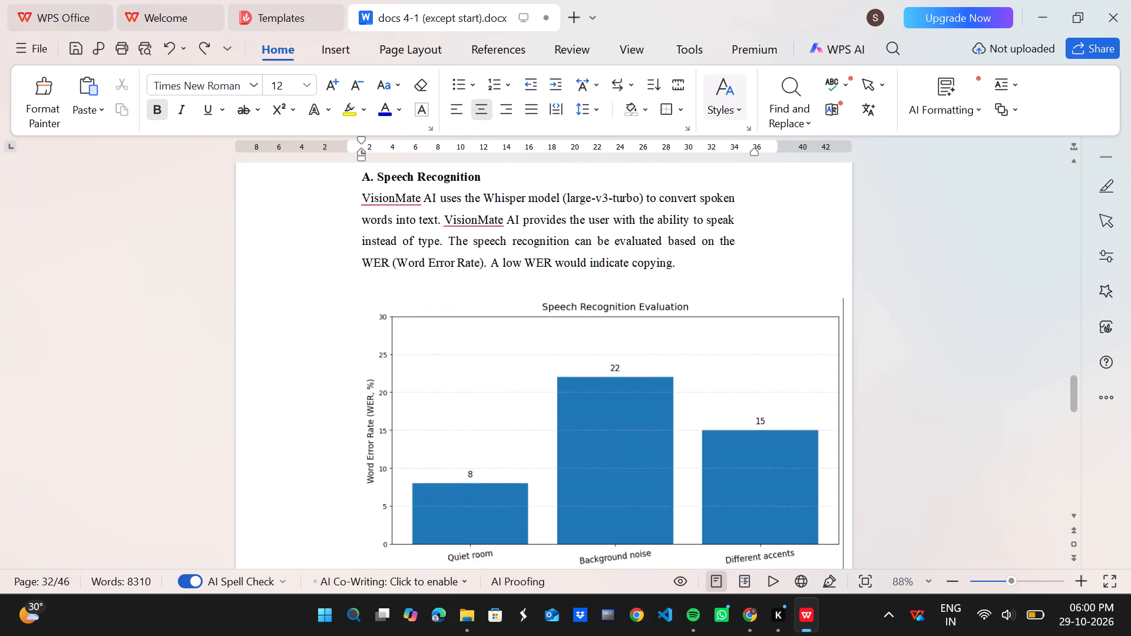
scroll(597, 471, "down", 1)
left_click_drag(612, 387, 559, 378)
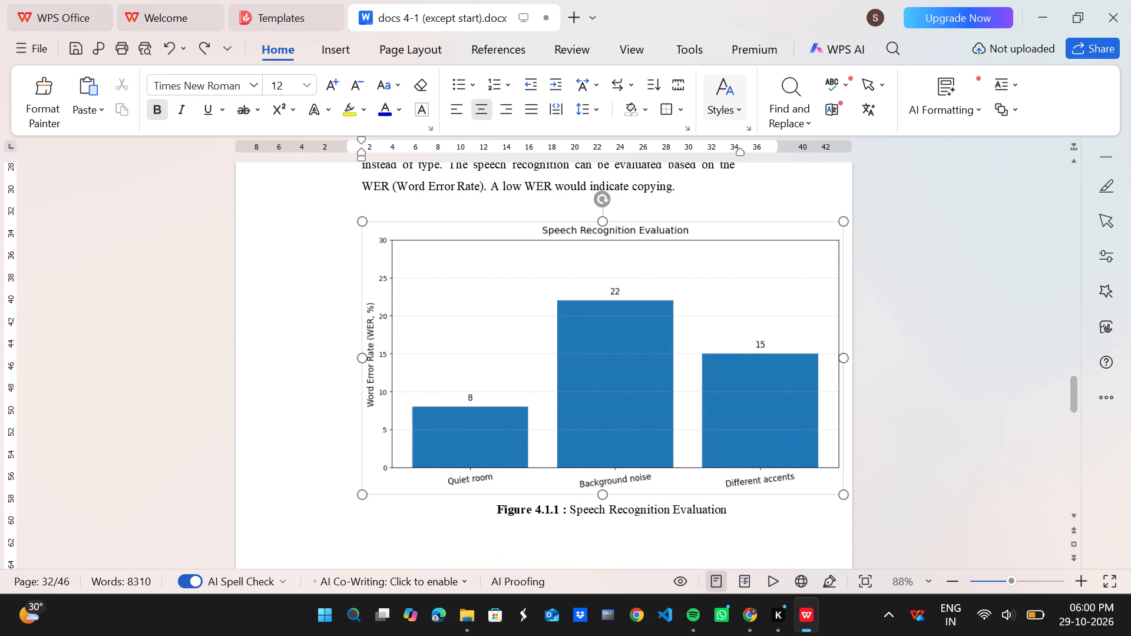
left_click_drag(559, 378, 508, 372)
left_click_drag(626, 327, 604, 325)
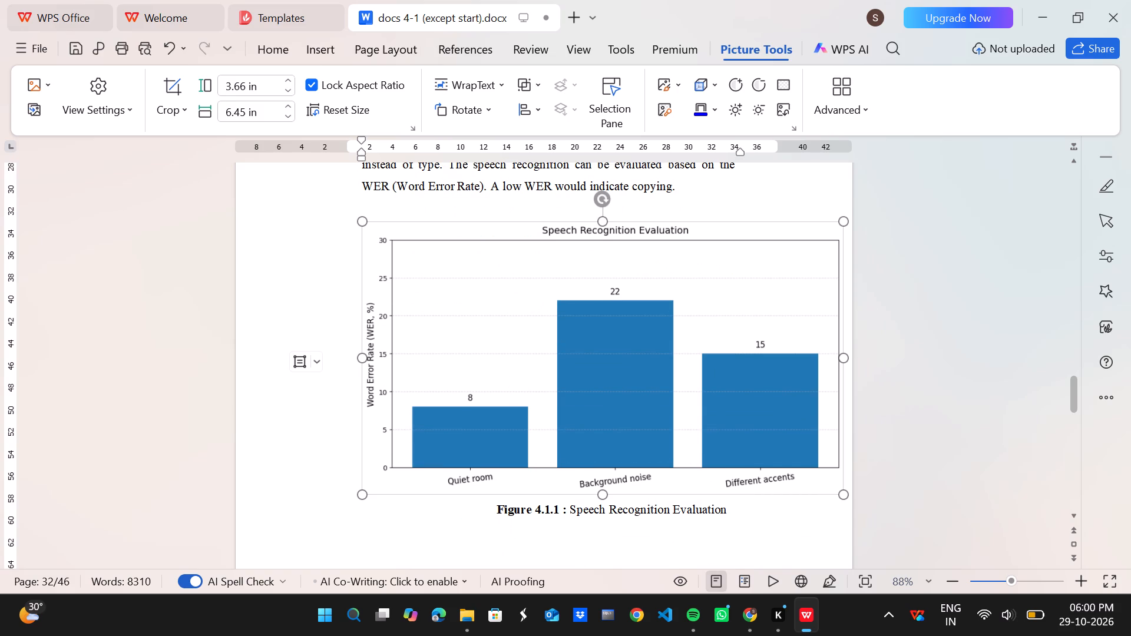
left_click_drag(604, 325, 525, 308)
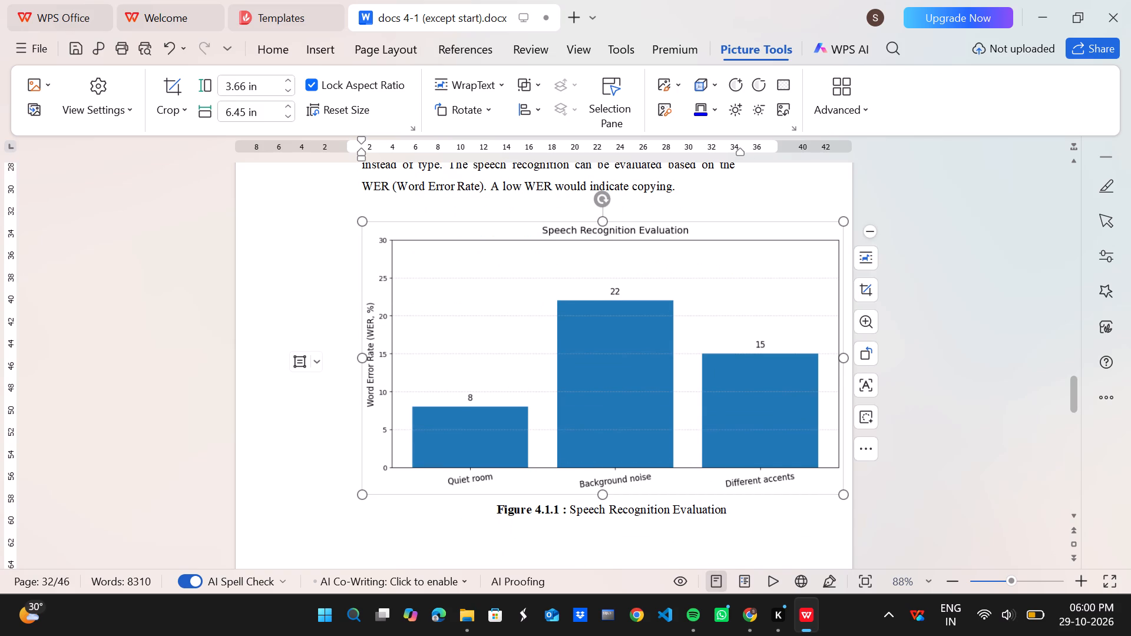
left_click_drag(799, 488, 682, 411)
Shrink the Speech Recognition Evaluation chart proportionally to about 6.25 in wide and 3.55 in high.
left_click_drag(844, 222, 826, 229)
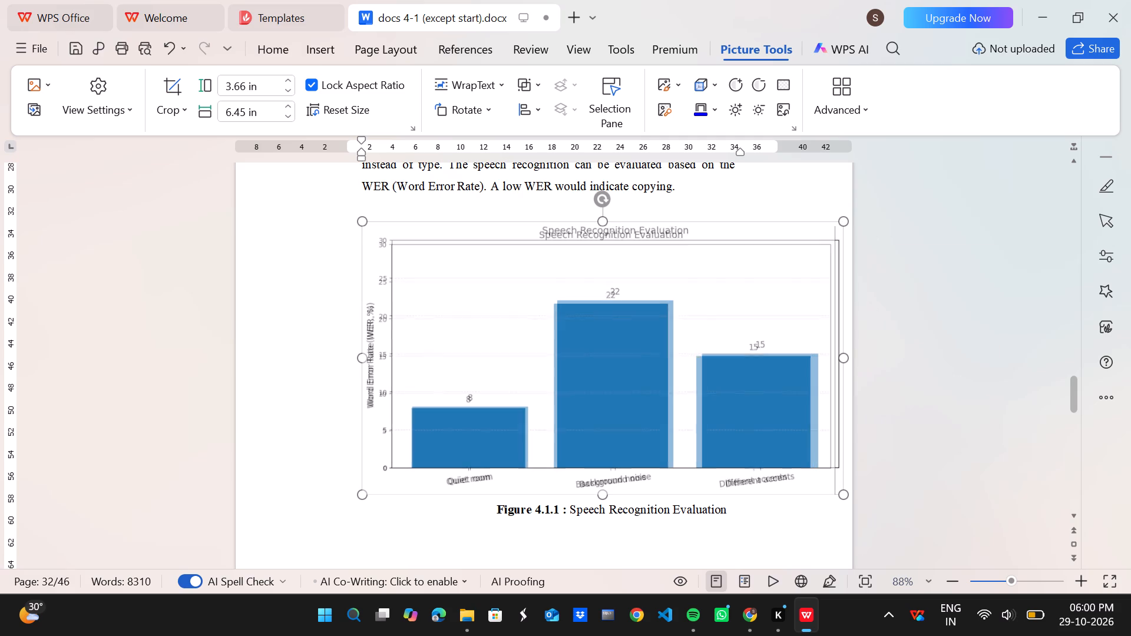
left_click_drag(826, 229, 825, 230)
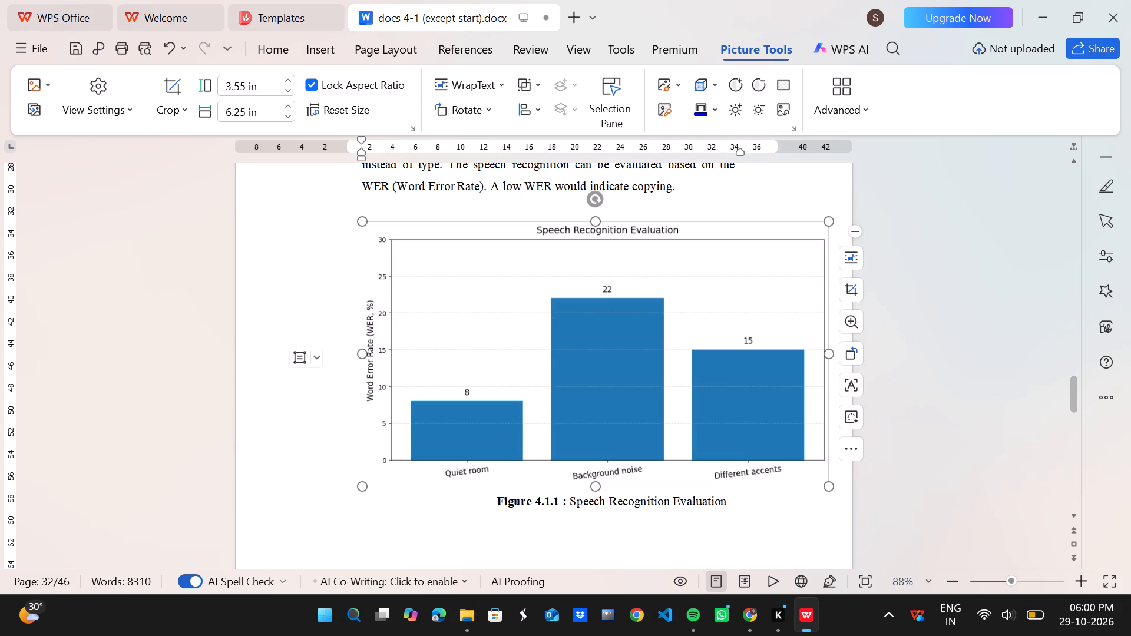
left_click(621, 520)
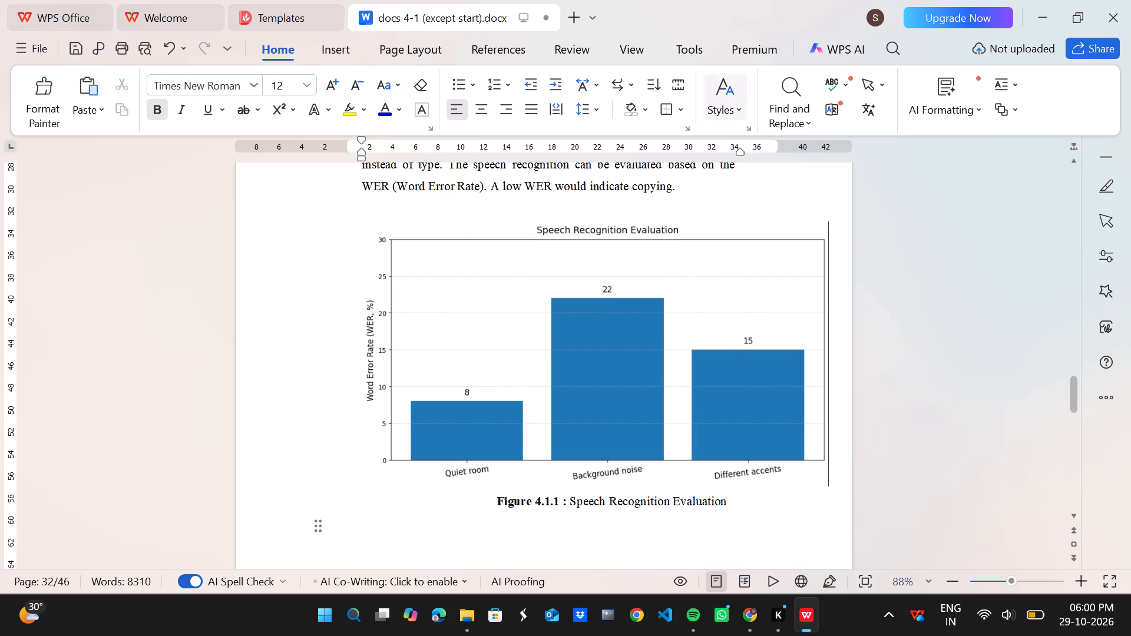
Shrink the Image Understanding Evaluation chart (Figure 4.1.2) proportionally to about 6.14 in wide and 3.51 in high.
scroll(745, 482, "down", 9)
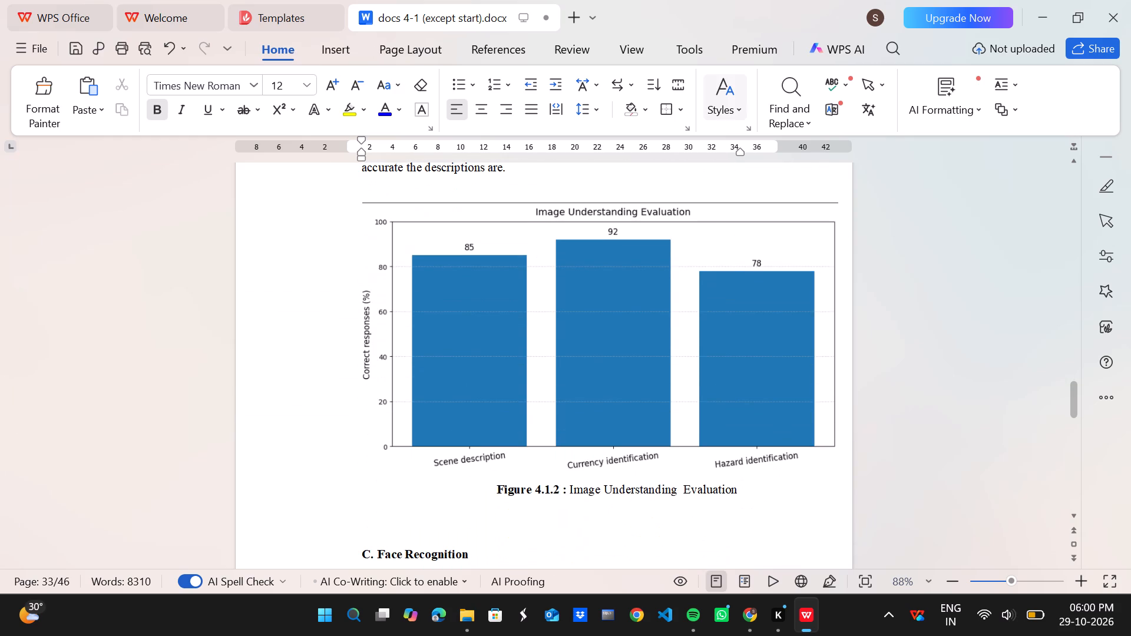
left_click(608, 396)
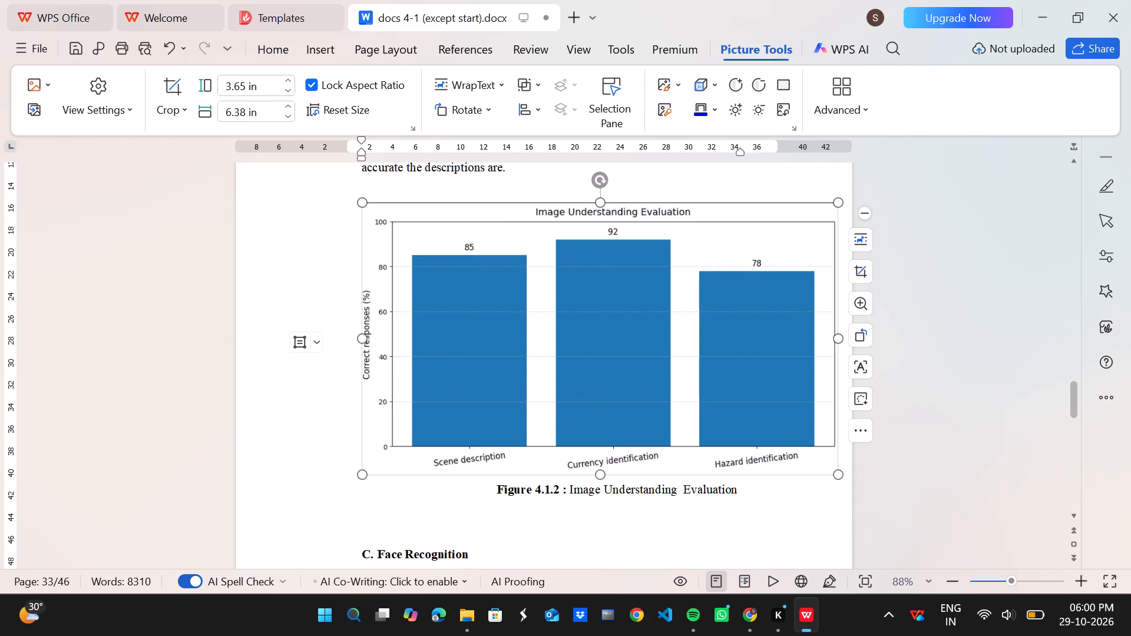
left_click_drag(835, 473, 817, 460)
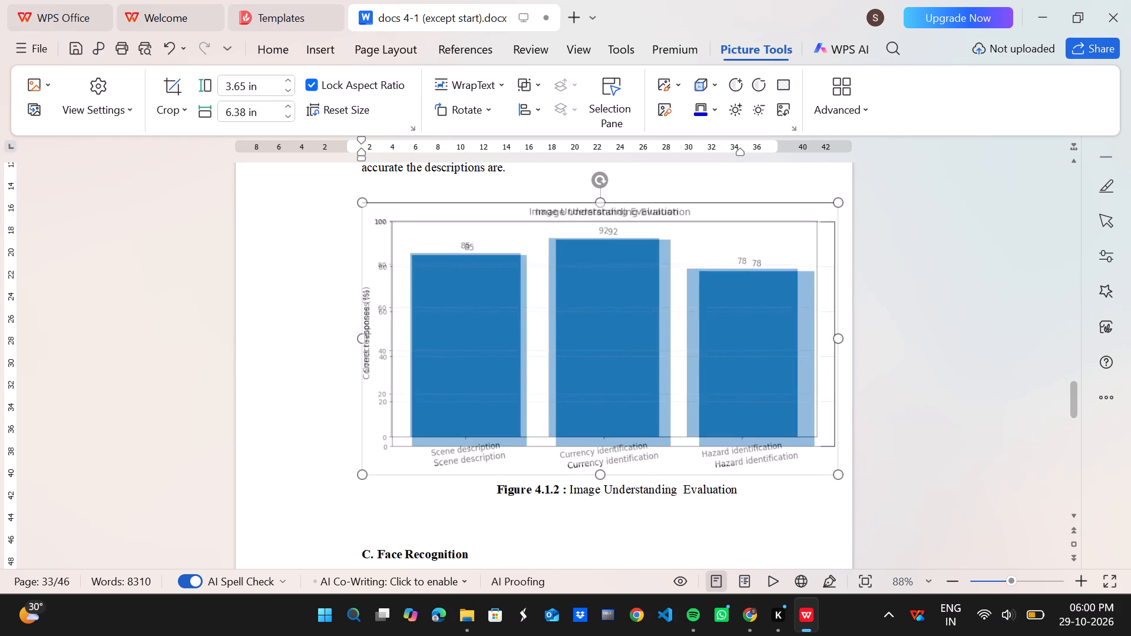
Shrink the Face Recognition Evaluation chart (Figure 4.1.3) proportionally to about 5.82 in wide and 3.30 in high.
scroll(862, 494, "down", 6)
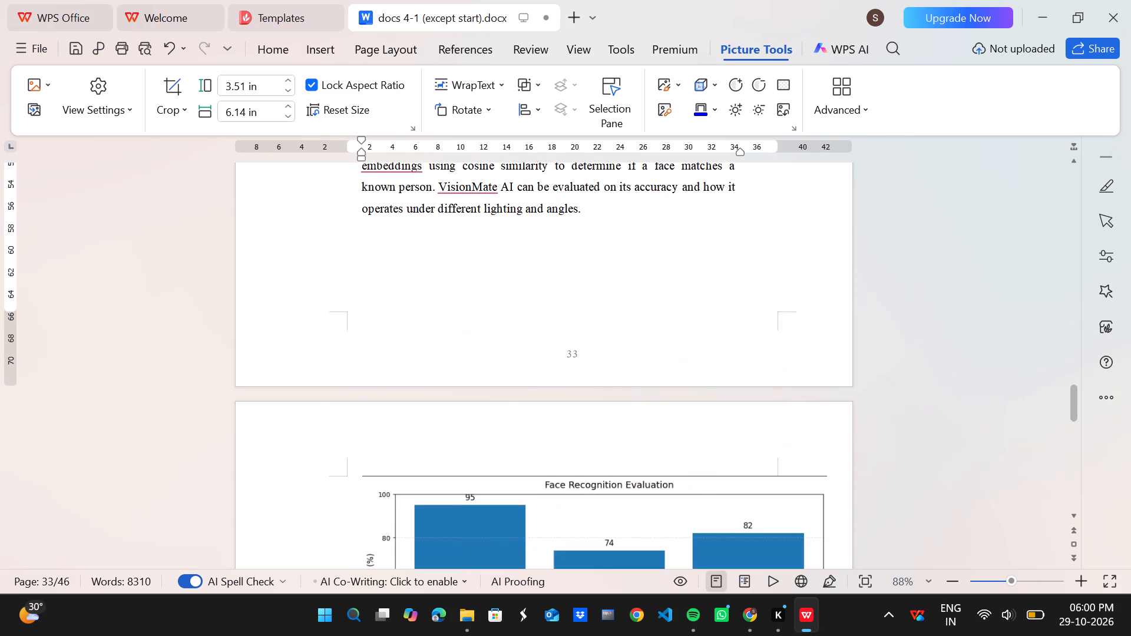
scroll(619, 458, "down", 4)
left_click(672, 296)
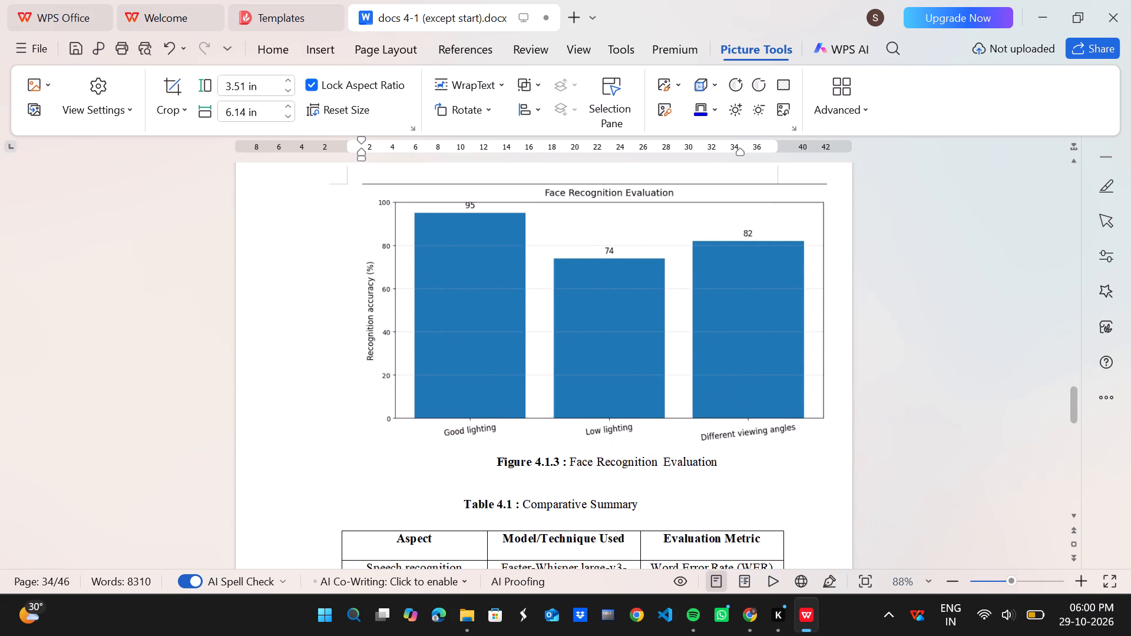
left_click_drag(825, 443, 798, 430)
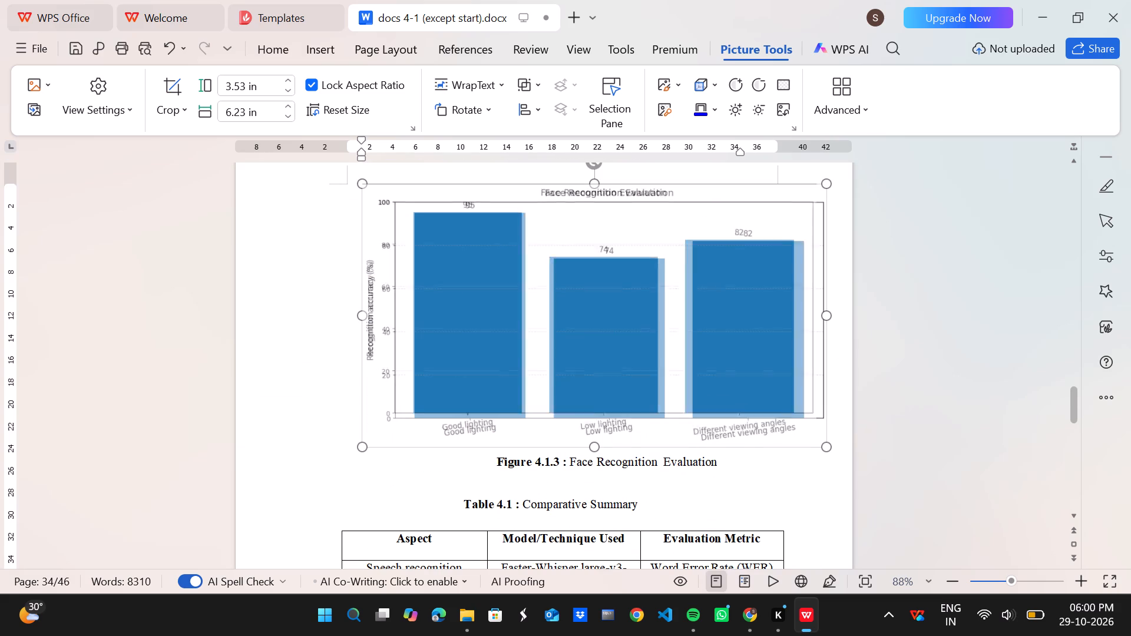
left_click_drag(798, 430, 791, 426)
Examine the page layout and tables from Table 4.1 through section 4.2 to the 4.3 Description of Output Images heading.
scroll(832, 472, "down", 1)
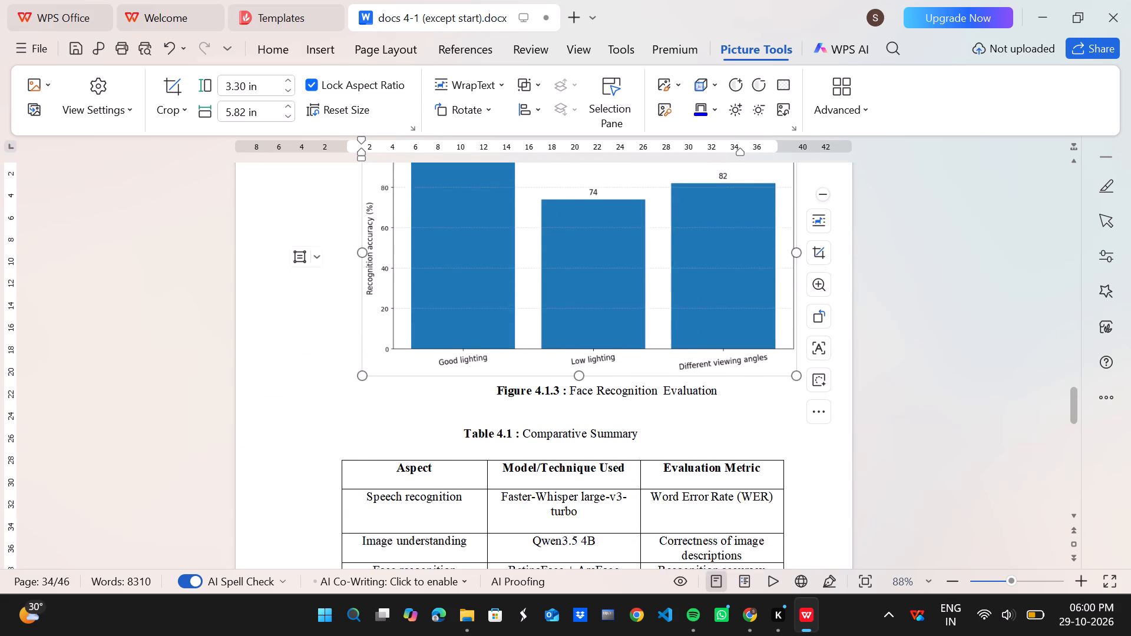
scroll(832, 472, "down", 2)
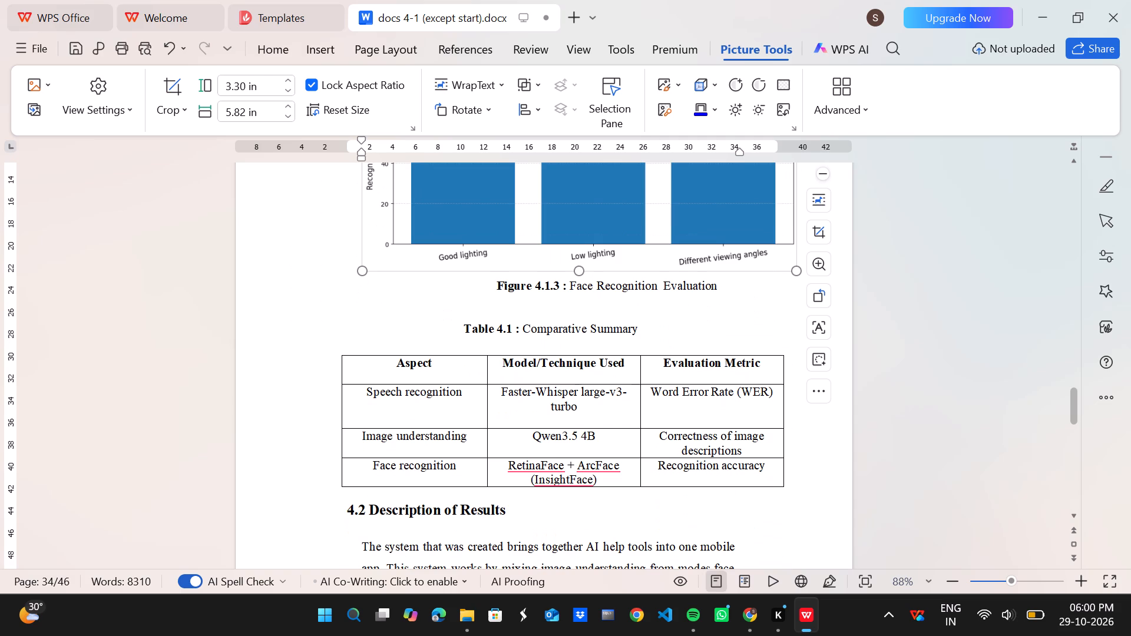
scroll(832, 472, "down", 5)
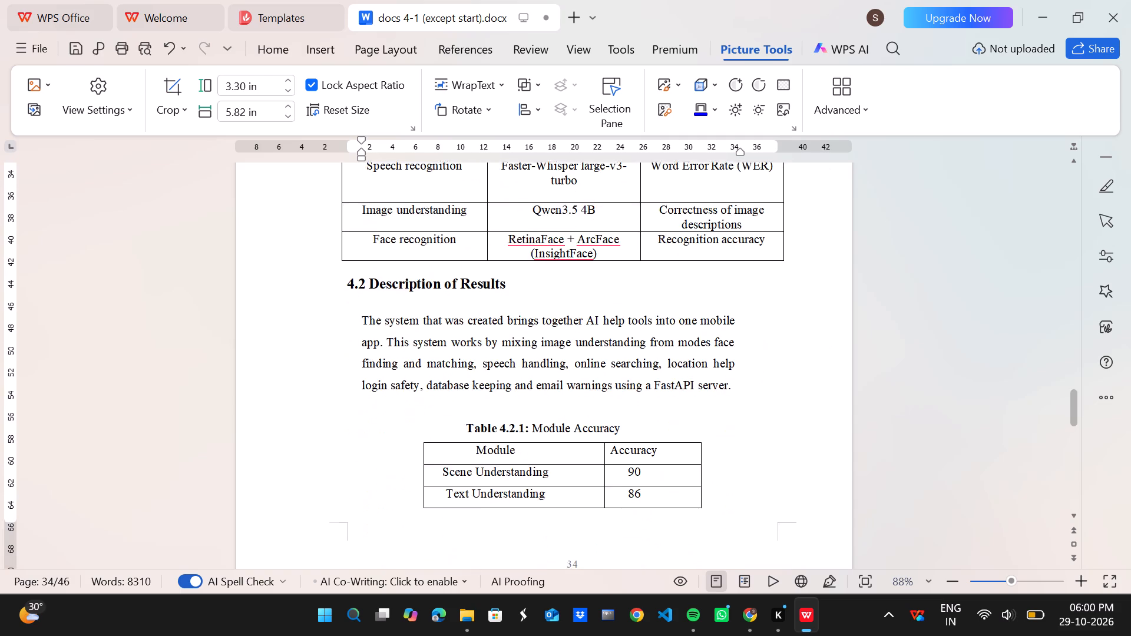
scroll(832, 472, "down", 4)
scroll(832, 472, "up", 4)
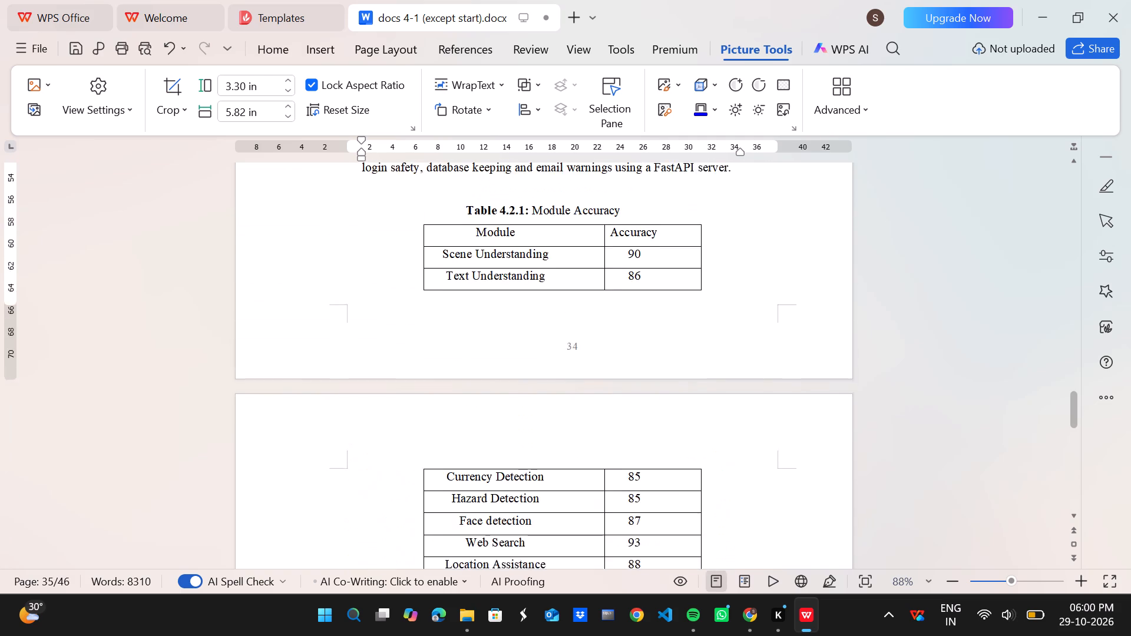
scroll(832, 472, "down", 9)
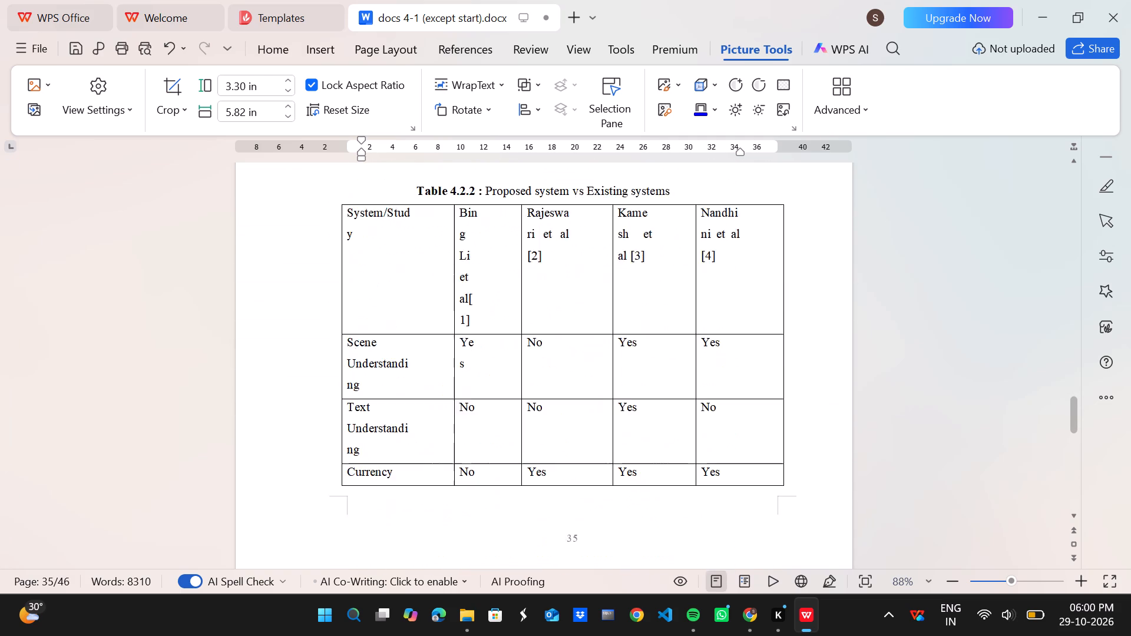
scroll(832, 472, "down", 8)
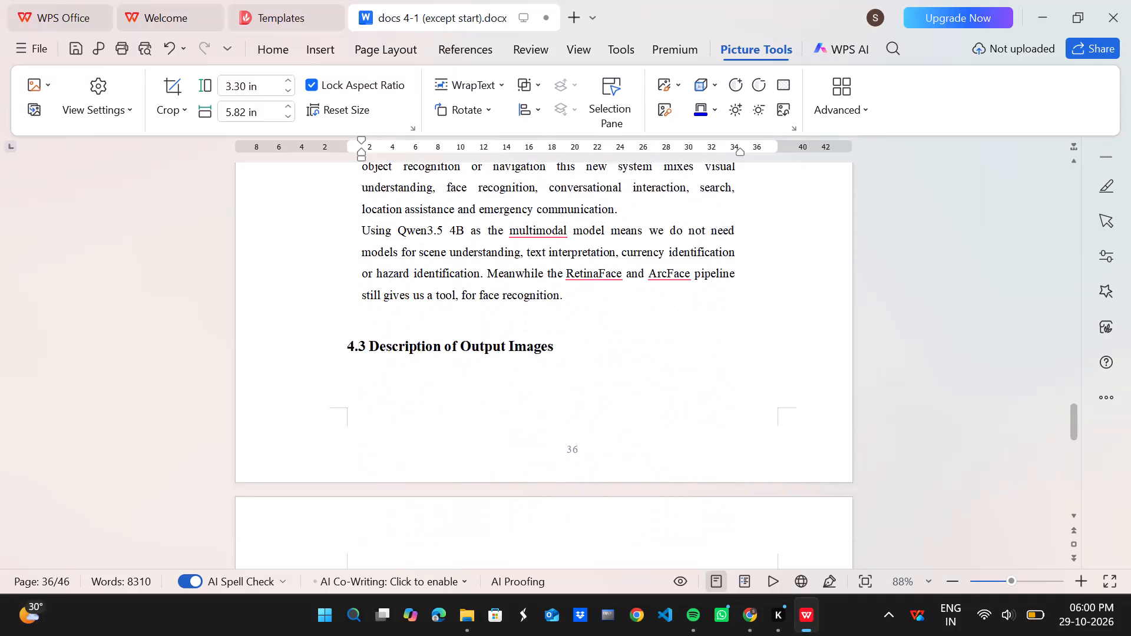
Insert four blank lines above the 4.3 Description of Output Images heading to push it onto the page with its first image.
scroll(832, 472, "down", 1)
left_click(525, 265)
key("Return")
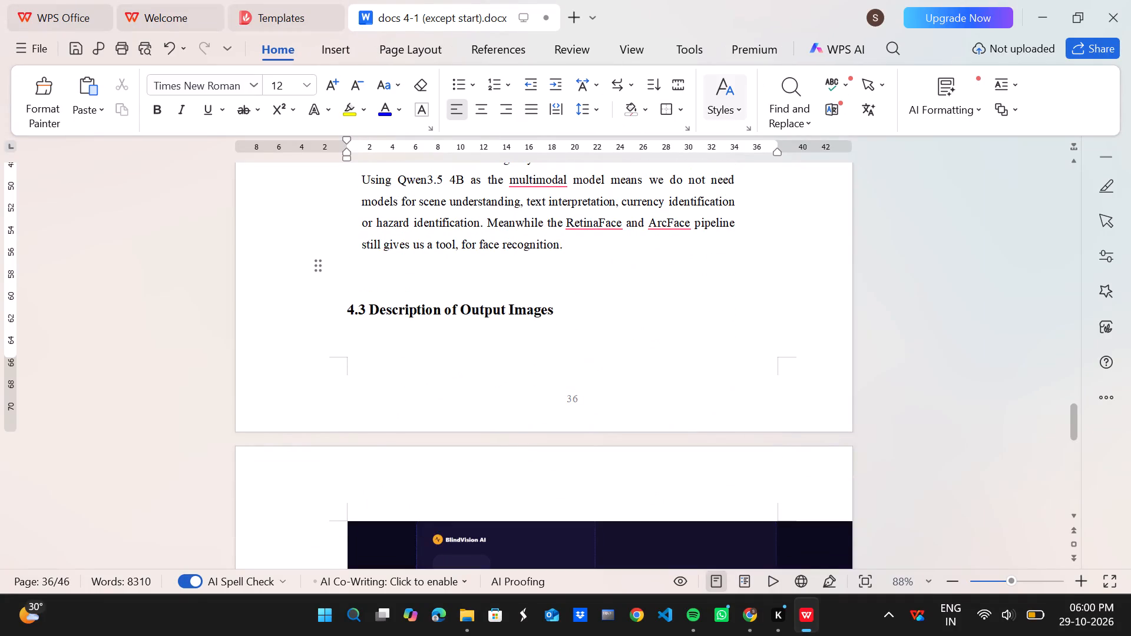
key("Return")
key("Return")
key("Return")
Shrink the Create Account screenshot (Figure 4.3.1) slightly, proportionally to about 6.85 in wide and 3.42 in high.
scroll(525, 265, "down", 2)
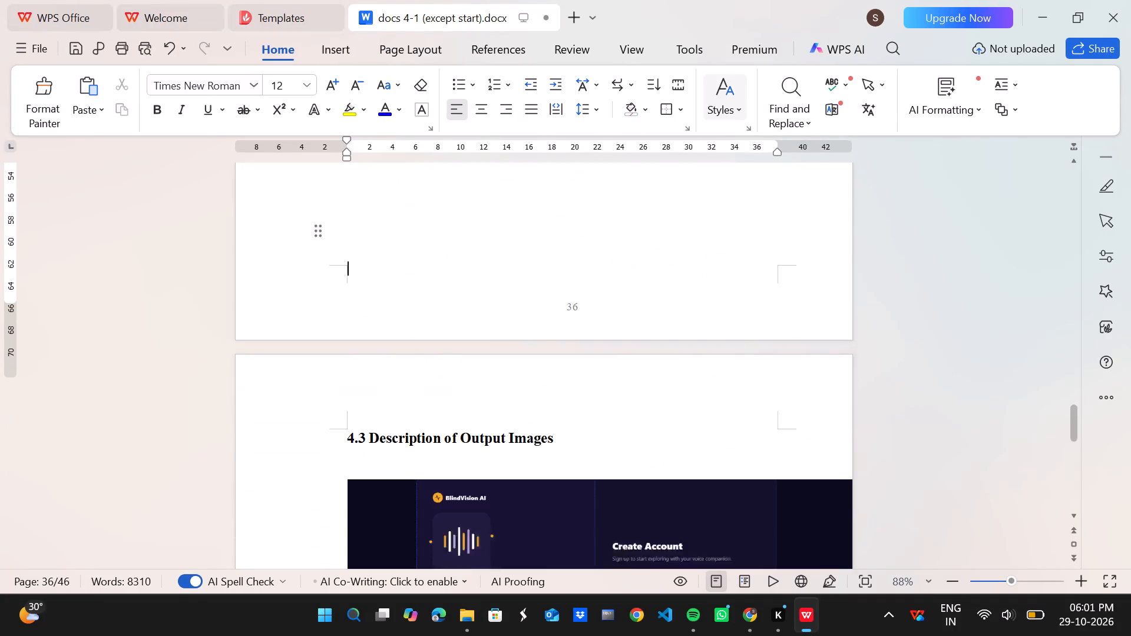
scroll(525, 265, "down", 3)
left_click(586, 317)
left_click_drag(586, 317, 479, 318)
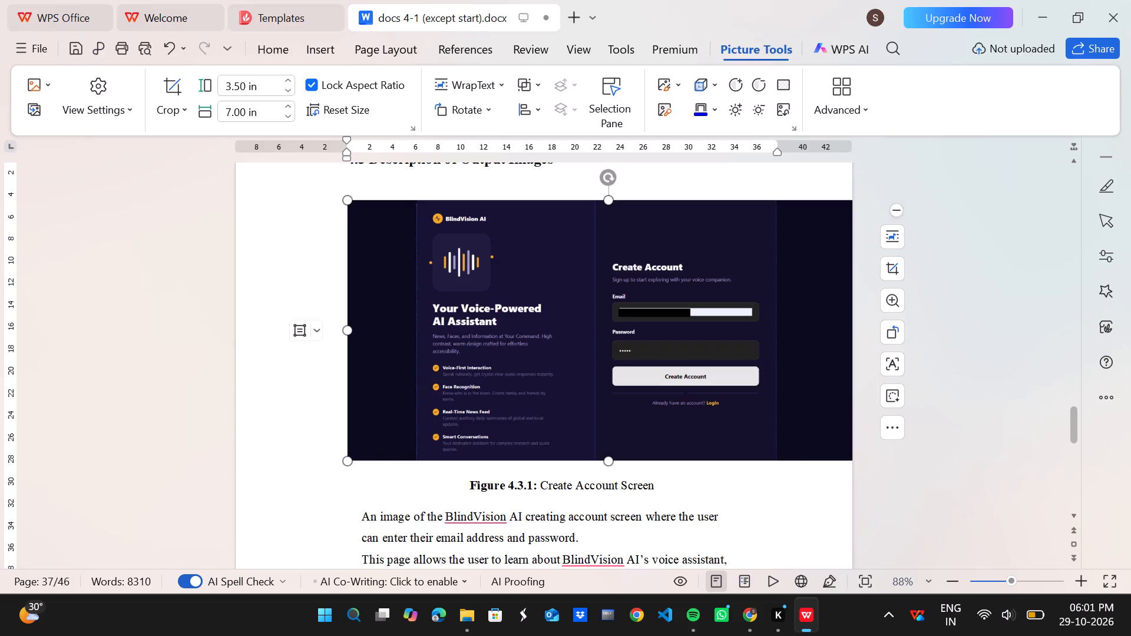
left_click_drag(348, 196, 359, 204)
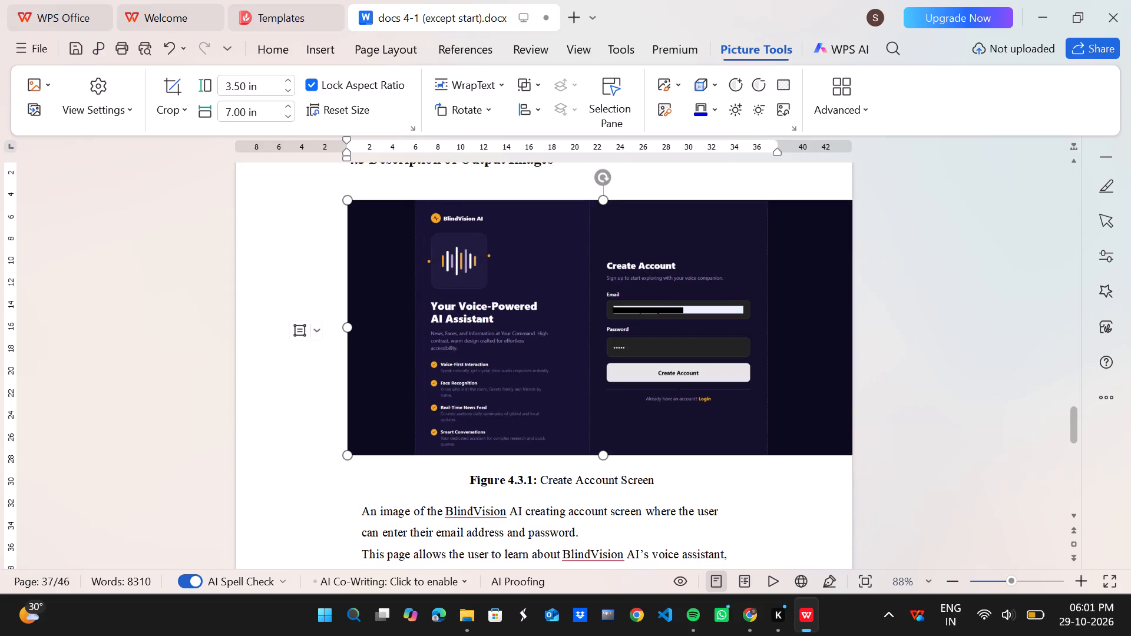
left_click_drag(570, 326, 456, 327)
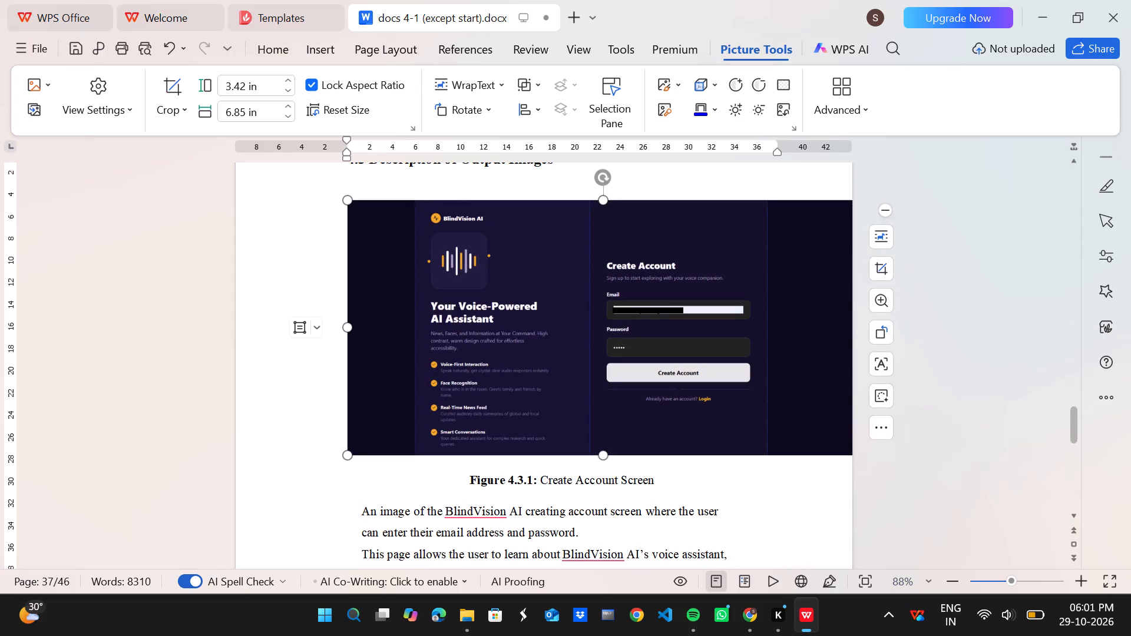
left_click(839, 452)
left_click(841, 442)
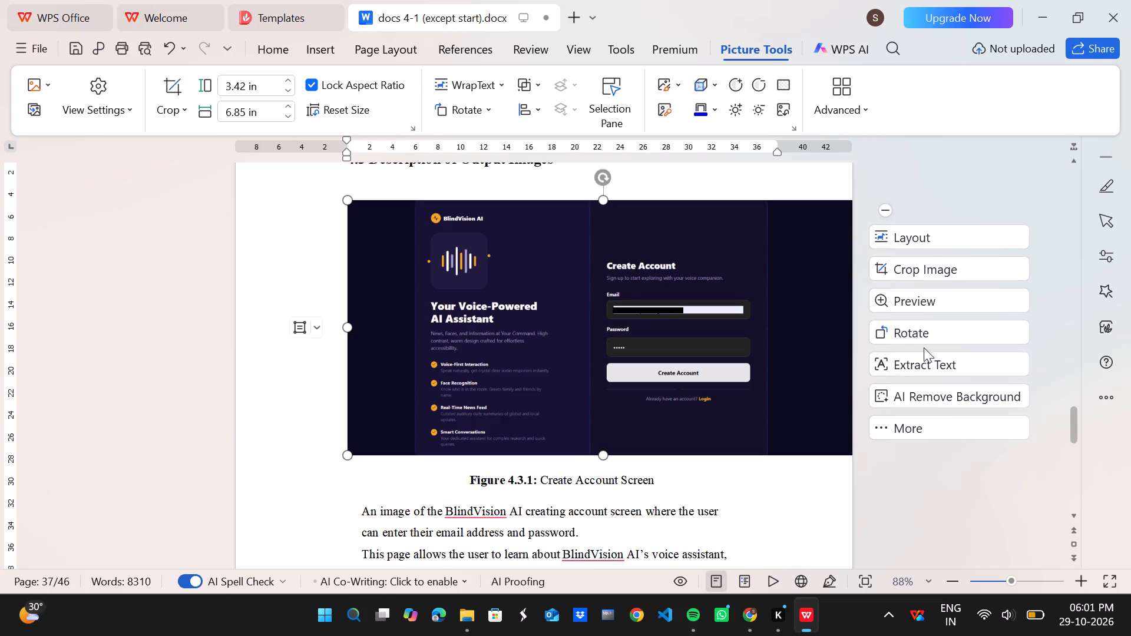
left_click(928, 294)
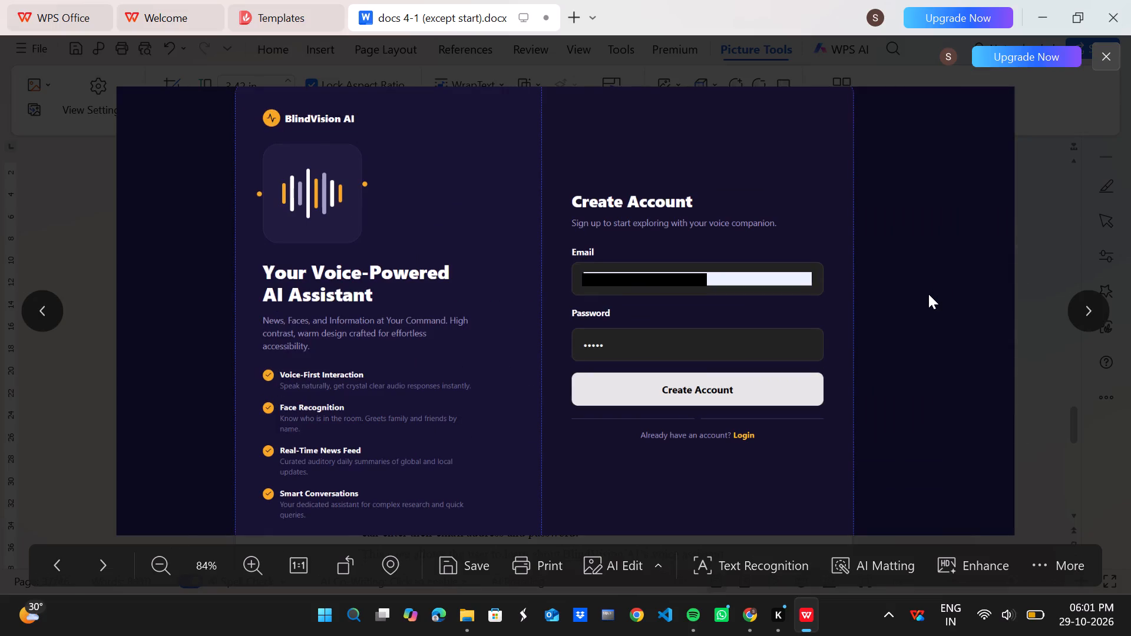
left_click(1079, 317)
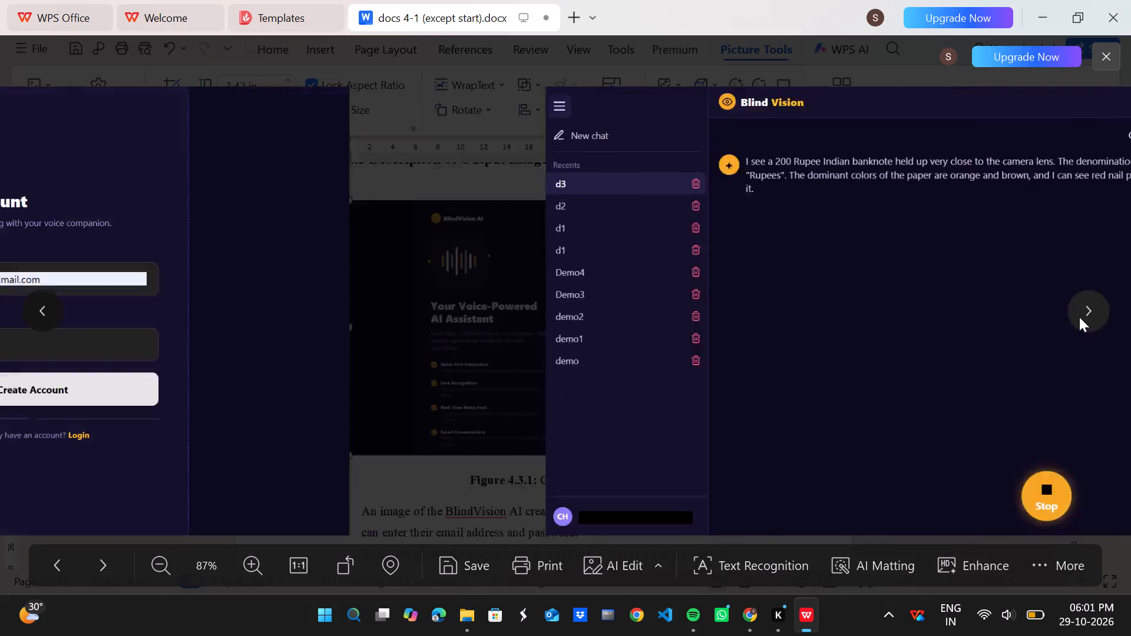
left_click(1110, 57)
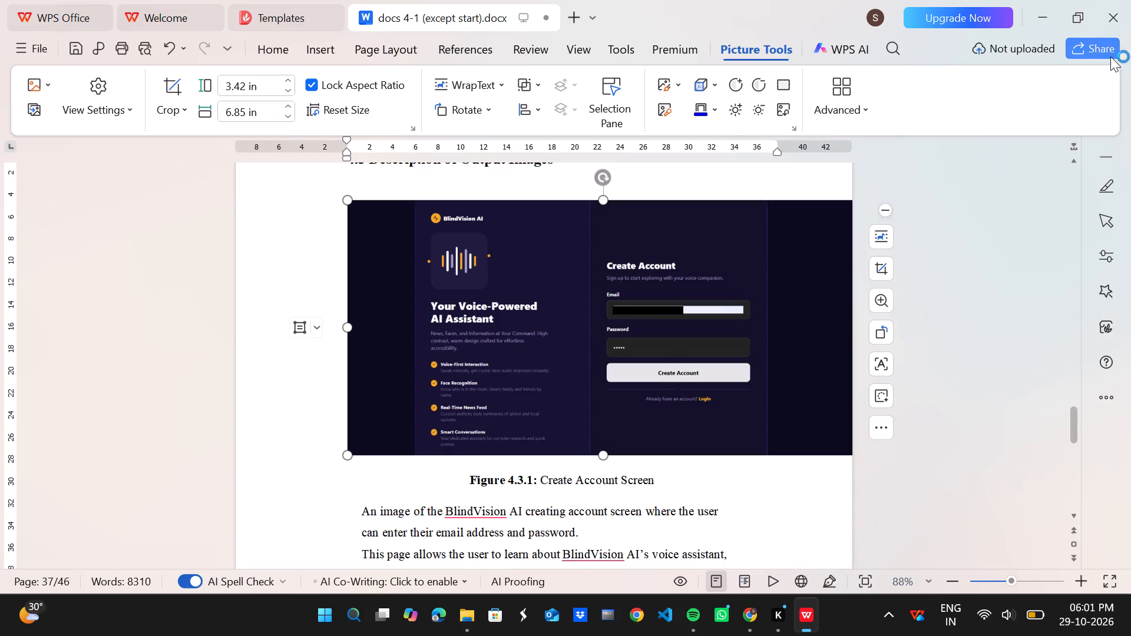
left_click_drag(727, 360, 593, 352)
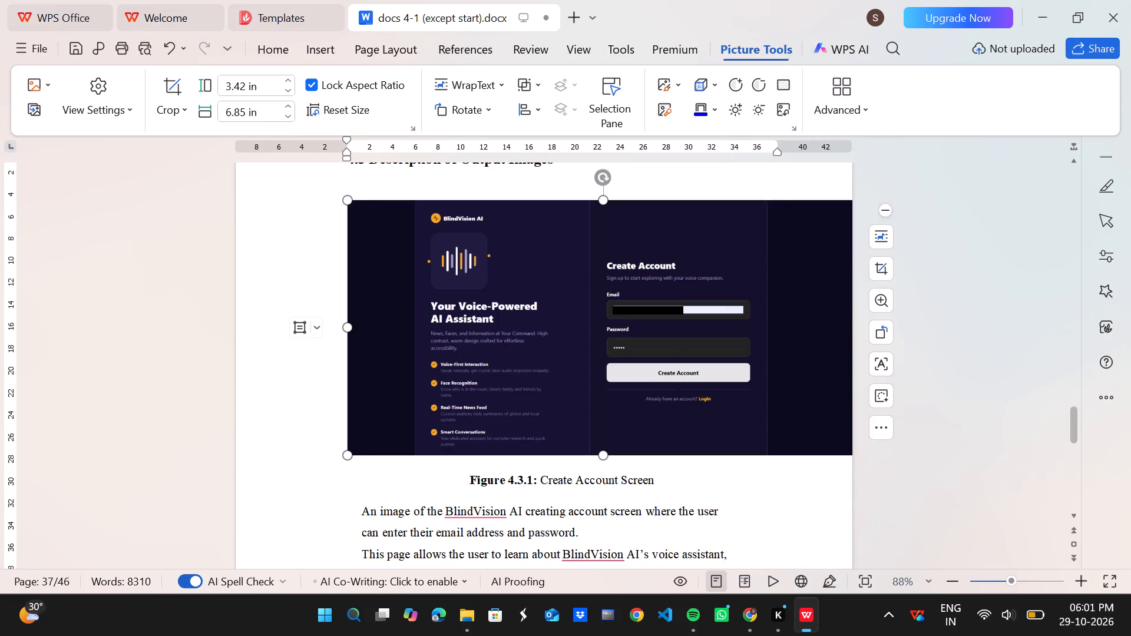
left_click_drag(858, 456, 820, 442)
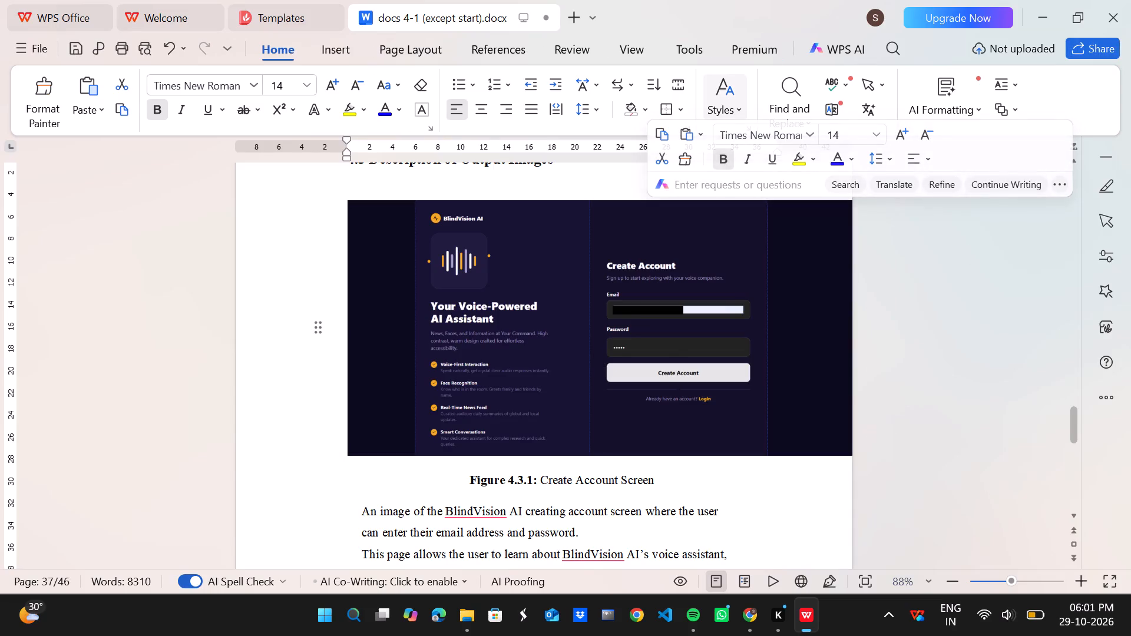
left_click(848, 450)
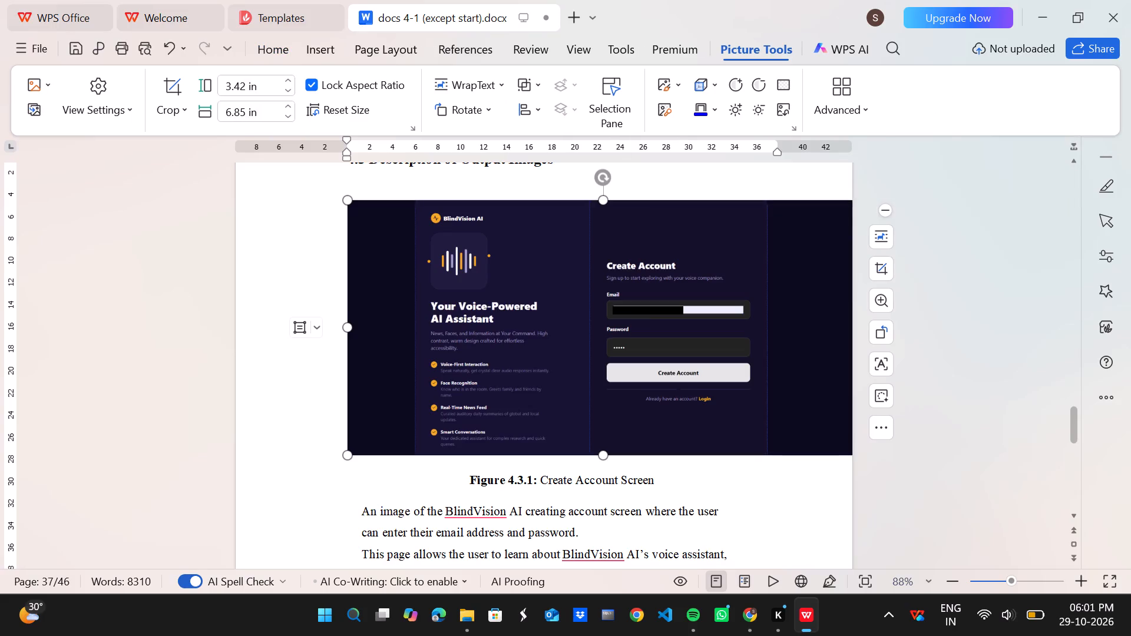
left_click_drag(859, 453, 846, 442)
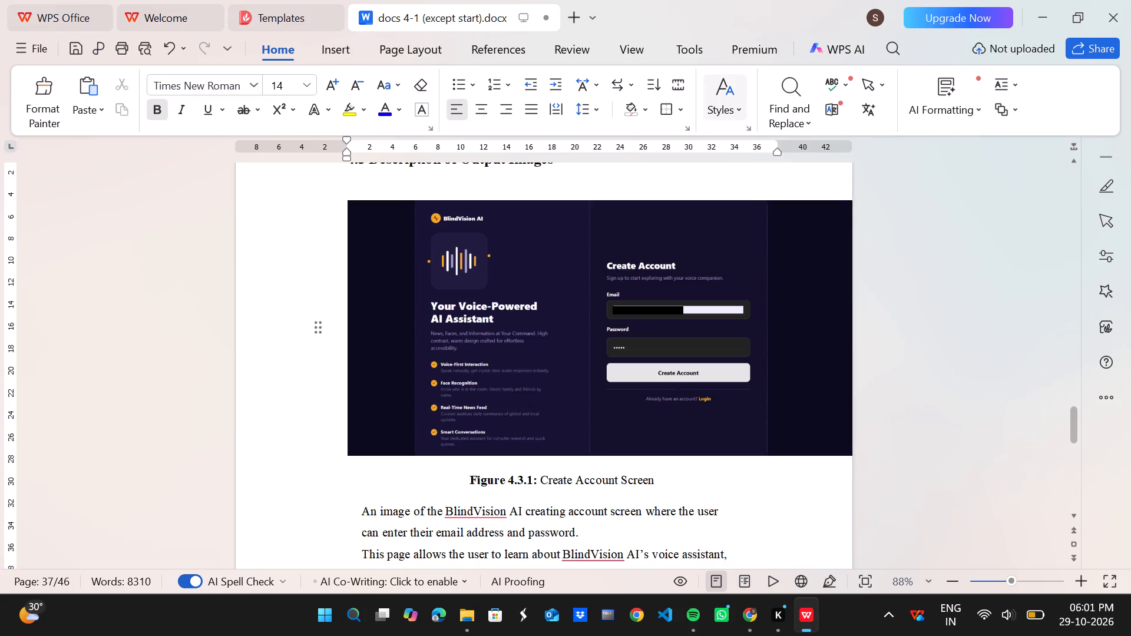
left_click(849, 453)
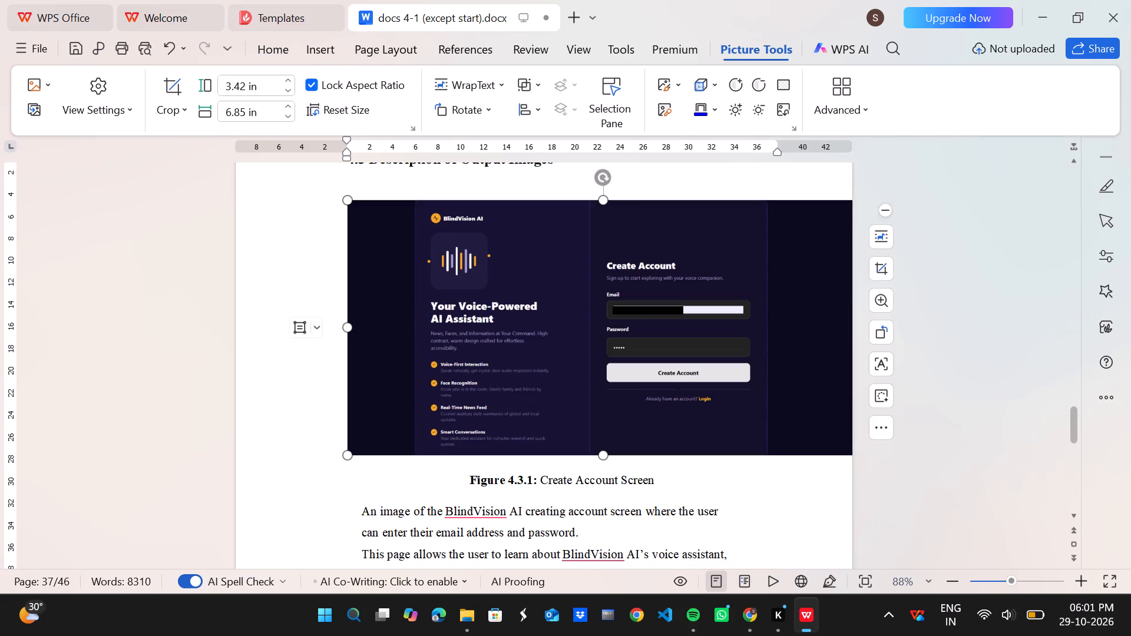
Resize the Create Account screenshot (Figure 4.3.1) proportionally so its far side ends just inside the page edge.
left_click_drag(346, 454, 438, 408)
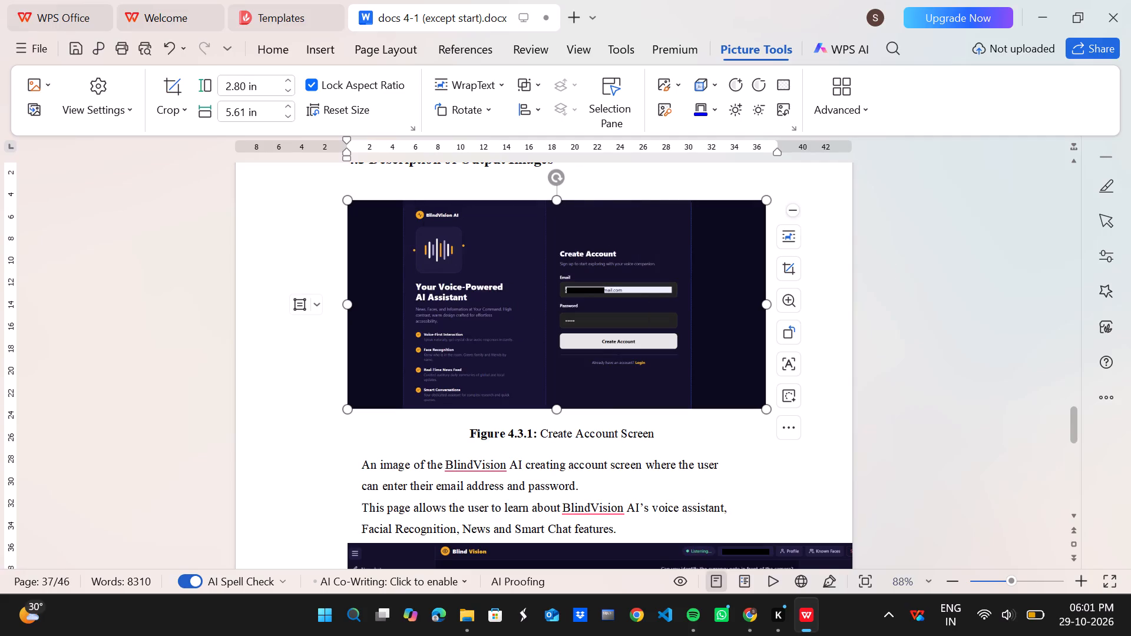
left_click_drag(766, 412, 799, 436)
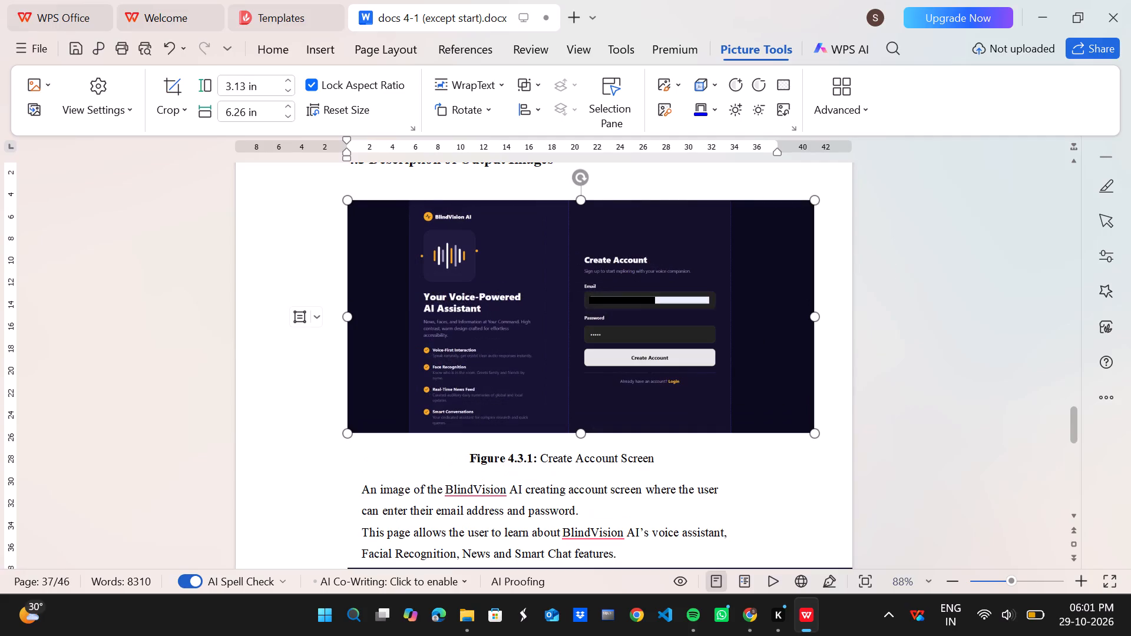
left_click_drag(347, 433, 335, 442)
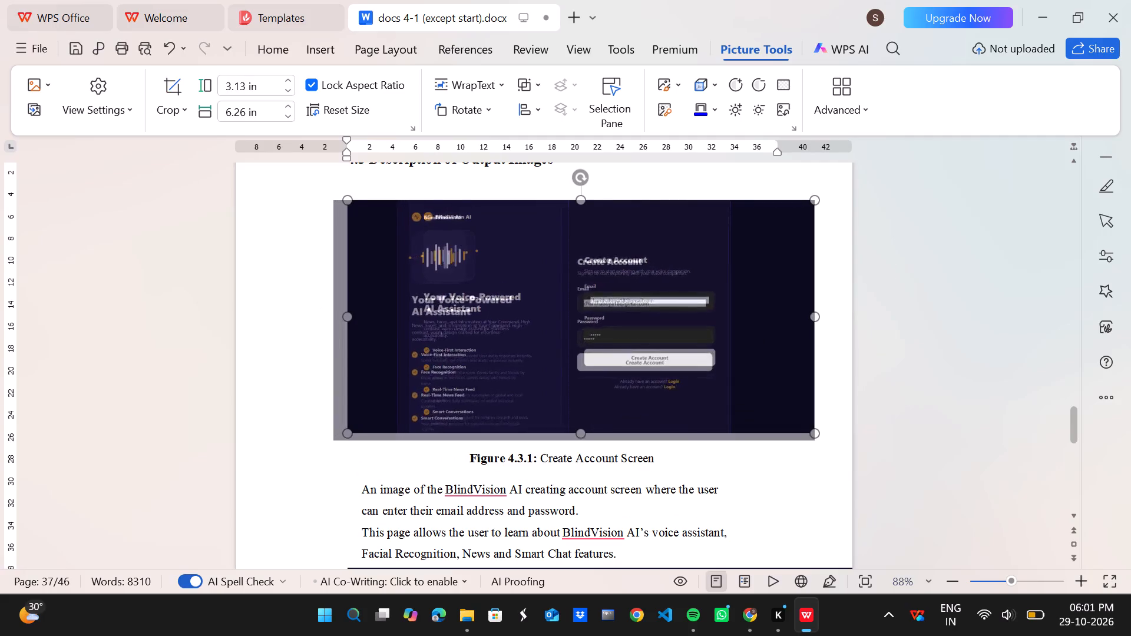
left_click_drag(335, 442, 310, 456)
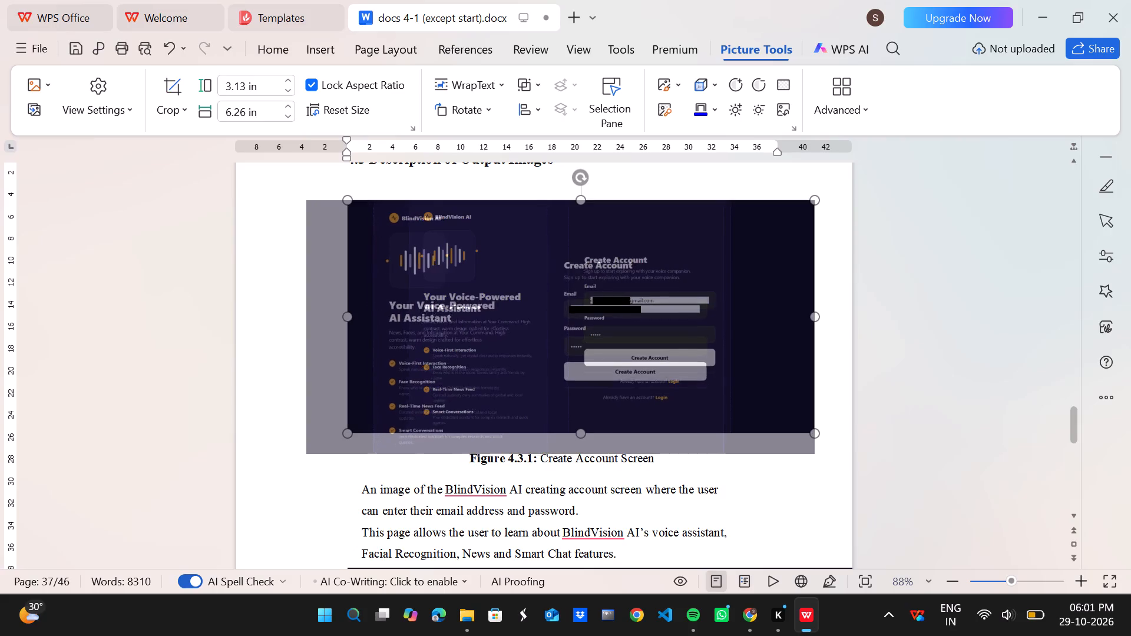
left_click_drag(310, 456, 309, 456)
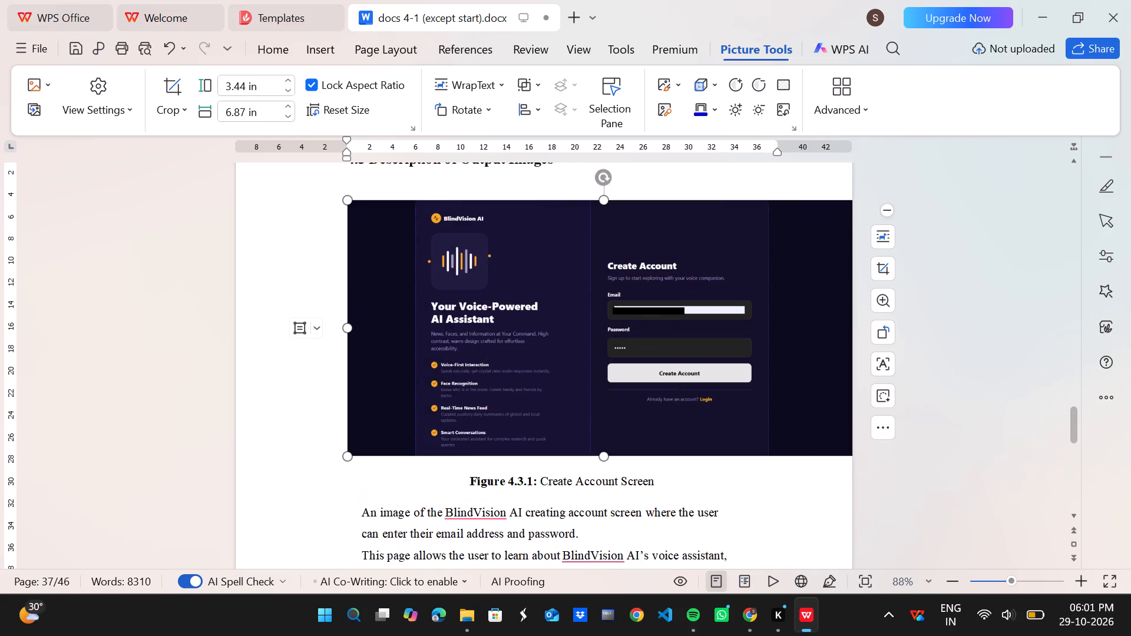
left_click_drag(347, 455, 364, 440)
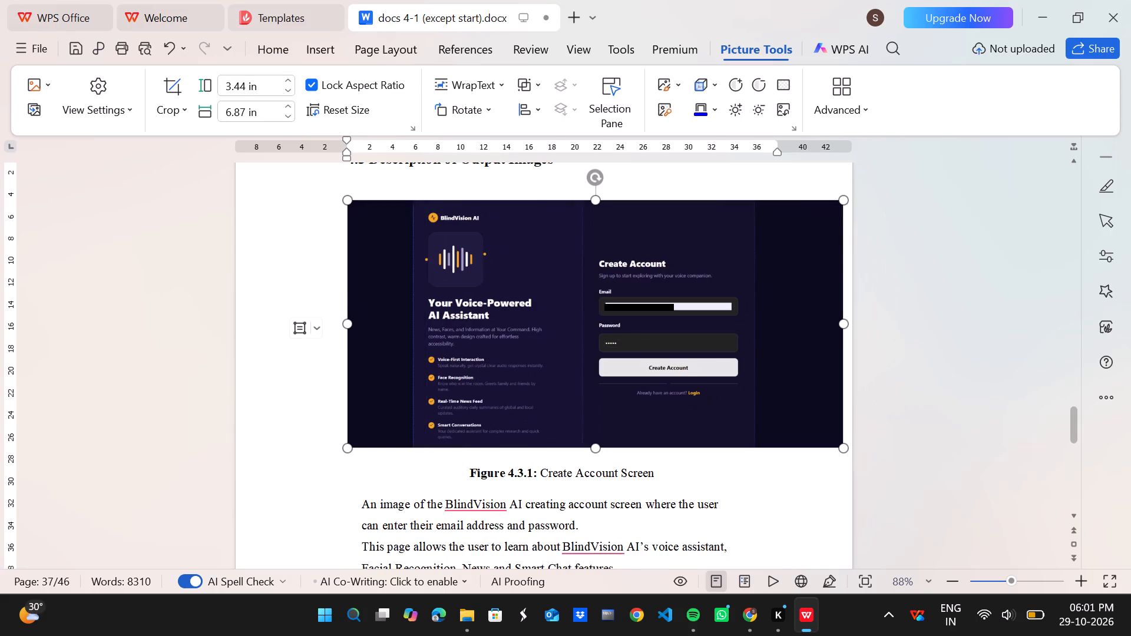
left_click(759, 514)
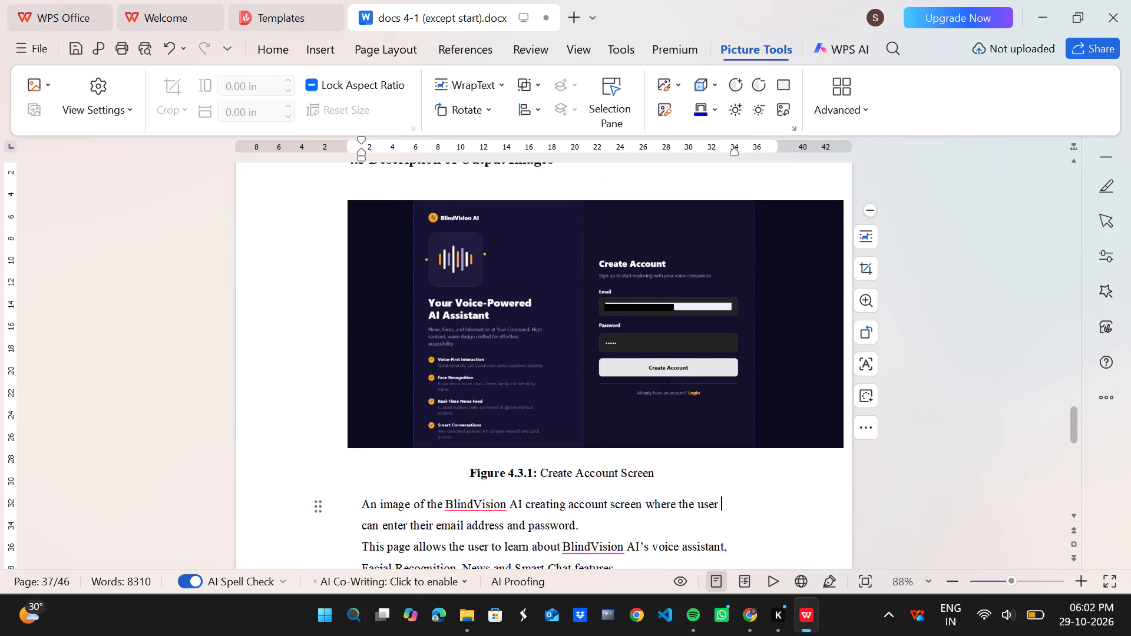
Shrink the Currency Identification screenshot (Figure 4.3.2) proportionally to about 6.61 in wide and 3.05 in high.
scroll(759, 514, "down", 6)
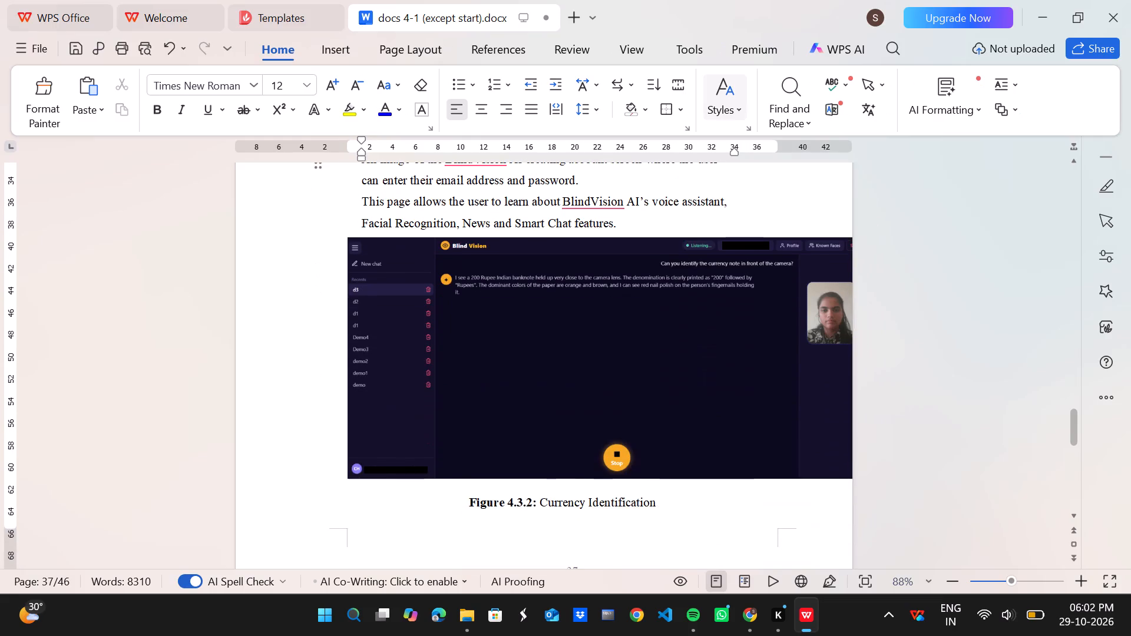
left_click(702, 433)
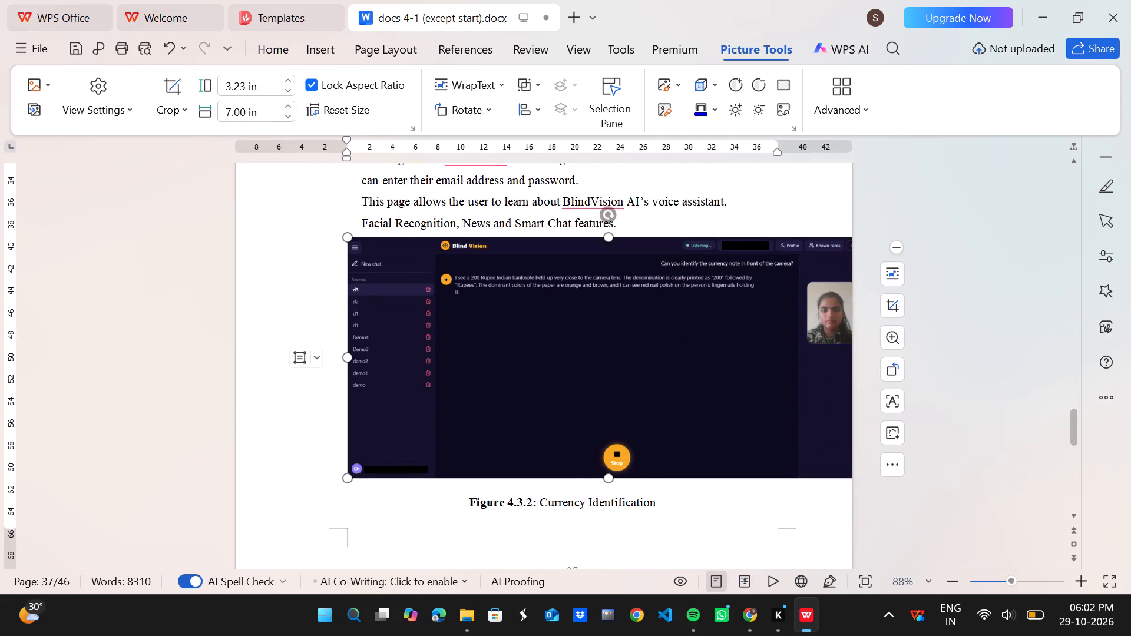
left_click_drag(350, 479, 404, 445)
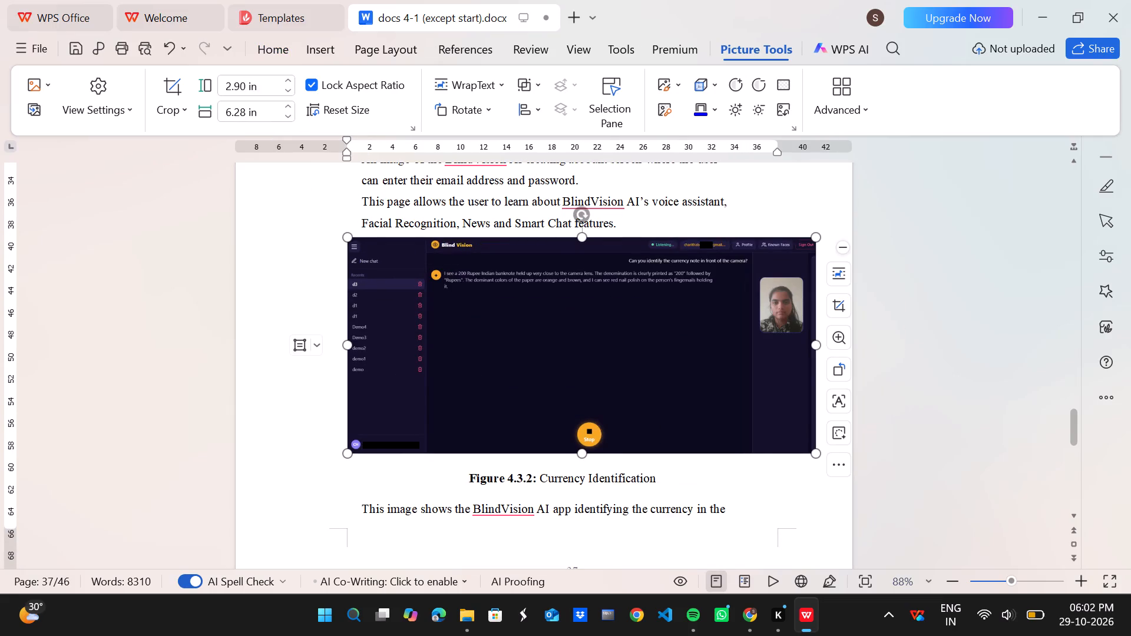
left_click_drag(349, 449, 342, 456)
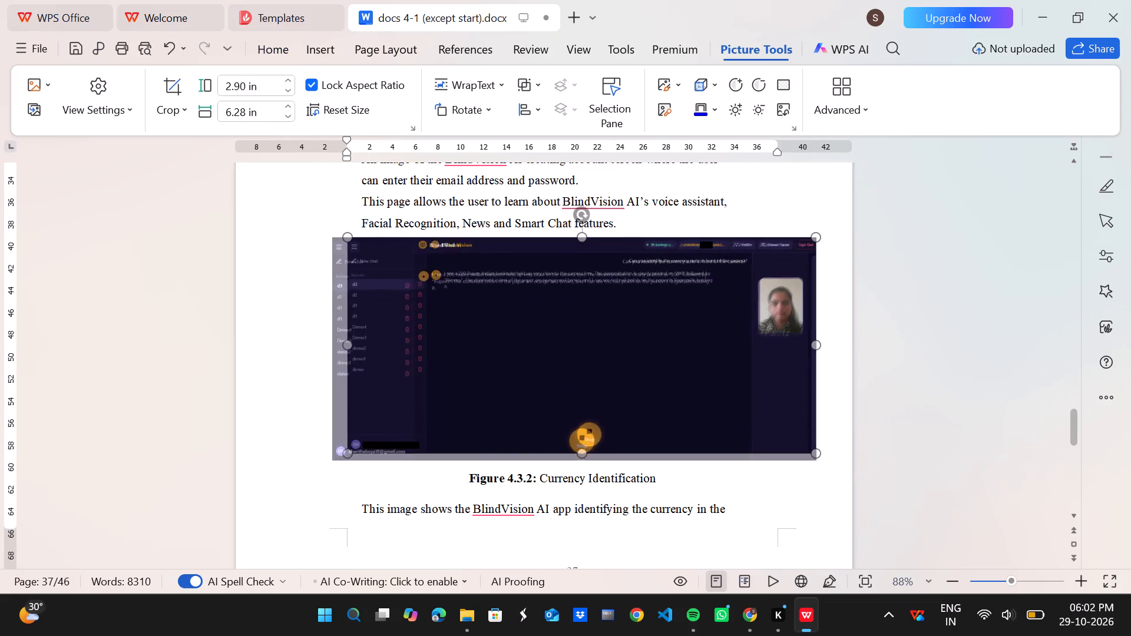
left_click_drag(342, 456, 333, 465)
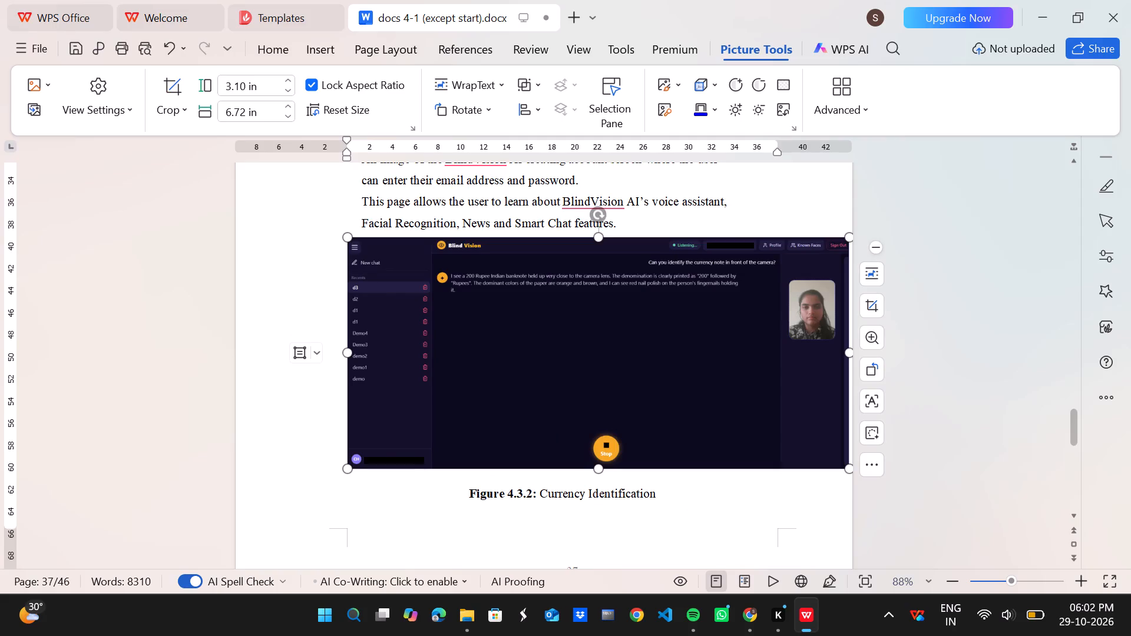
left_click_drag(348, 469, 357, 463)
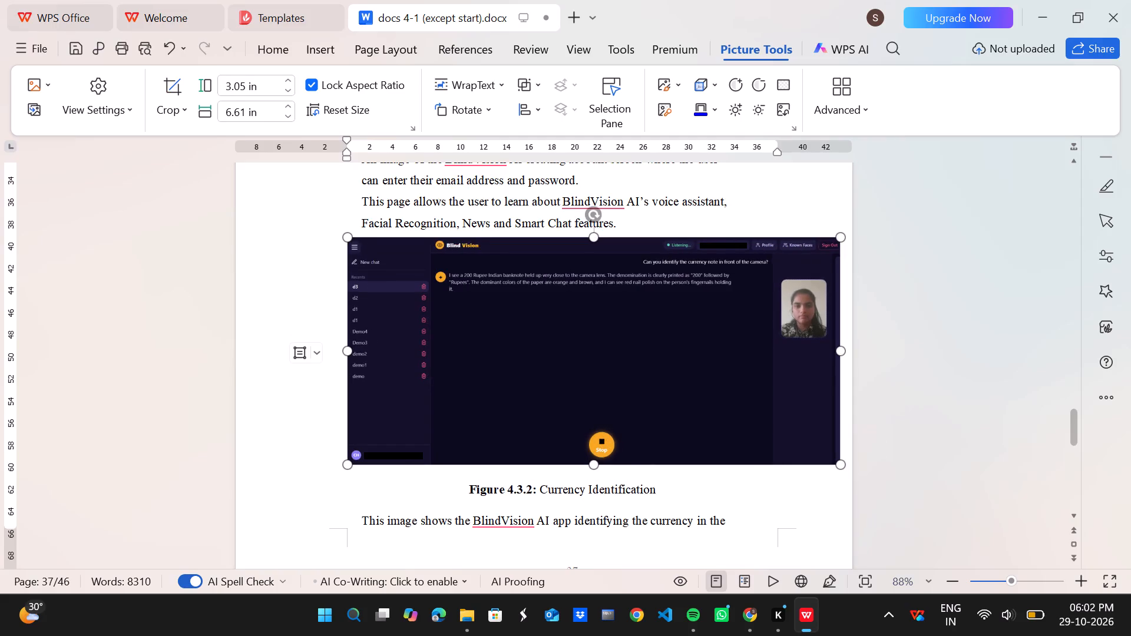
scroll(486, 419, "up", 3)
scroll(486, 419, "down", 1)
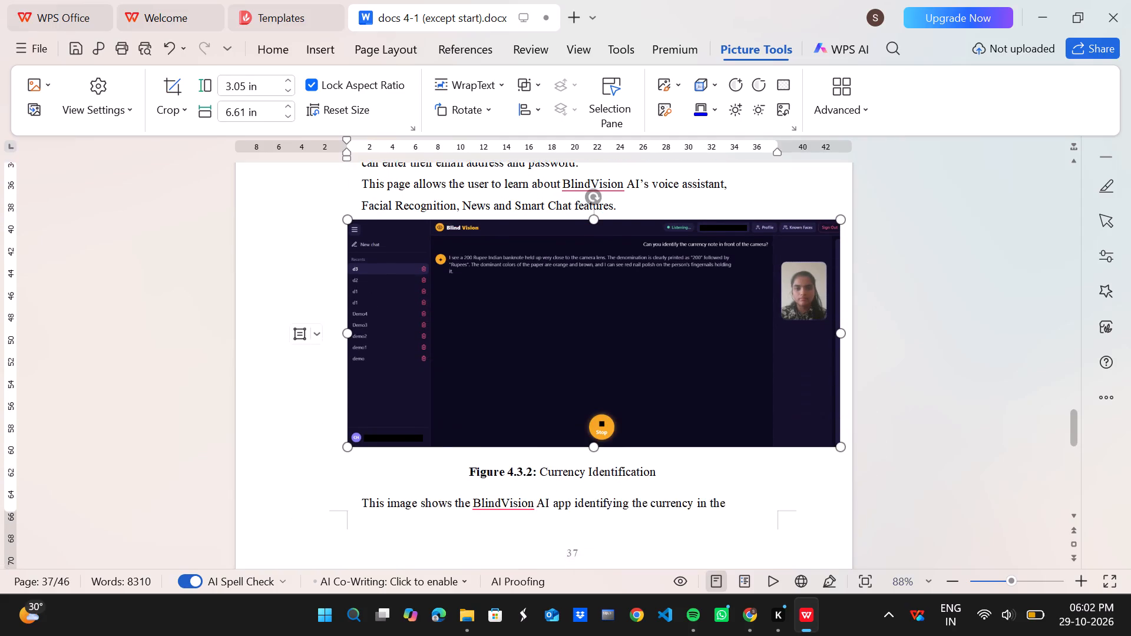
Shrink the Location & Emergency Help screenshot (Figure 4.3.3) proportionally to about 6.60 in wide and 3.36 in high.
scroll(486, 419, "down", 2)
left_click(486, 419)
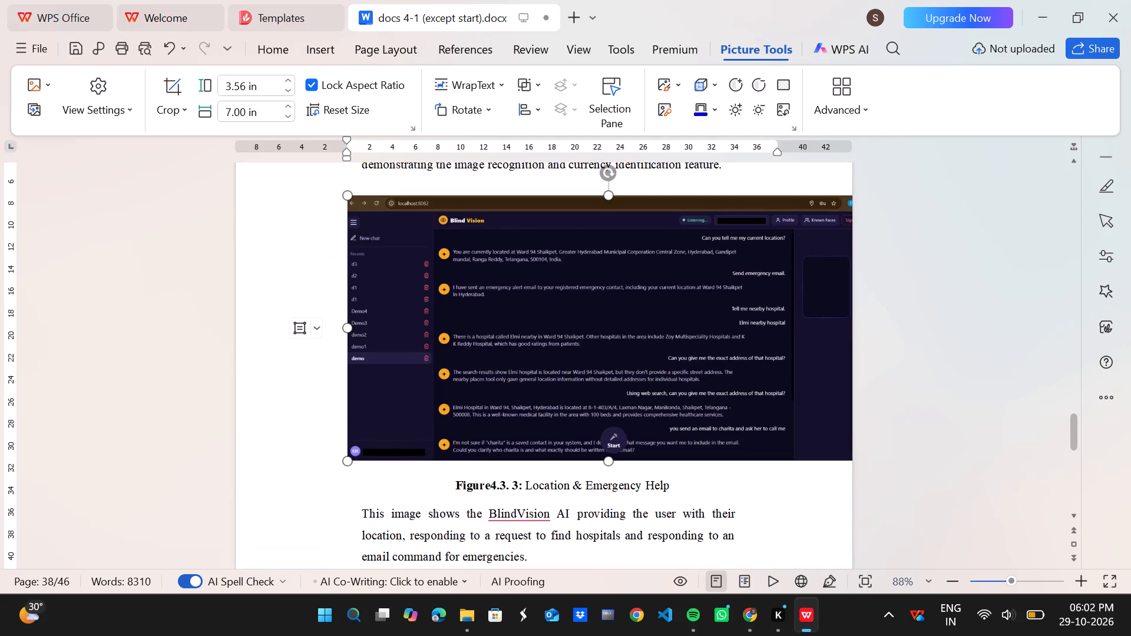
left_click_drag(347, 461, 365, 446)
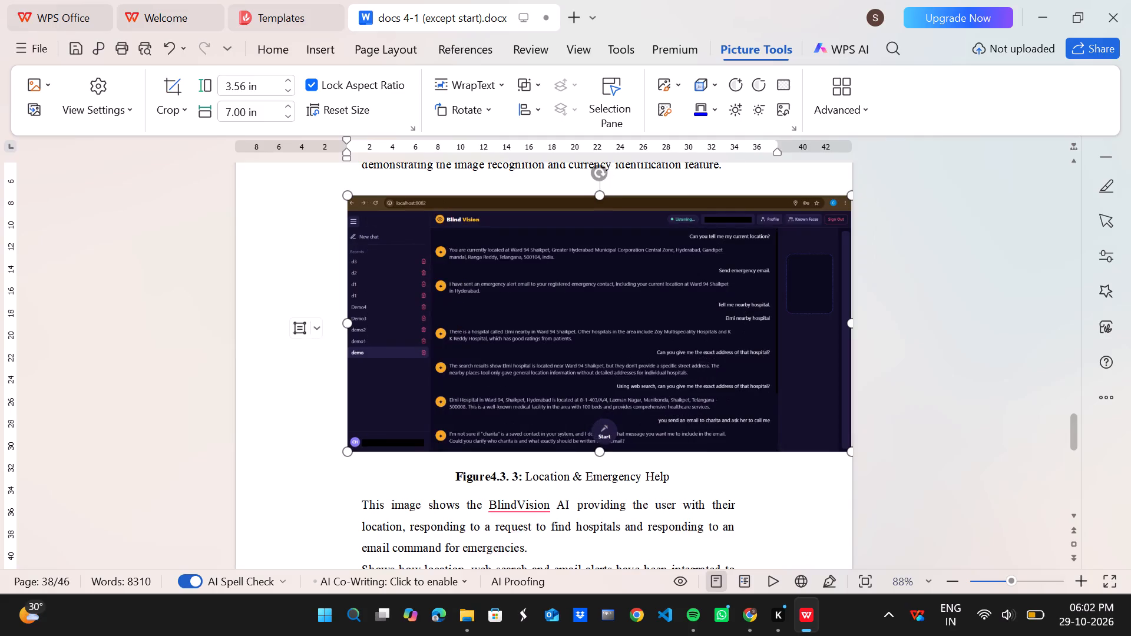
left_click_drag(348, 456, 359, 443)
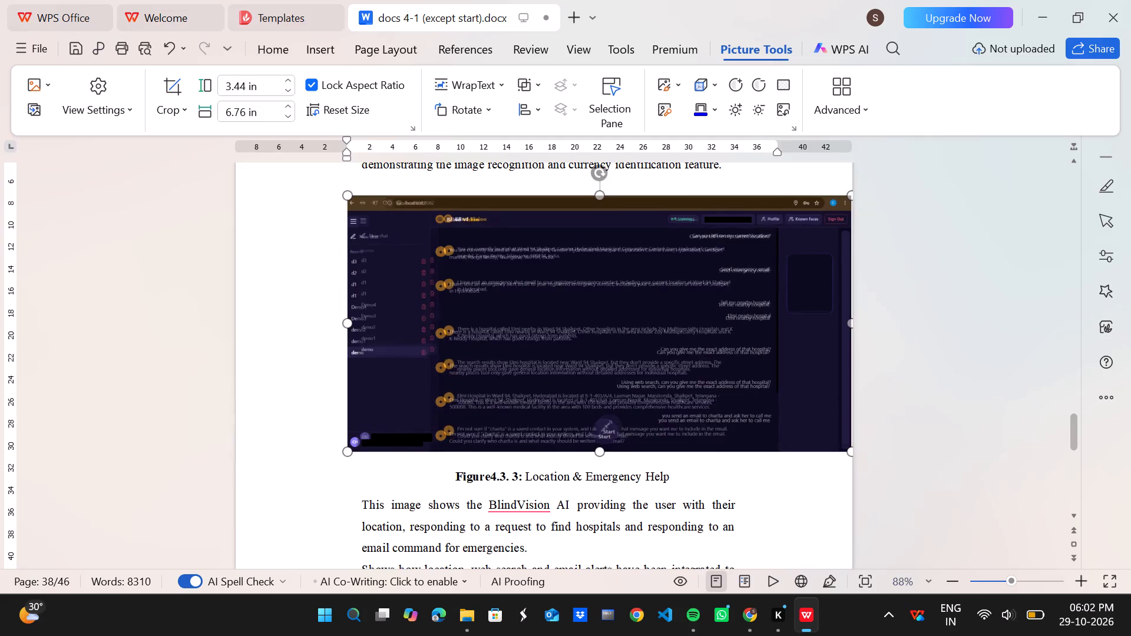
left_click_drag(359, 443, 359, 442)
Shrink the Manage Known Faces screenshot (Figure 4.3.4) proportionally to about 6.63 in wide and 3.20 in high.
scroll(359, 442, "down", 6)
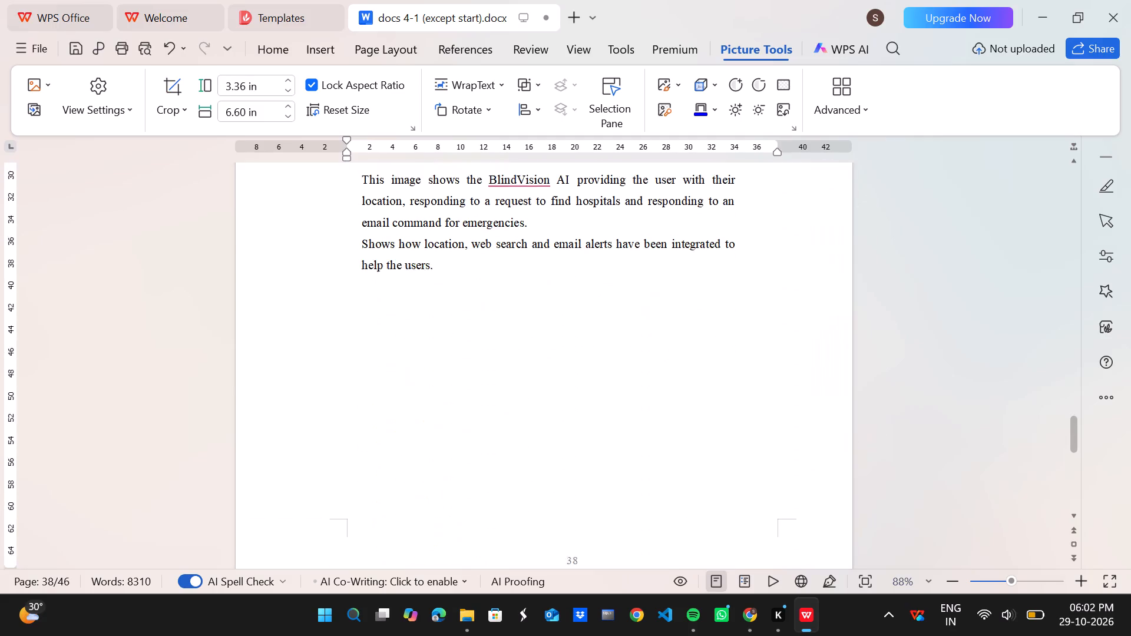
scroll(359, 442, "down", 3)
left_click(451, 217)
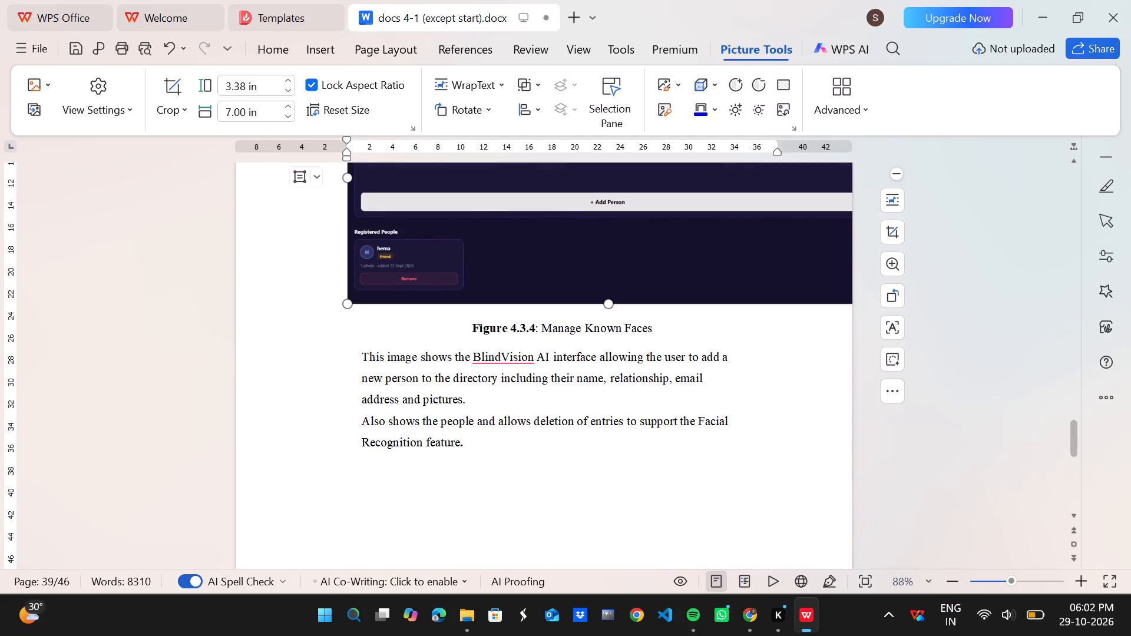
left_click_drag(346, 303, 372, 282)
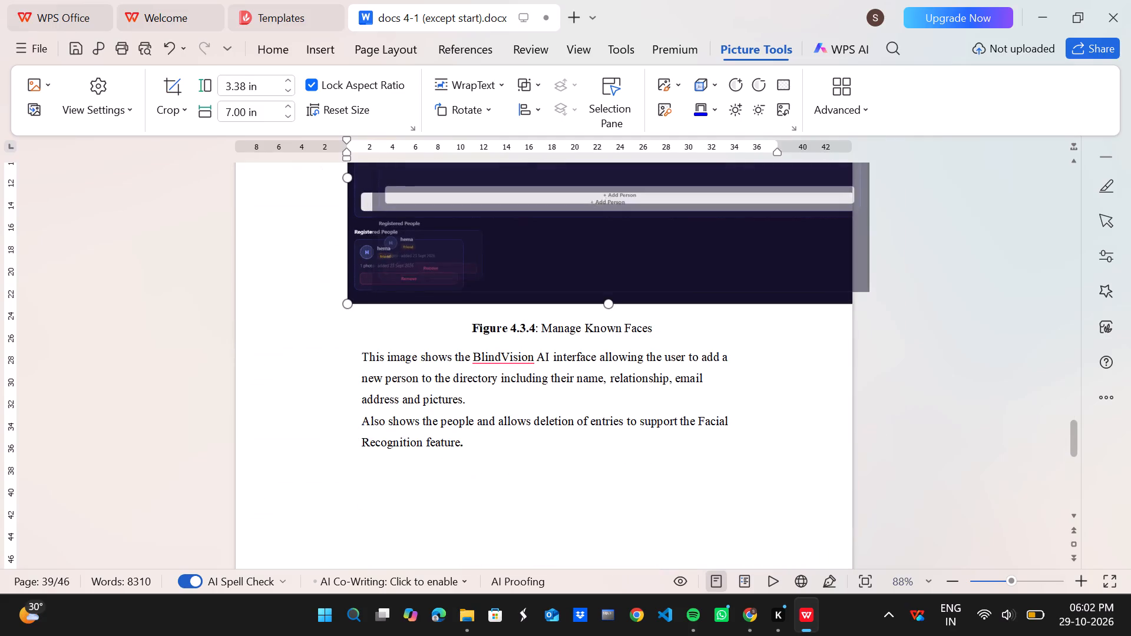
left_click_drag(372, 282, 374, 280)
scroll(374, 280, "up", 2)
scroll(374, 280, "down", 4)
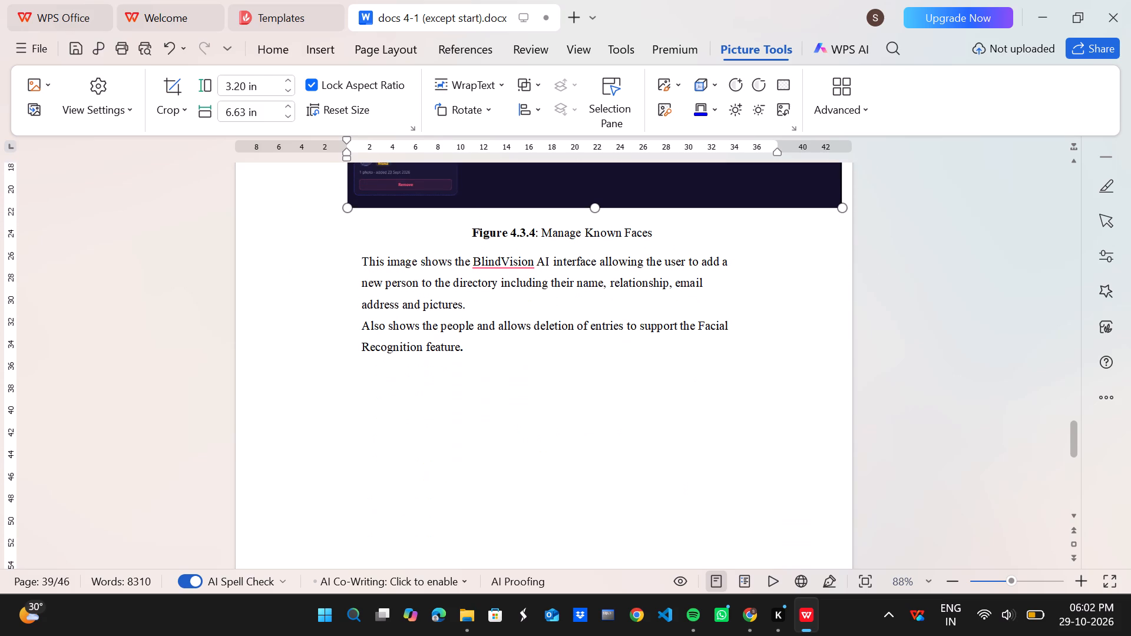
scroll(374, 280, "down", 6)
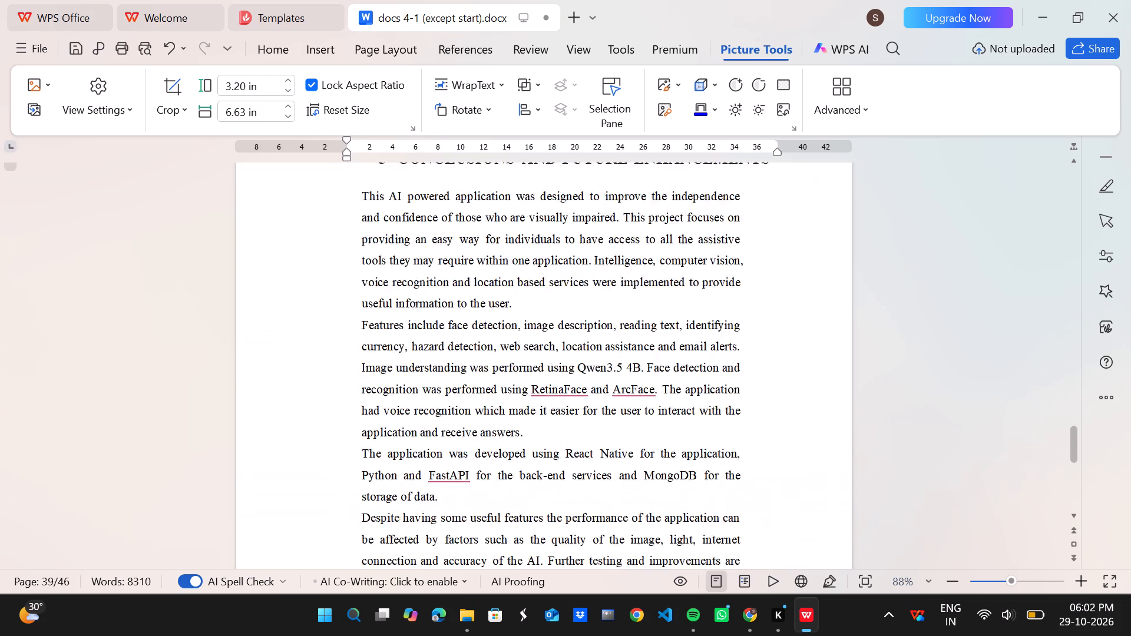
Replace the automatic number of the CONCLUSIONS AND FUTURE ENHANCEMENTS heading with plain text "5.", undoing any automatic list formatting.
scroll(374, 280, "down", 1)
scroll(374, 280, "up", 4)
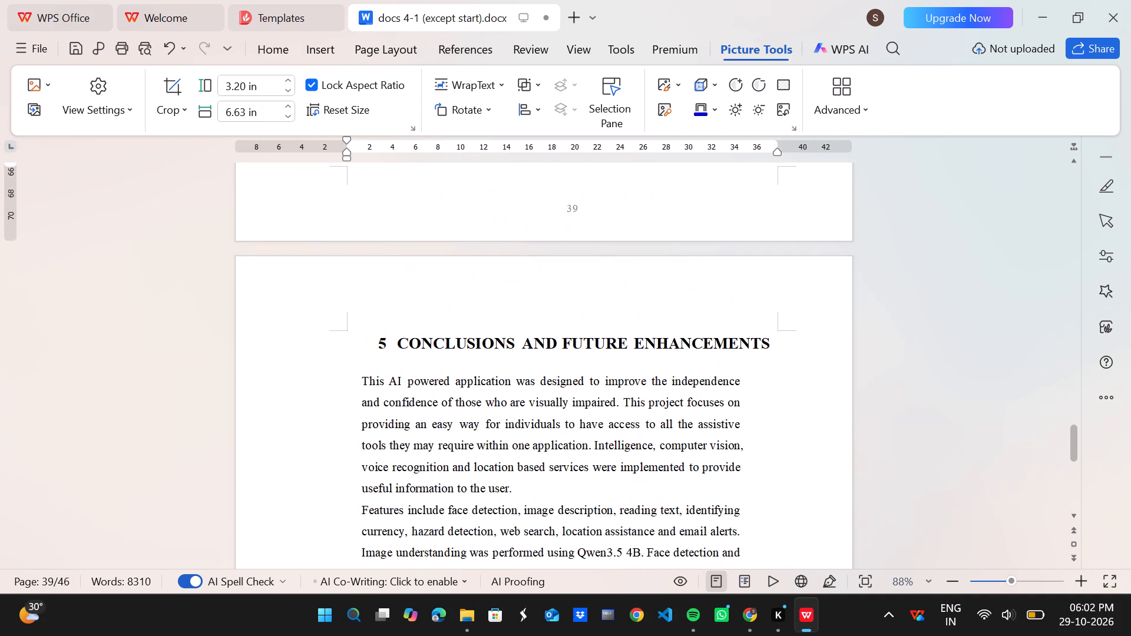
left_click(376, 338)
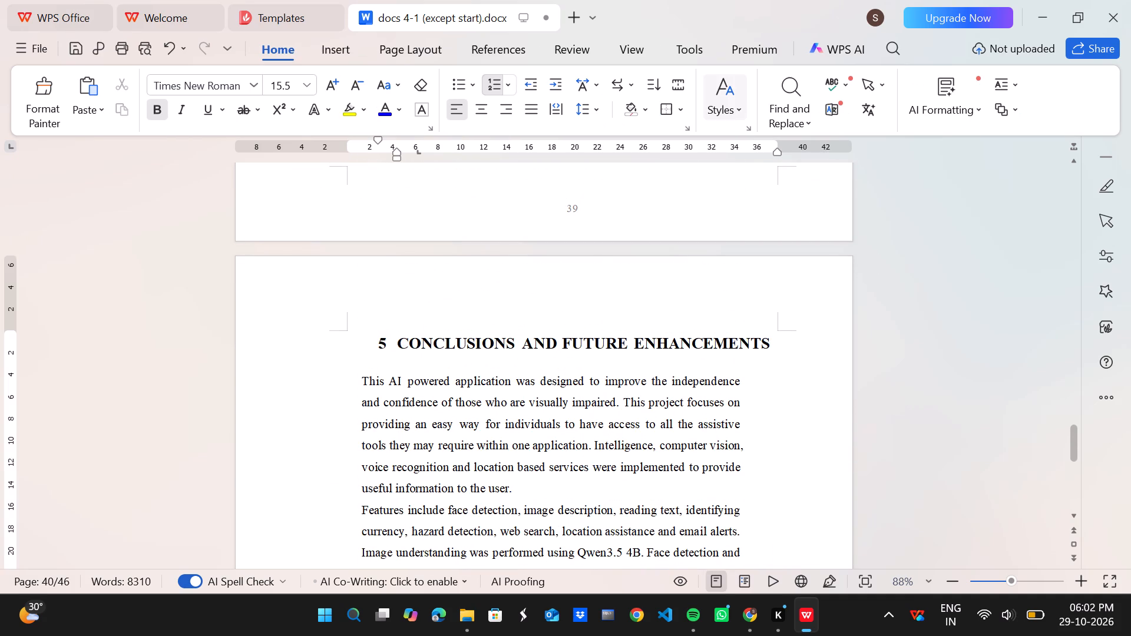
key("BackSpace")
key("BackSpace")
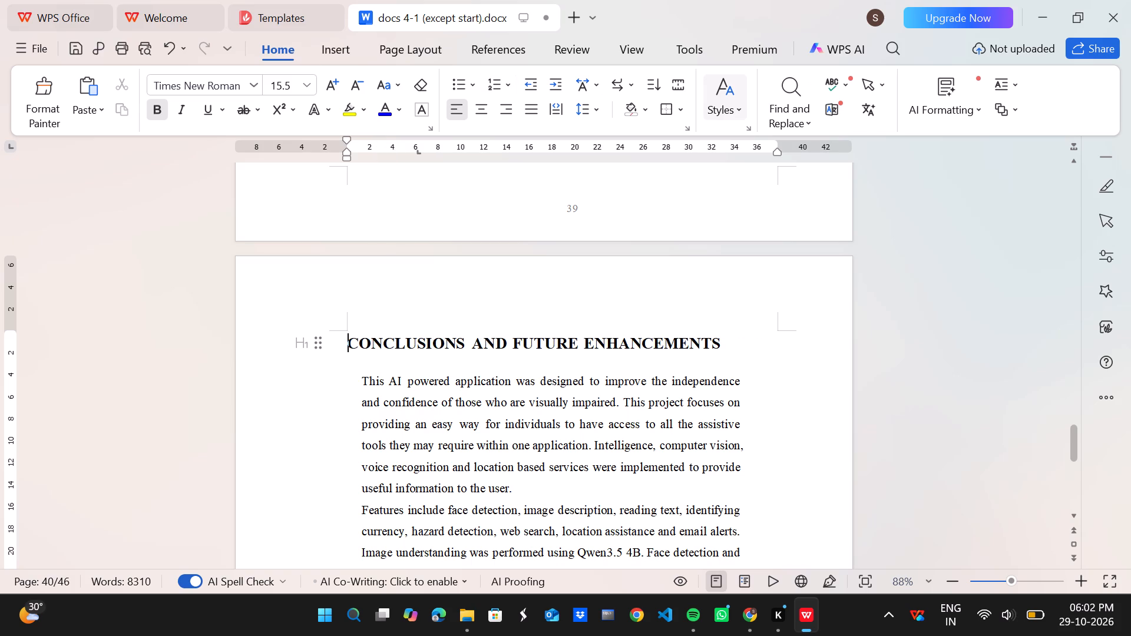
key("space")
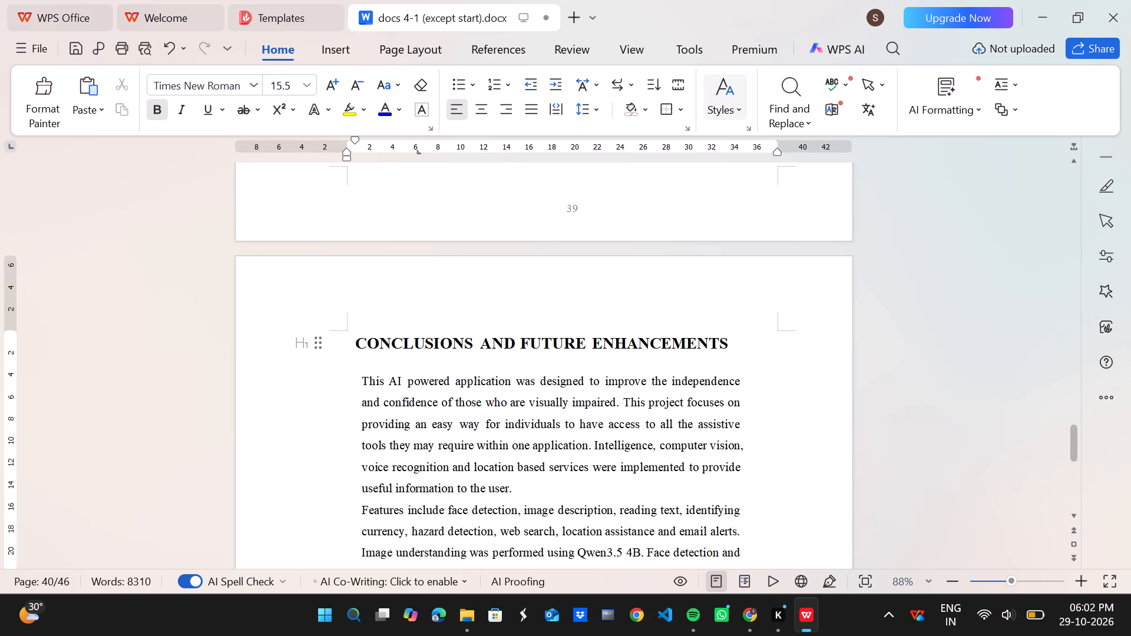
type("5.")
key("space")
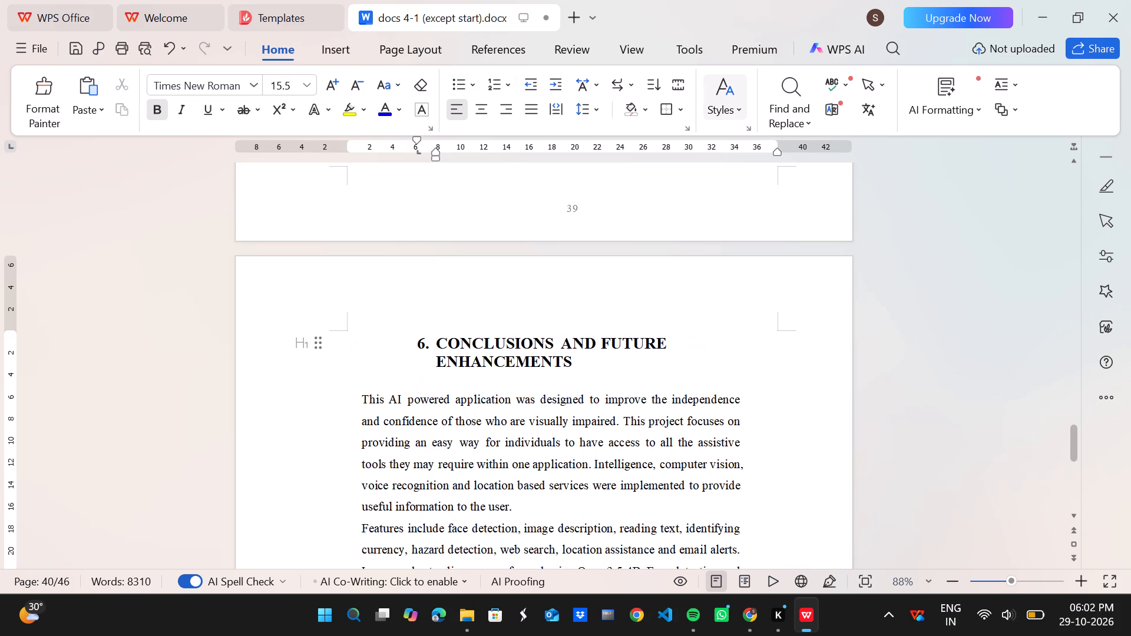
key("ctrl+z")
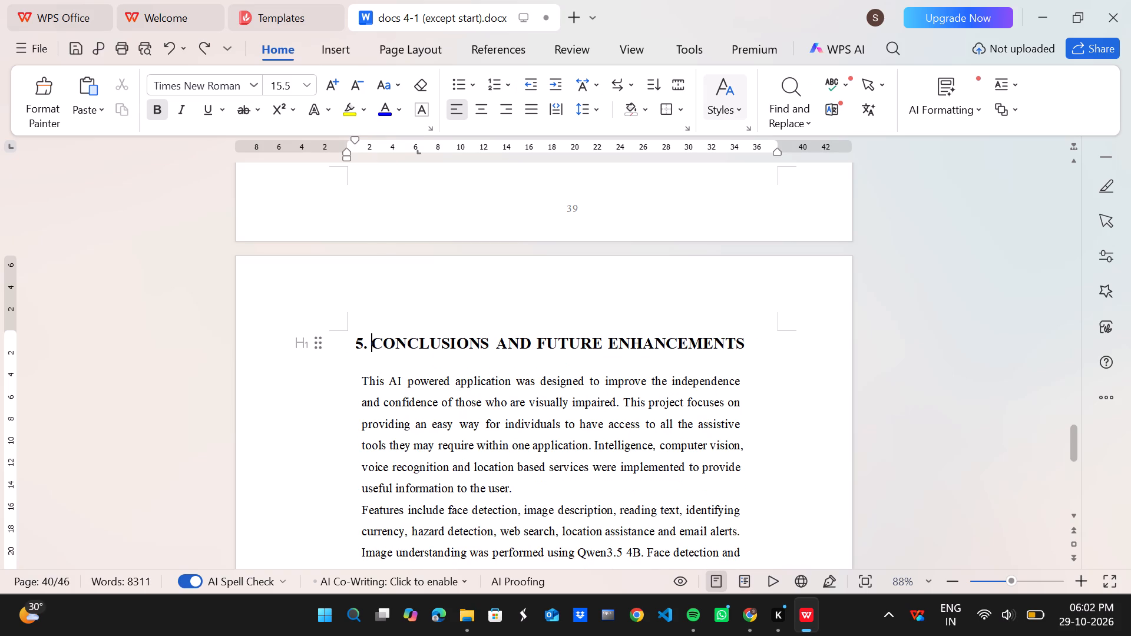
Remove the wide gaps before "Currency" in reference [8] and before "Reading" in reference [9].
scroll(623, 393, "down", 4)
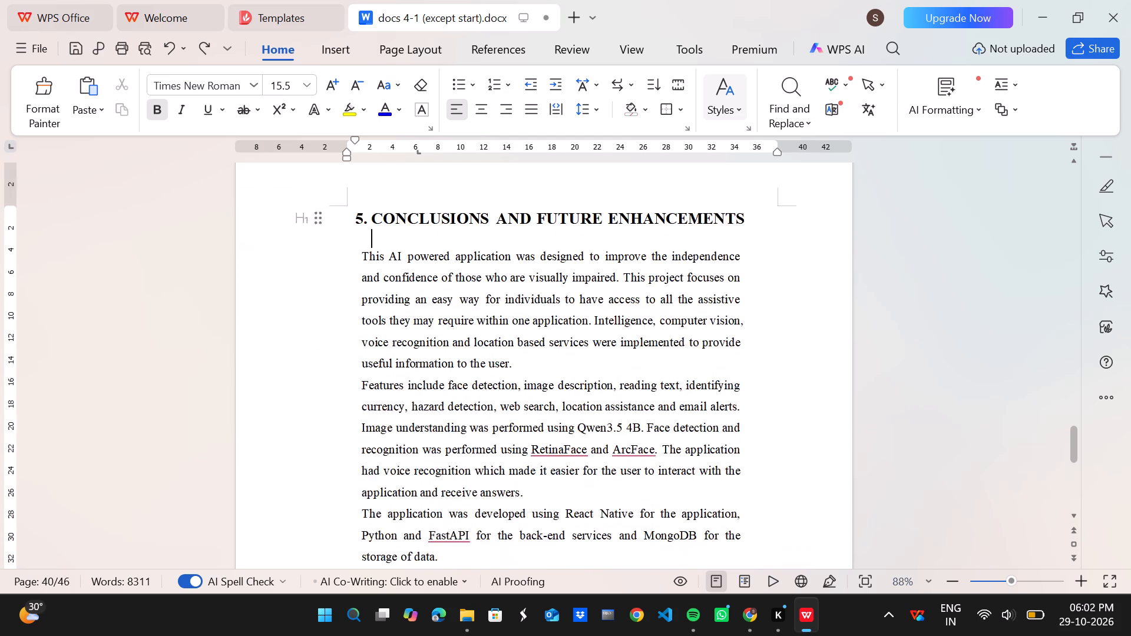
scroll(623, 393, "down", 11)
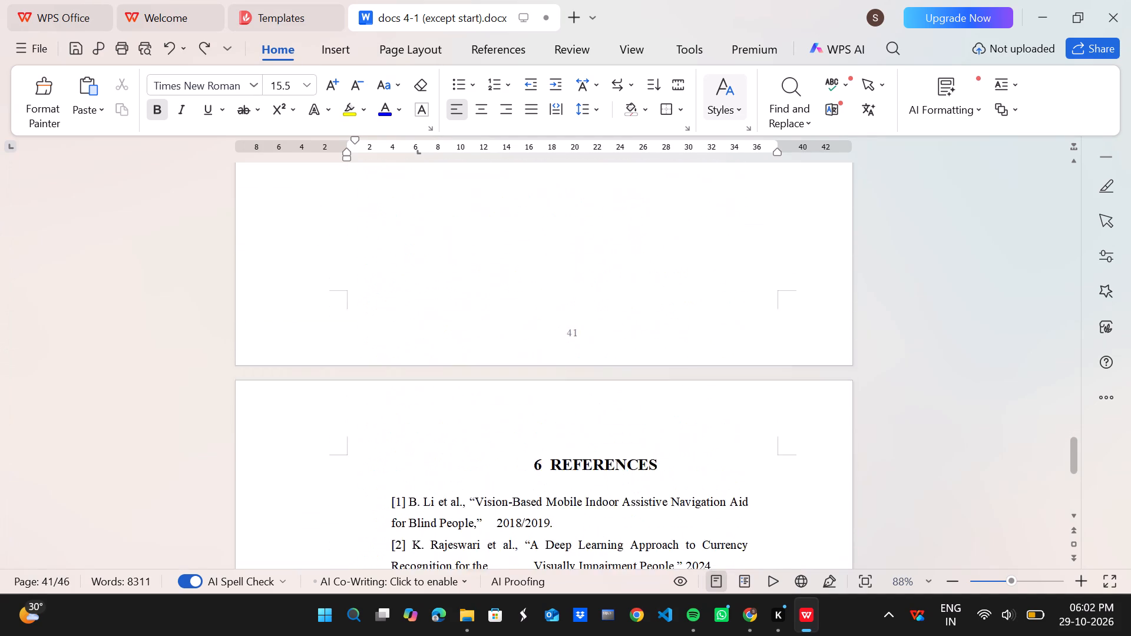
scroll(623, 393, "down", 3)
scroll(623, 393, "up", 6)
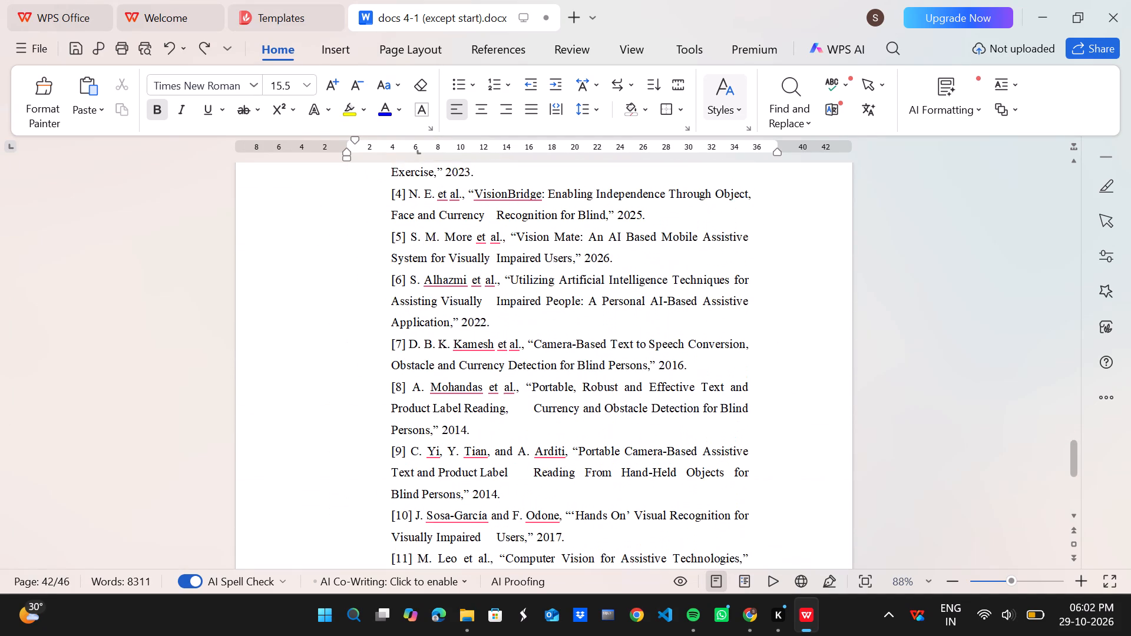
scroll(623, 393, "up", 1)
left_click(532, 460)
key("BackSpace")
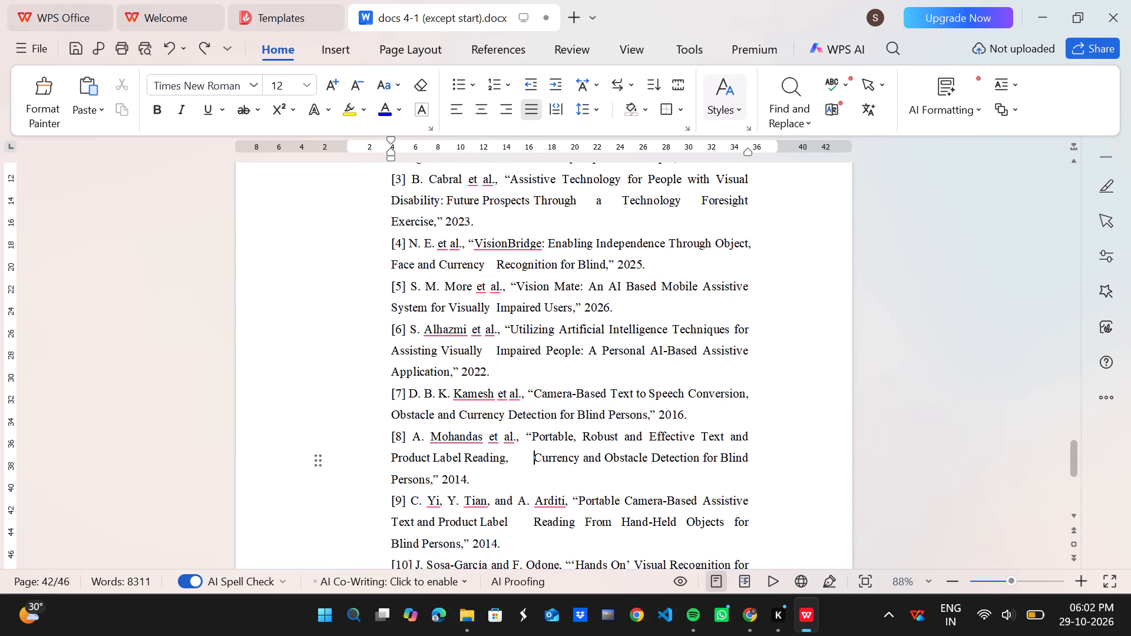
key("BackSpace")
scroll(532, 460, "down", 1)
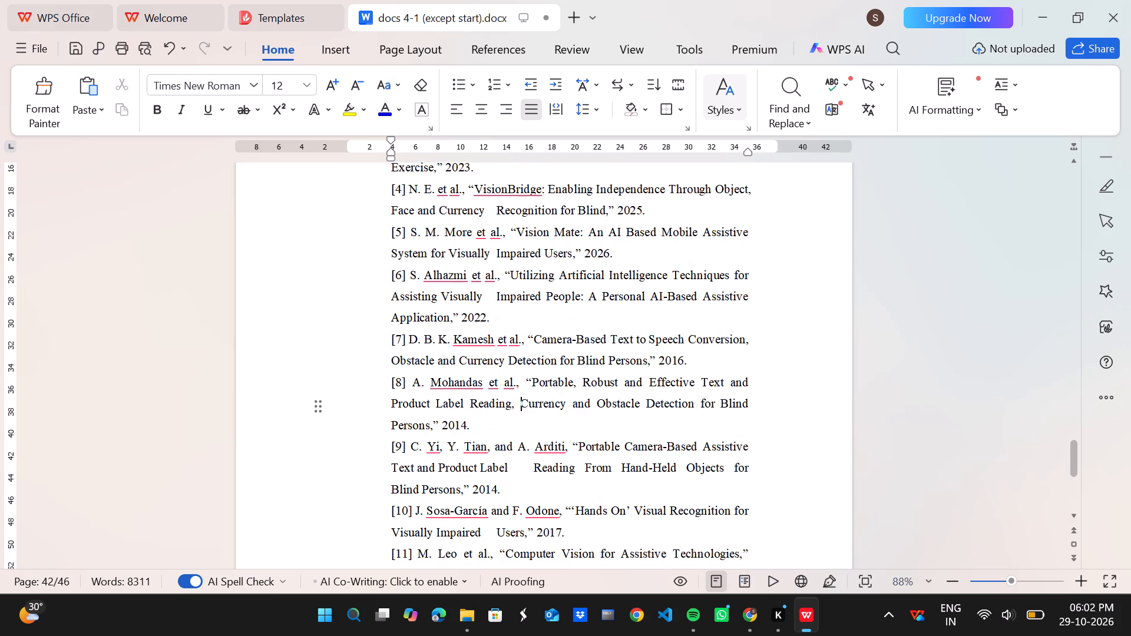
left_click(532, 460)
key("BackSpace")
Remove the wide gaps before "Visually Impairment" in reference [2] and before "2018/2019" in reference [1].
scroll(532, 460, "up", 2)
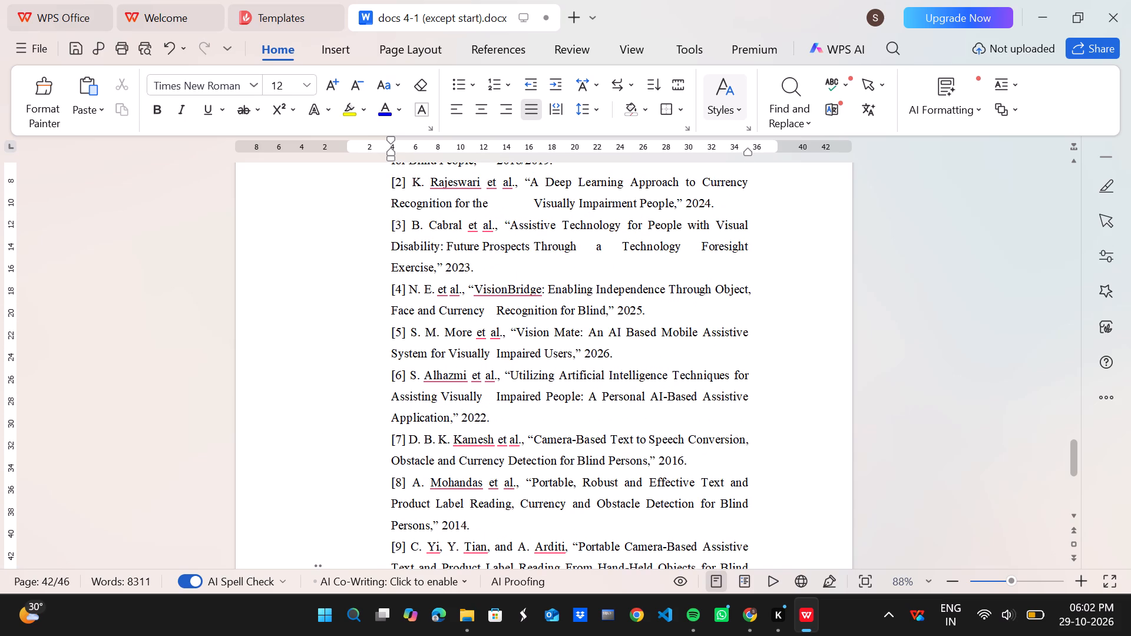
left_click(594, 243)
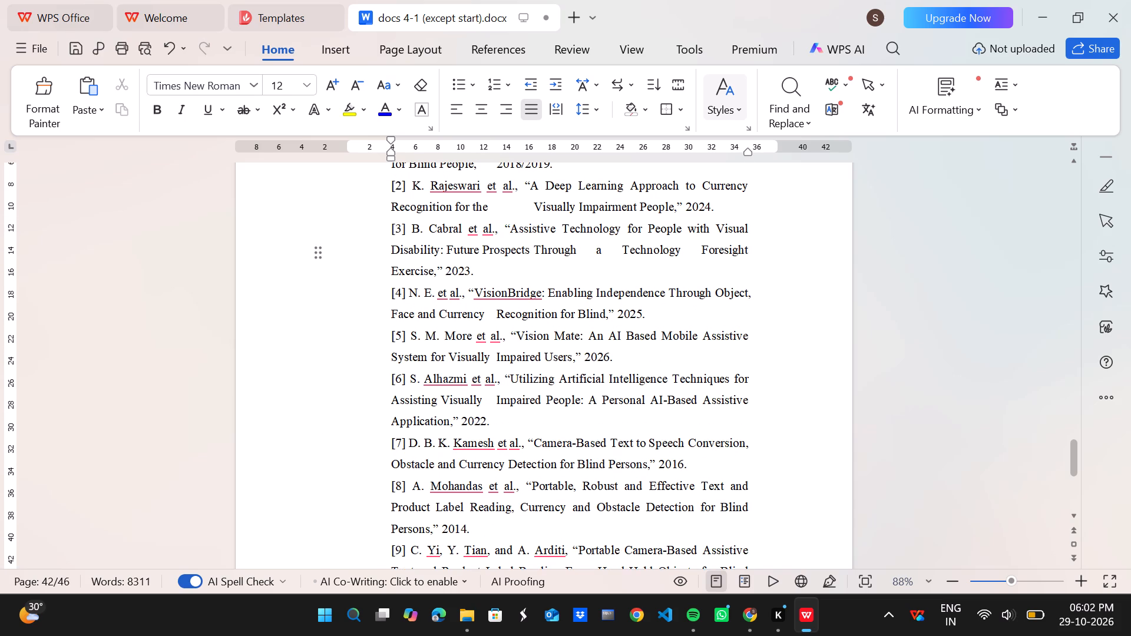
left_click(533, 202)
key("BackSpace")
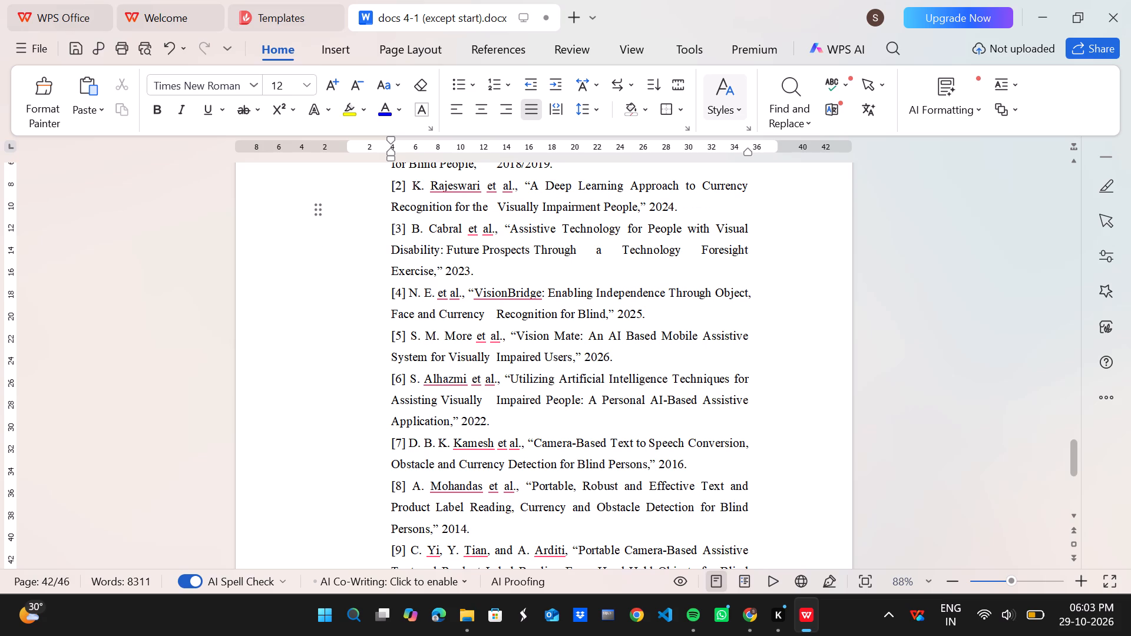
key("BackSpace")
scroll(533, 202, "down", 4)
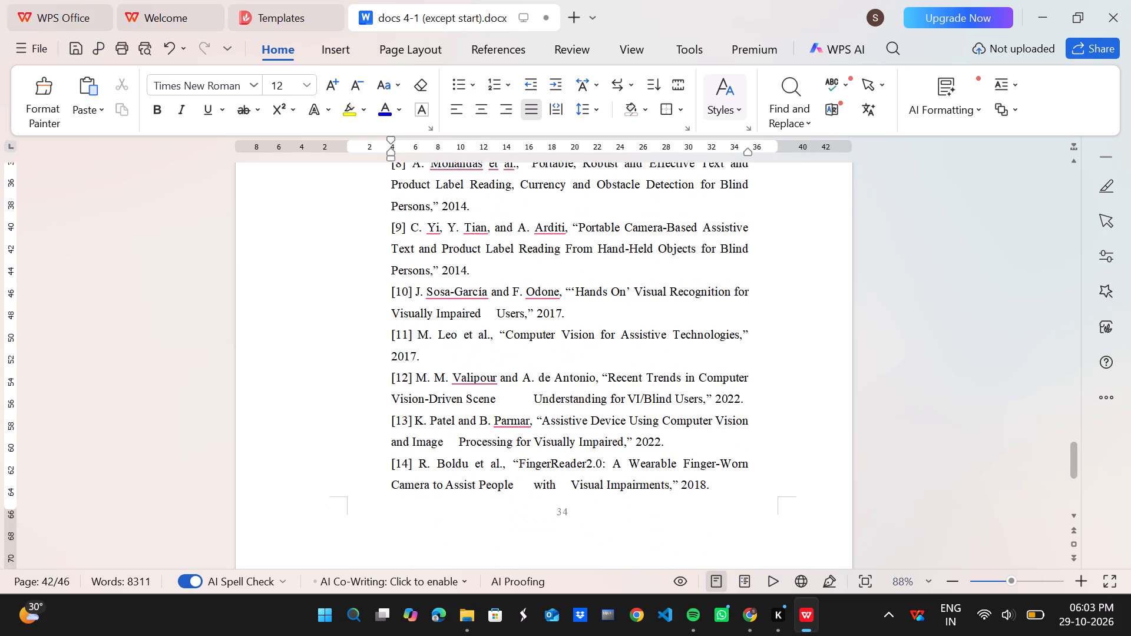
scroll(533, 202, "down", 1)
scroll(533, 202, "up", 5)
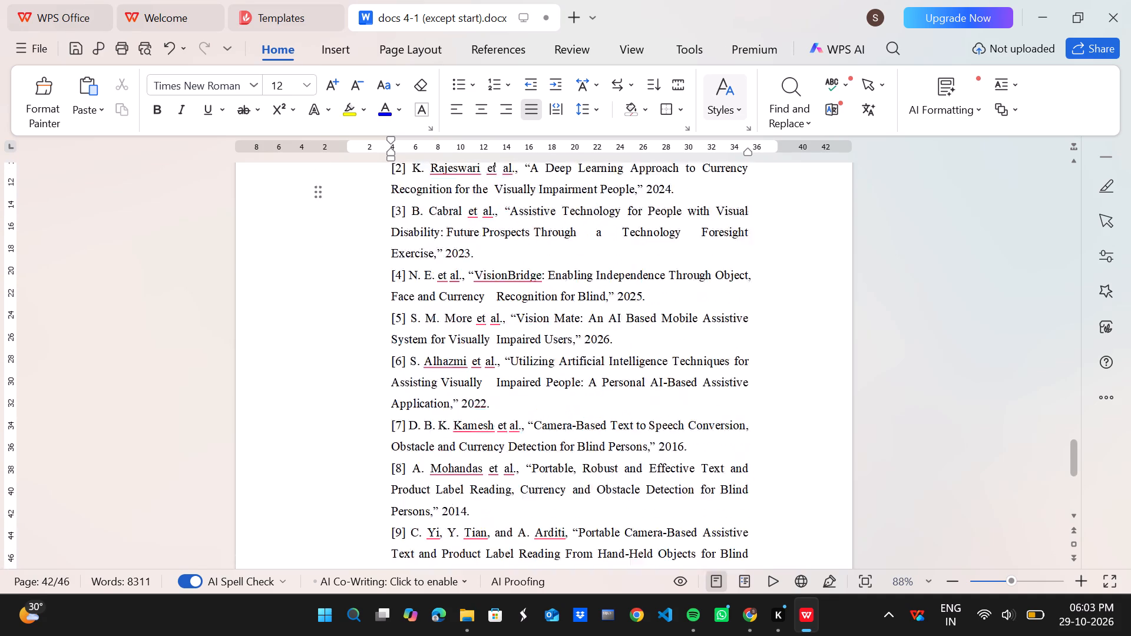
scroll(520, 230, "up", 1)
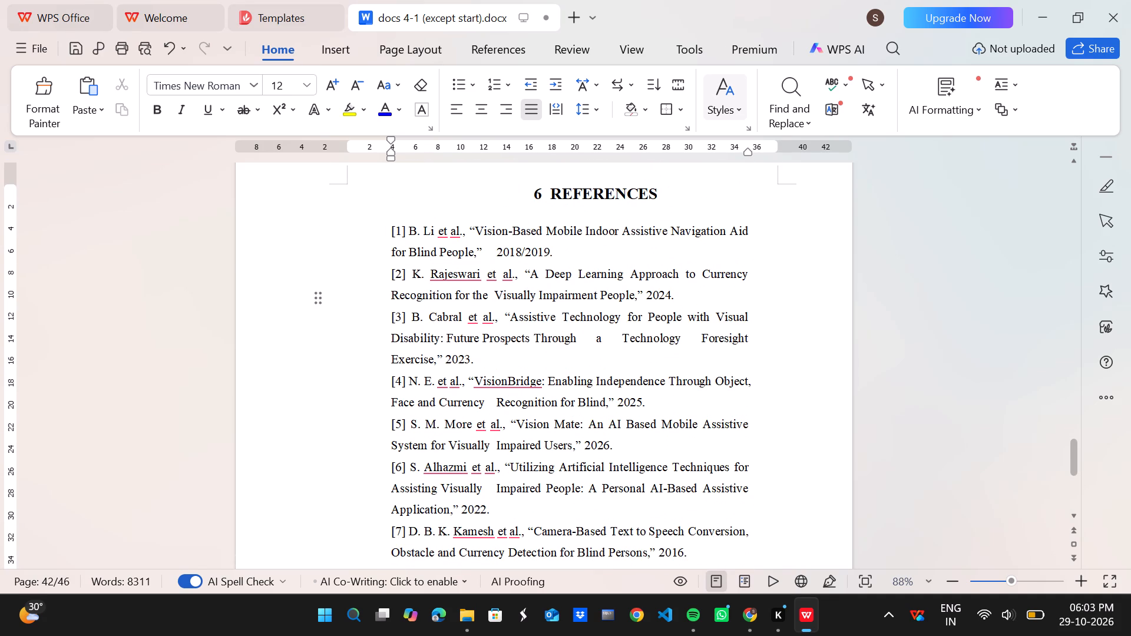
left_click(493, 250)
key("BackSpace")
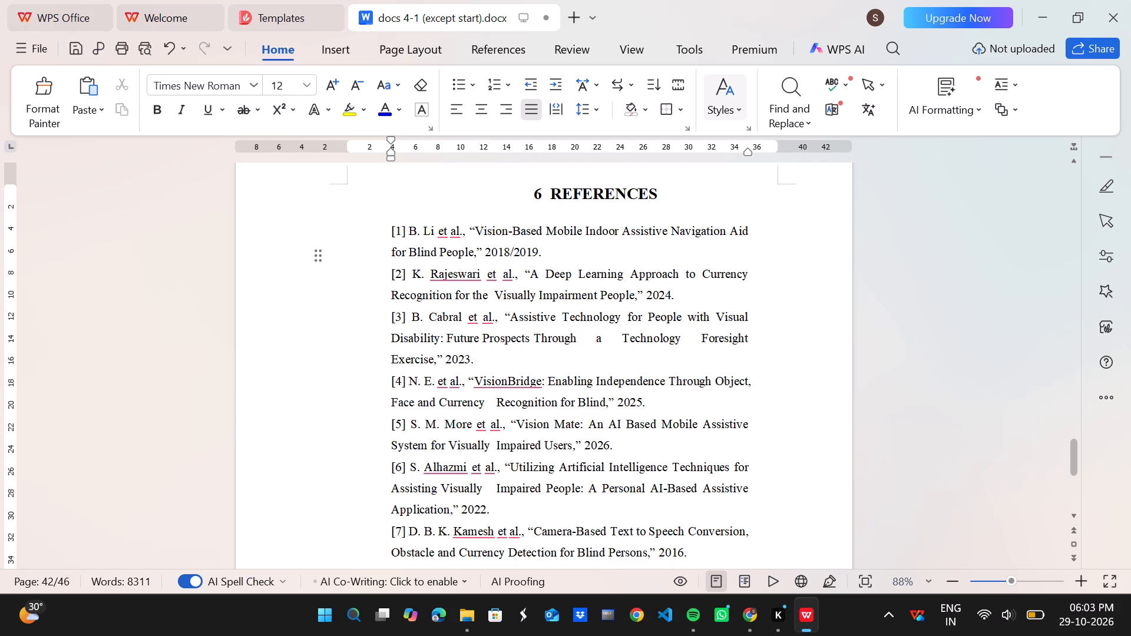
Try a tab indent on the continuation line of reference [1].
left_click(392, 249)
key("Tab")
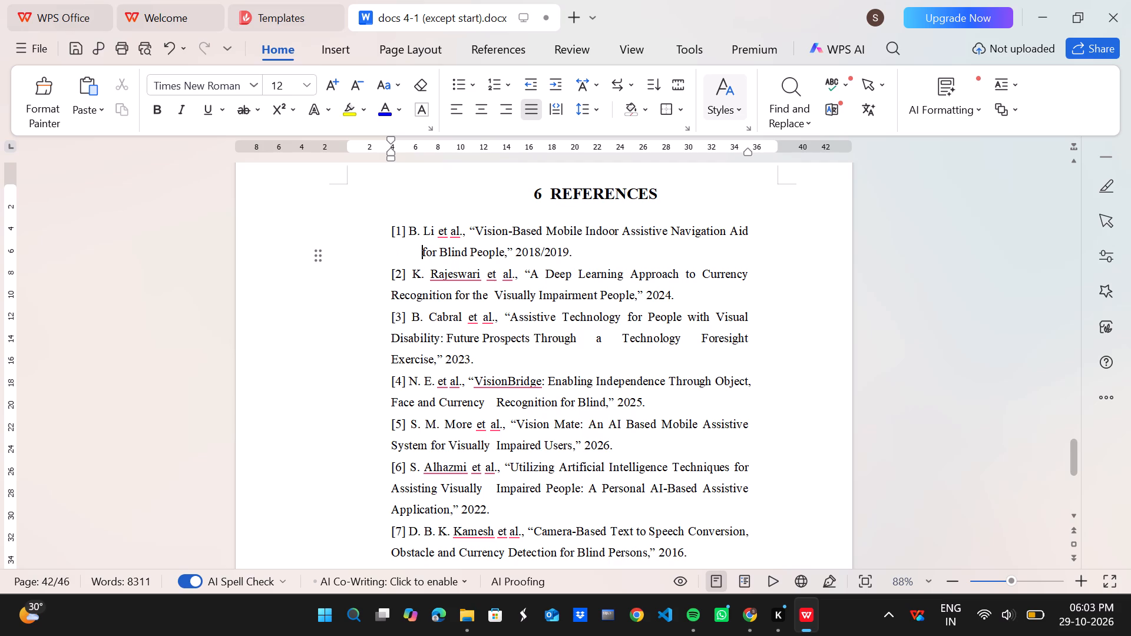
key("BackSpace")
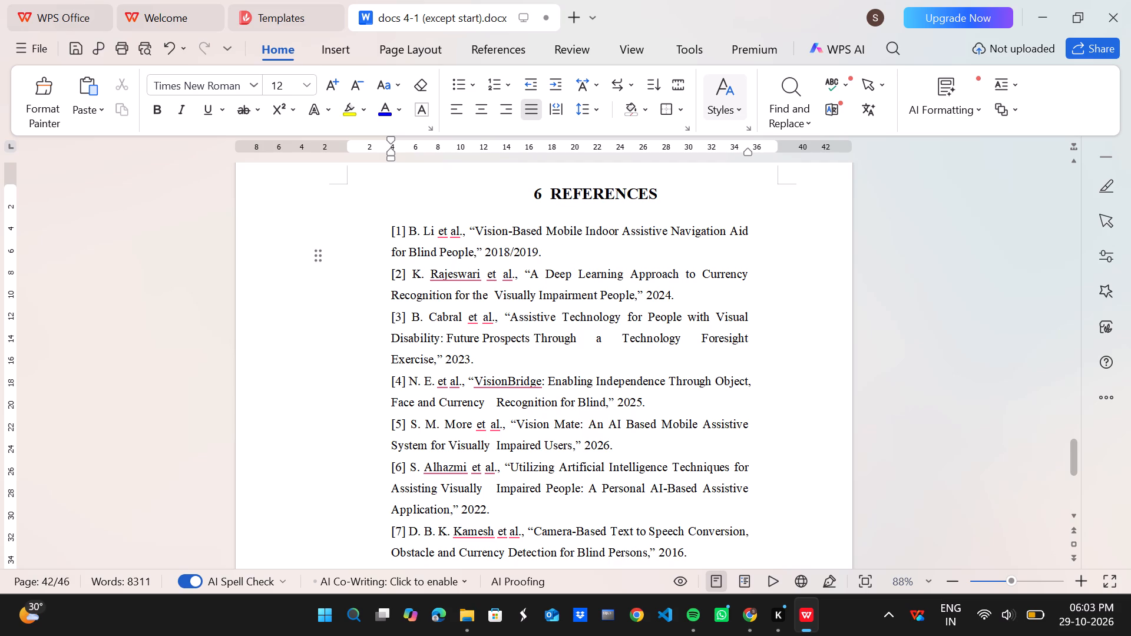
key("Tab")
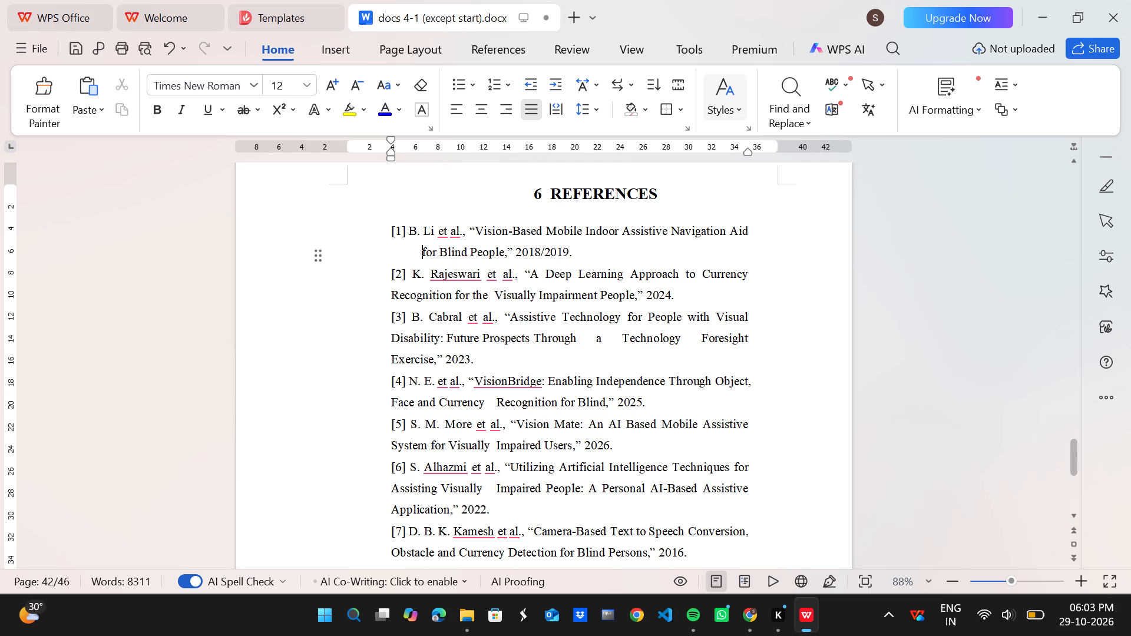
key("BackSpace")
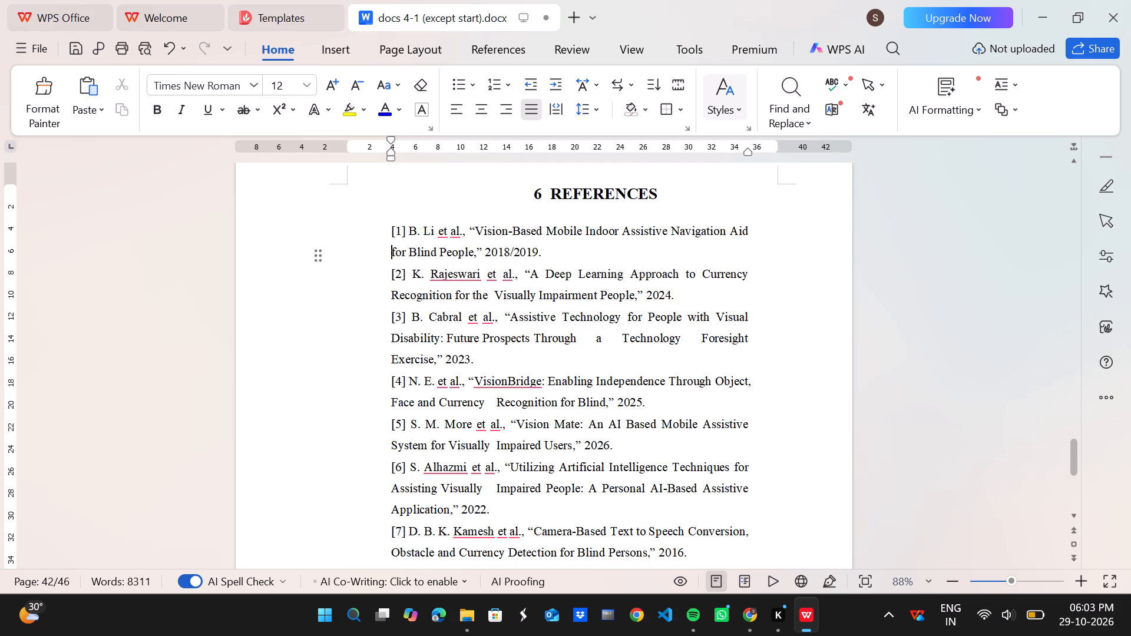
Indent the continuation line of reference [1] by three spaces and that of reference [2] by four spaces.
key("space")
key("space")
key("space")
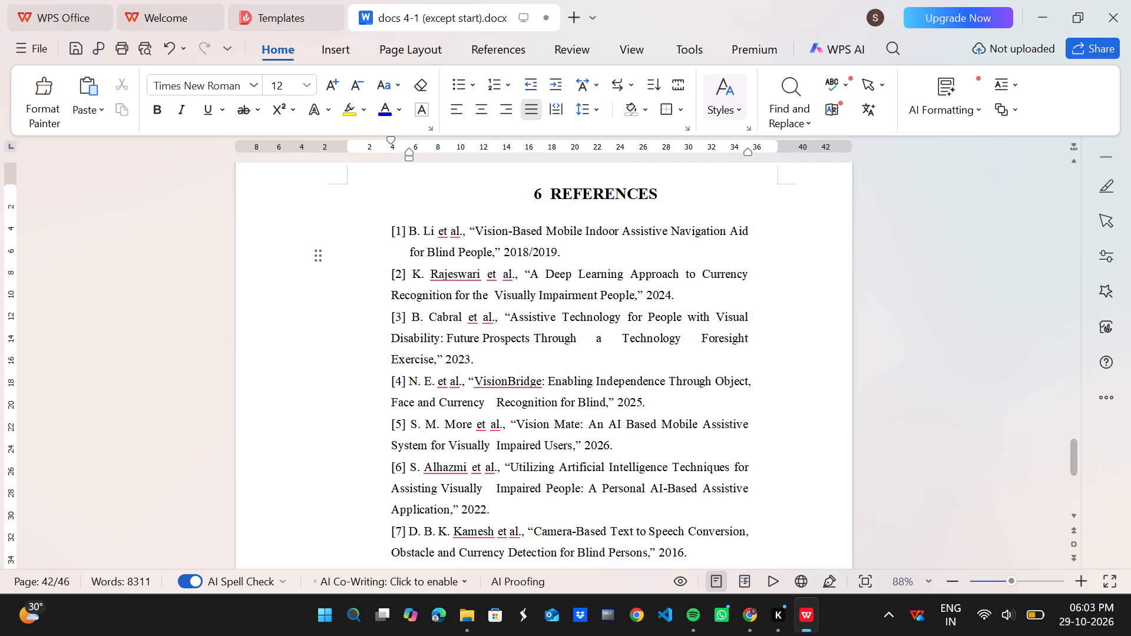
left_click(389, 295)
key("space")
key("space")
key("space")
key("space")
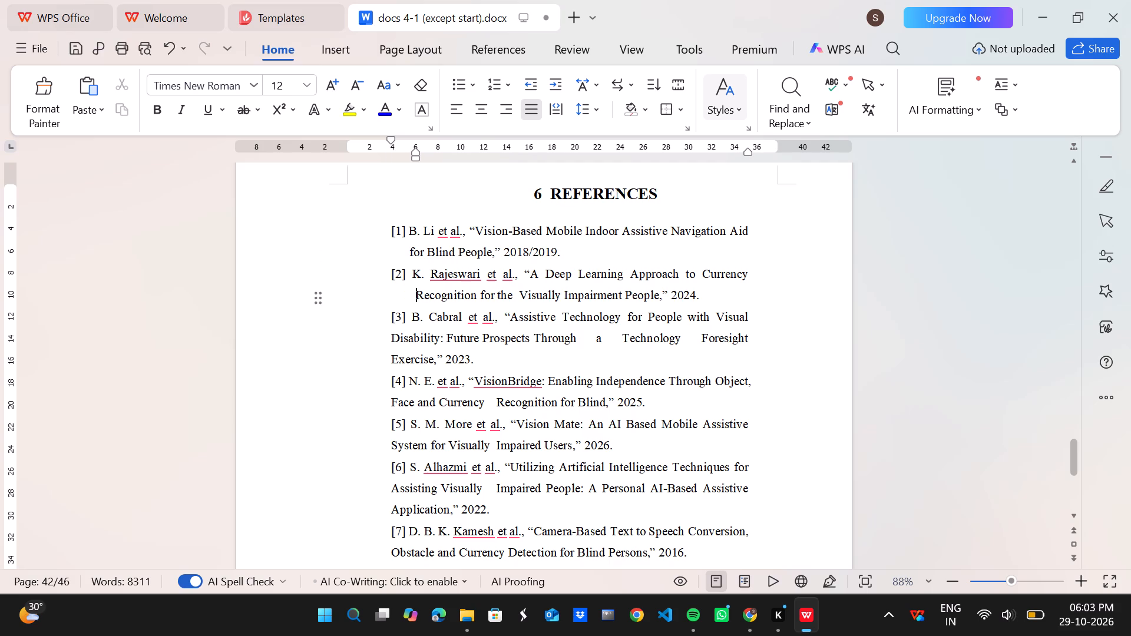
key("BackSpace")
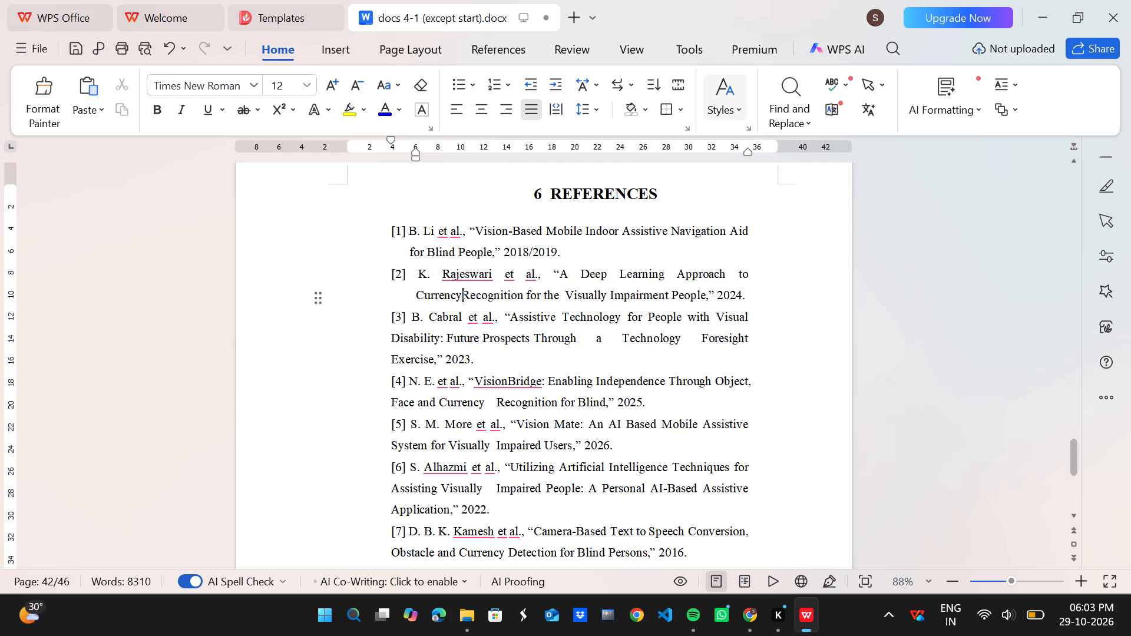
key("ctrl+z")
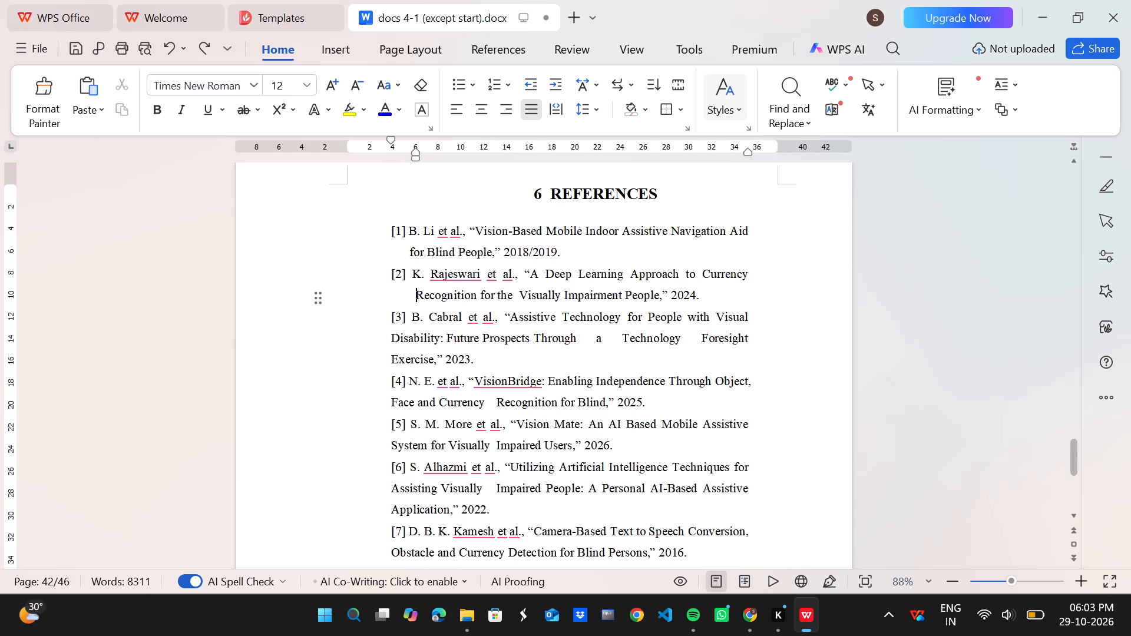
Indent the continuation lines of reference [3] by three spaces, starting before "Disability".
left_click(389, 336)
key("space")
key("space")
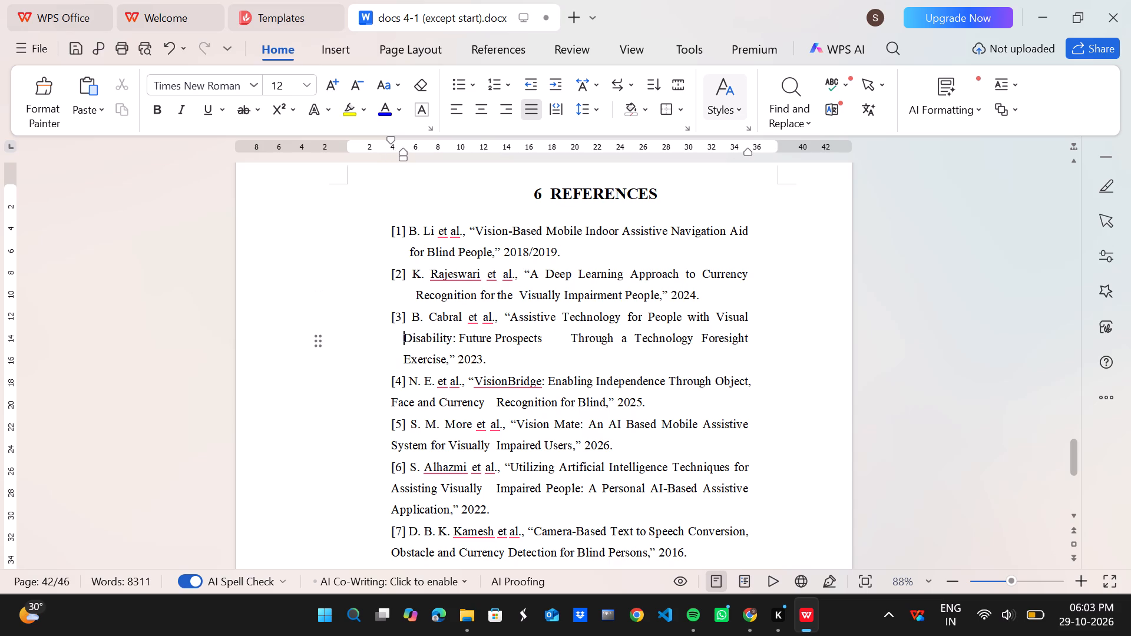
key("space")
key("space")
key("BackSpace")
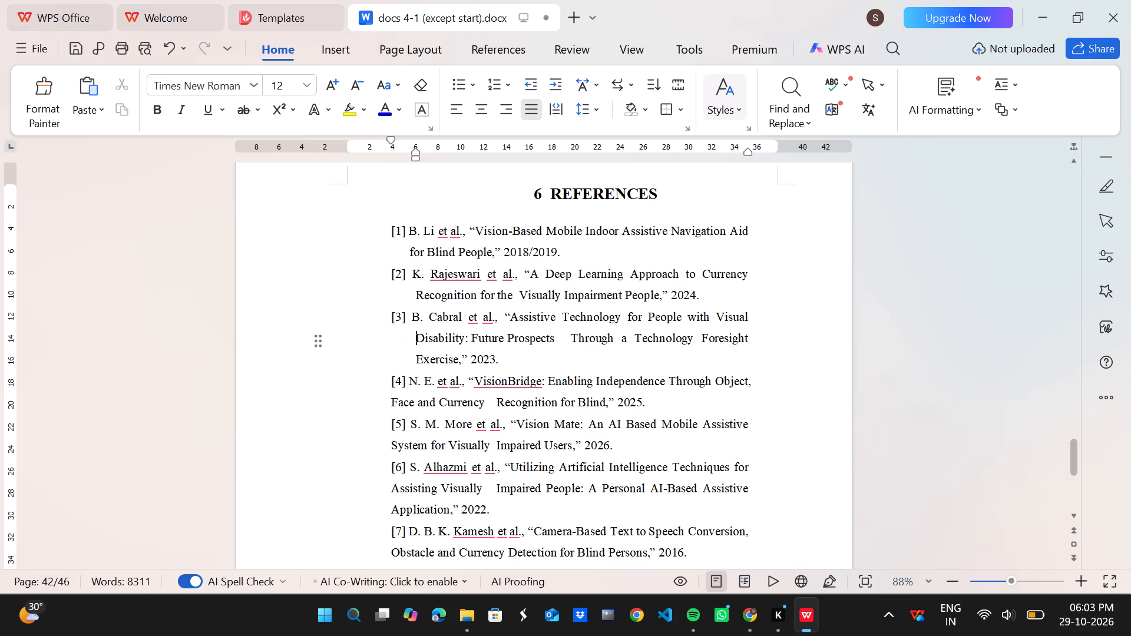
key("ctrl+z")
key("ctrl+z")
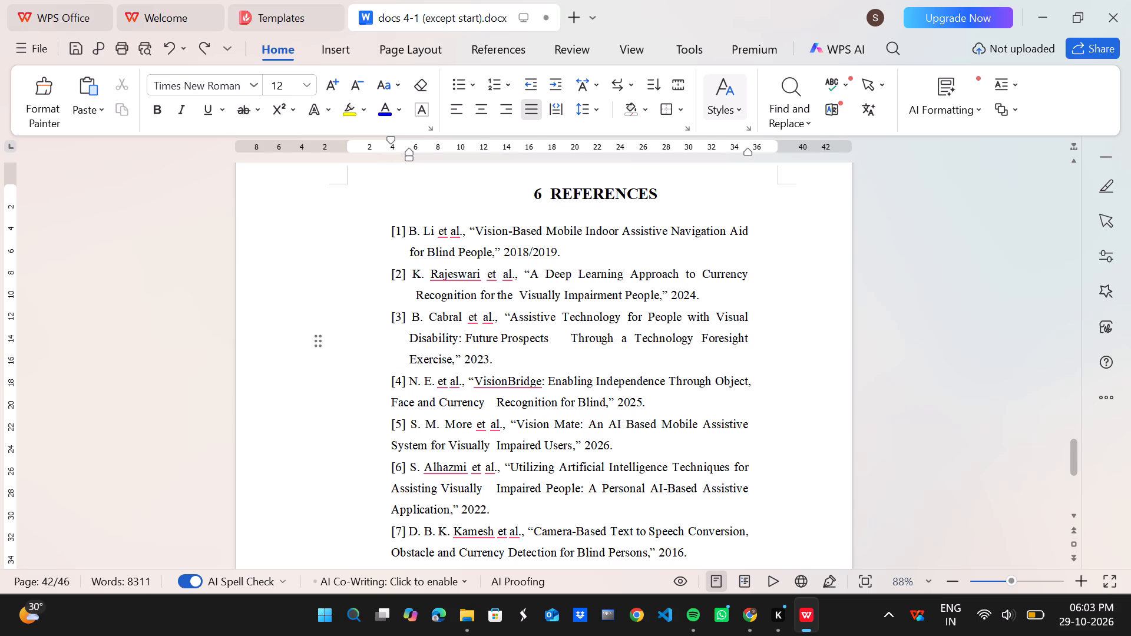
Indent the continuation lines of references [4] and [5] by three spaces each.
scroll(480, 387, "down", 1)
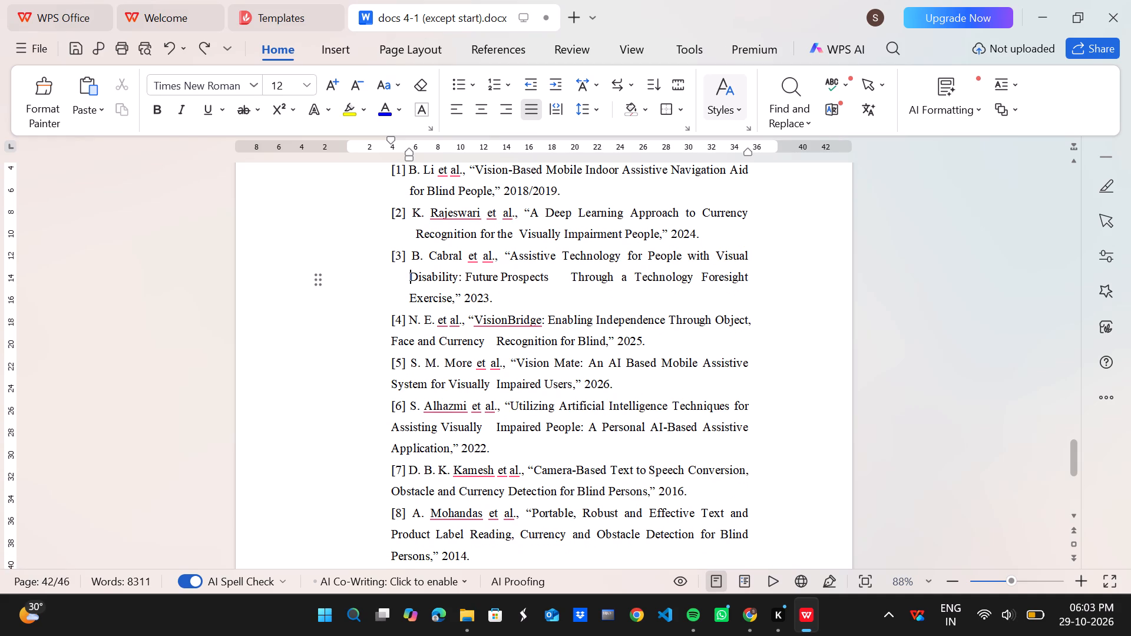
left_click(391, 339)
key("space")
key("space")
key("space")
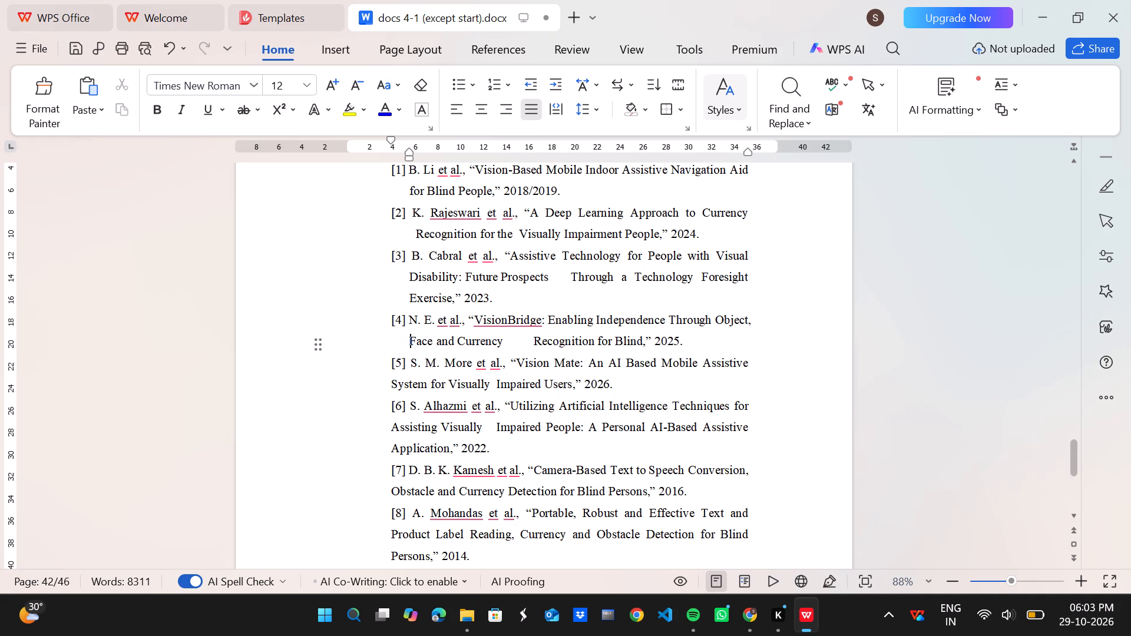
left_click(392, 380)
key("space")
key("space")
key("space")
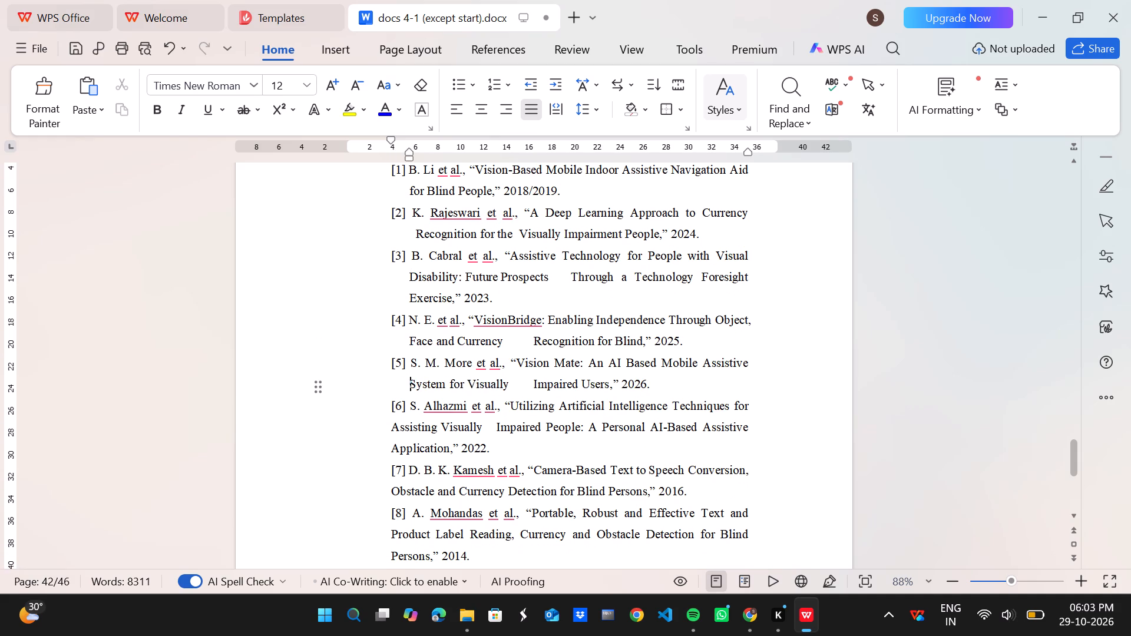
key("space")
key("BackSpace")
key("ctrl+z")
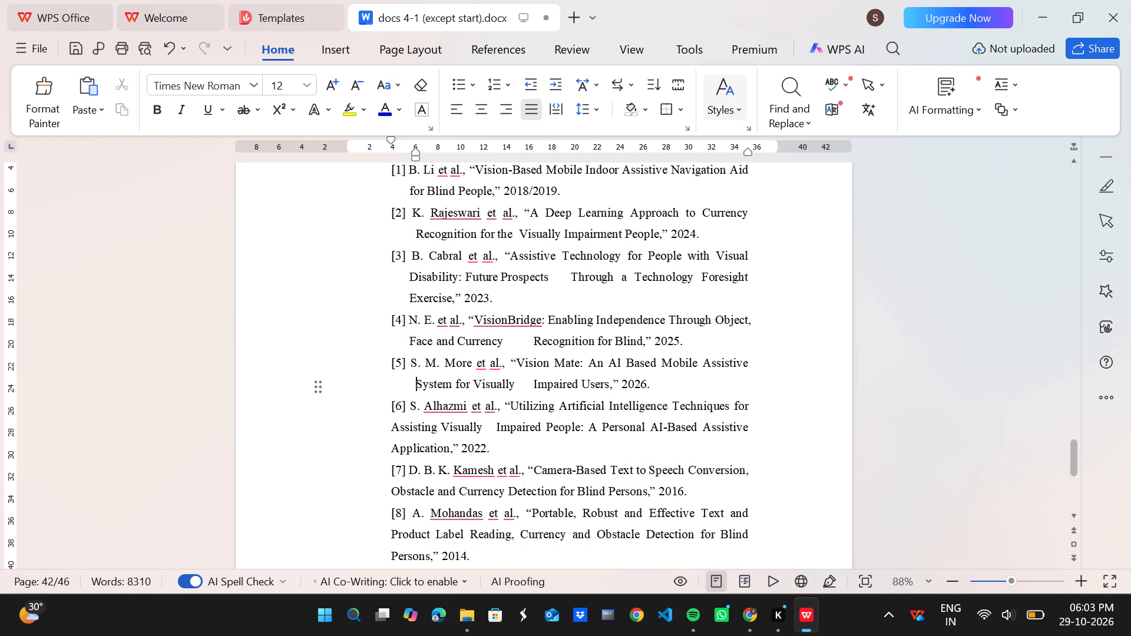
key("ctrl+z")
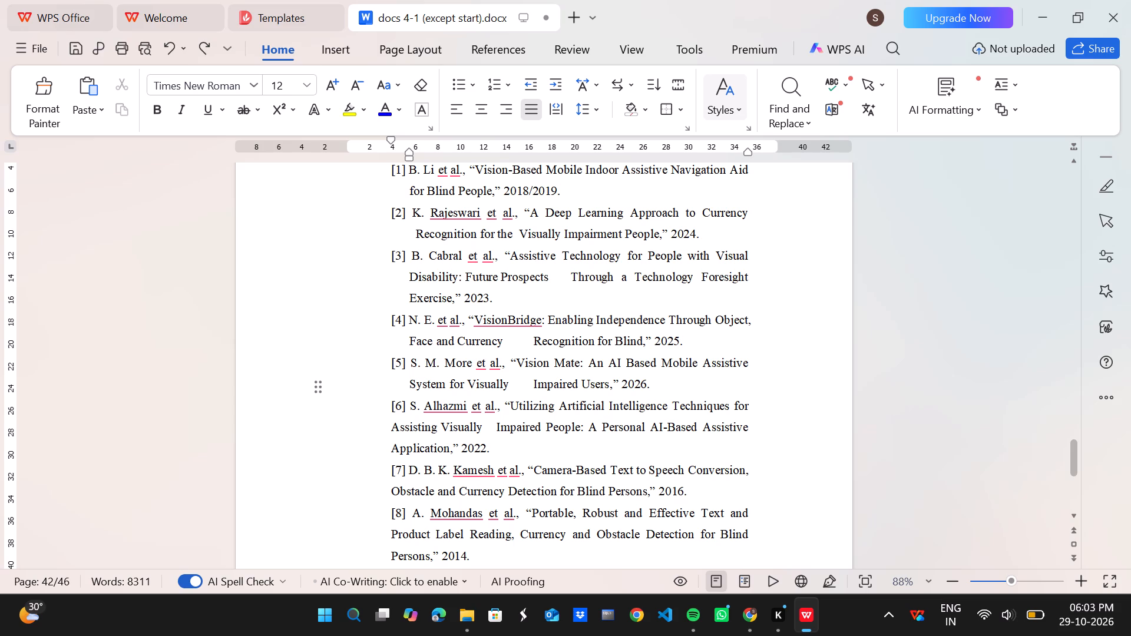
Indent the continuation lines of reference [6] by three spaces, starting before "Assisting".
left_click(389, 423)
key("space")
key("space")
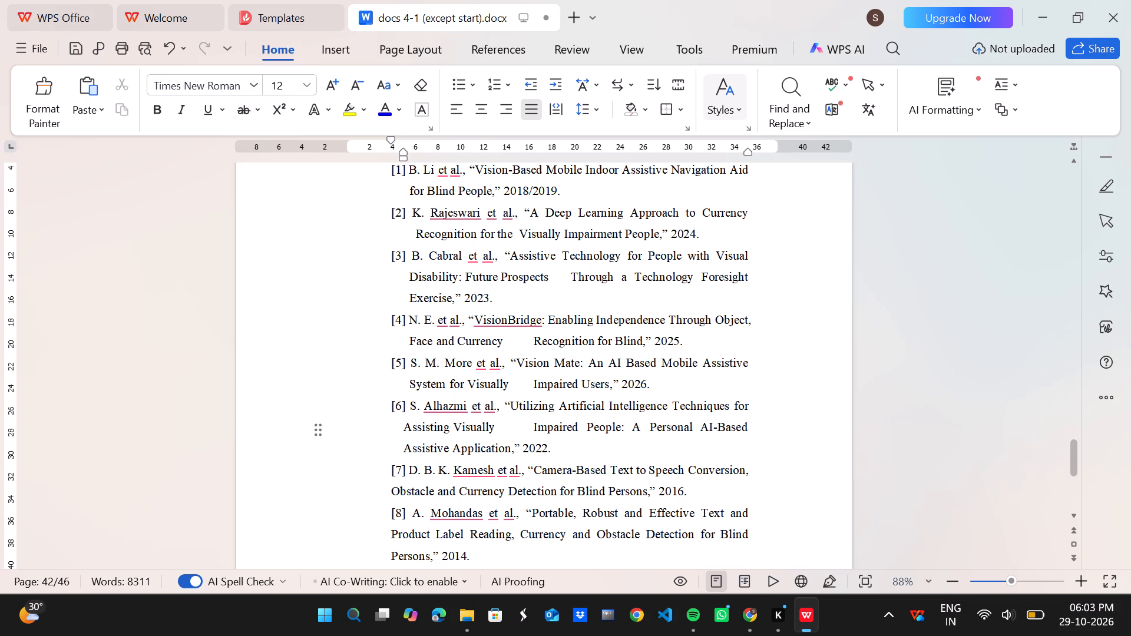
key("space")
Indent the continuation line of reference [7] by three spaces and remove the wide gap before "Currency".
scroll(389, 423, "down", 1)
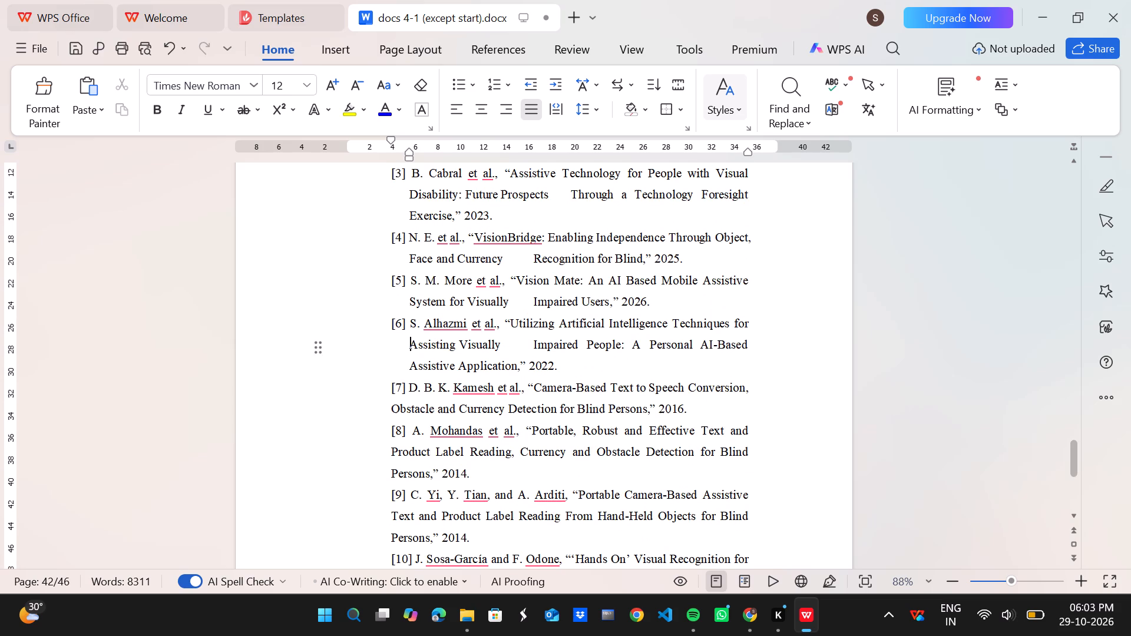
left_click(391, 405)
key("space")
key("space")
key("space")
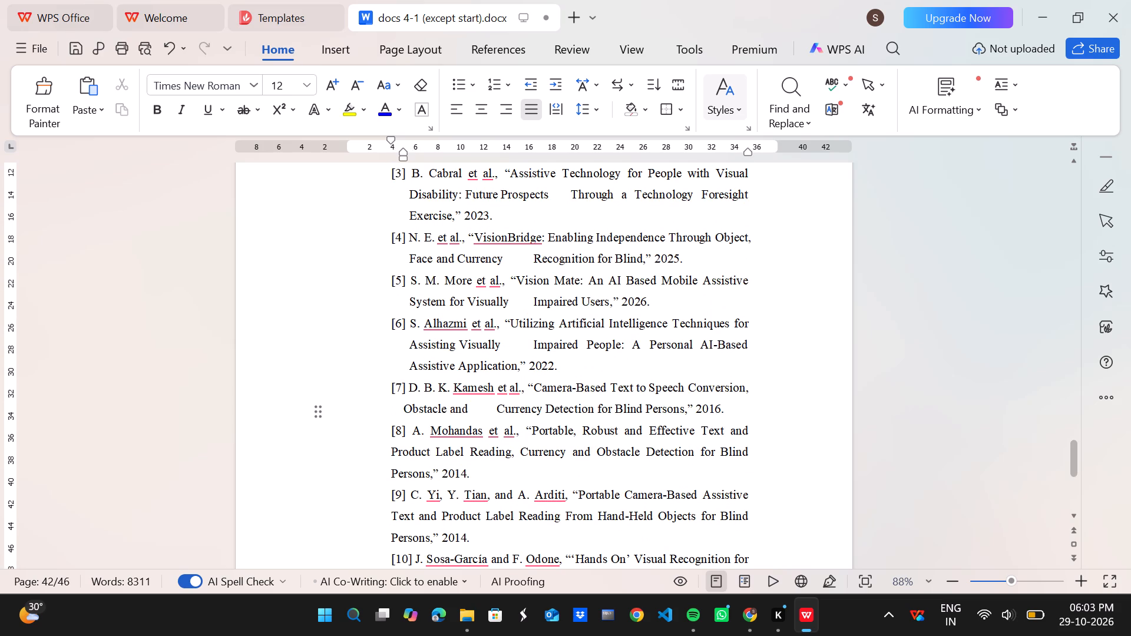
left_click(495, 408)
key("BackSpace")
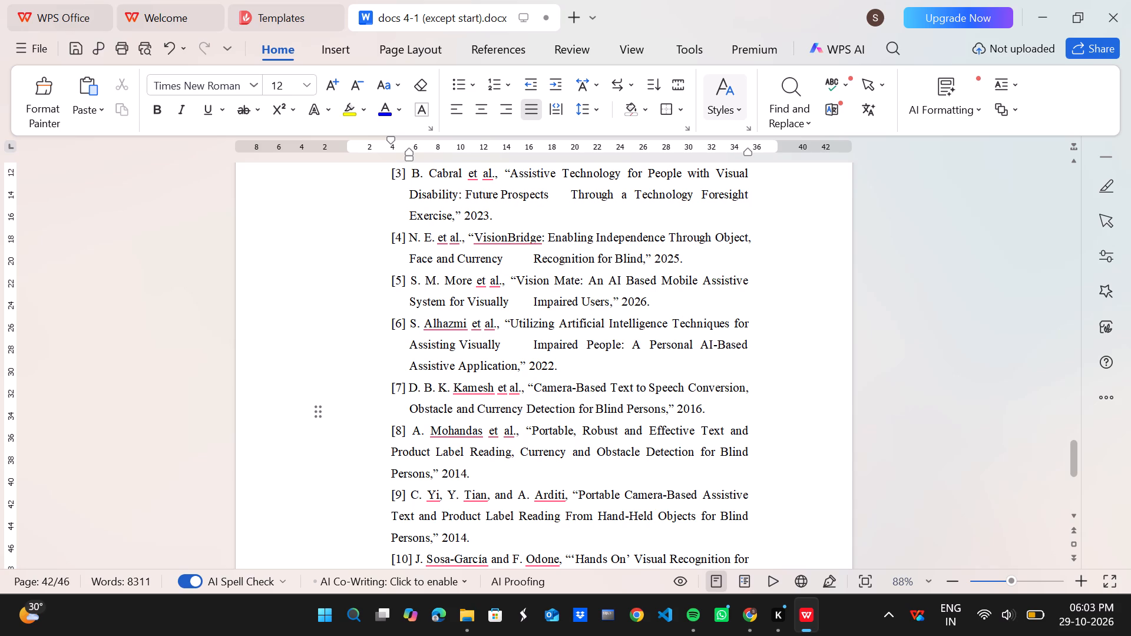
Indent the continuation lines of references [8] and [9] by three spaces each.
left_click(389, 451)
key("space")
key("space")
key("space")
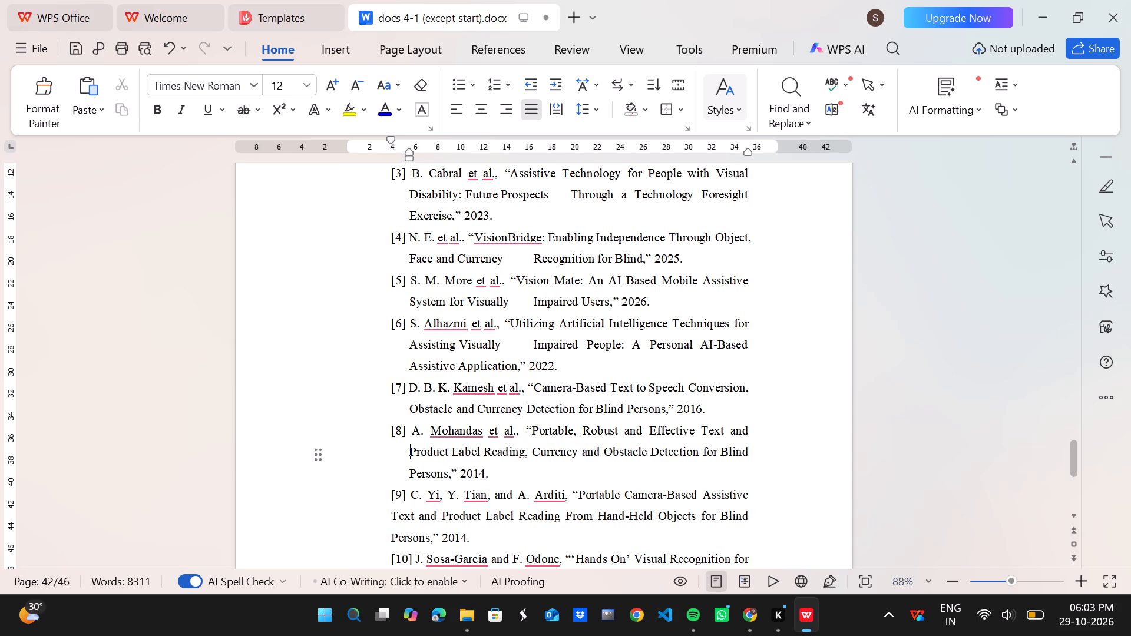
scroll(389, 451, "down", 2)
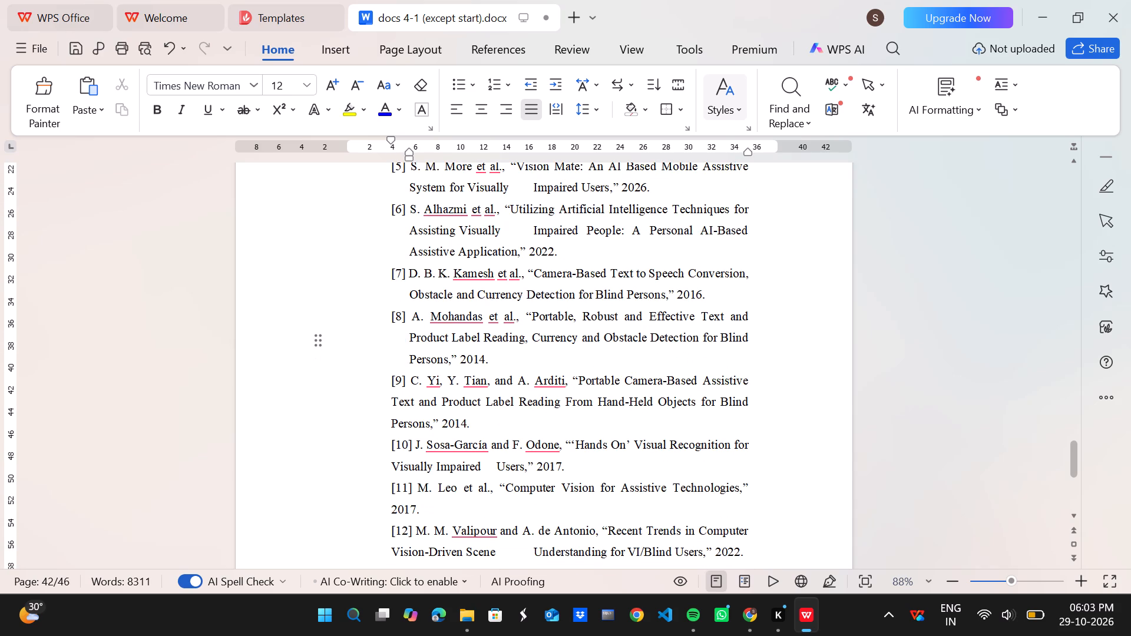
left_click(390, 400)
key("space")
key("space")
key("space")
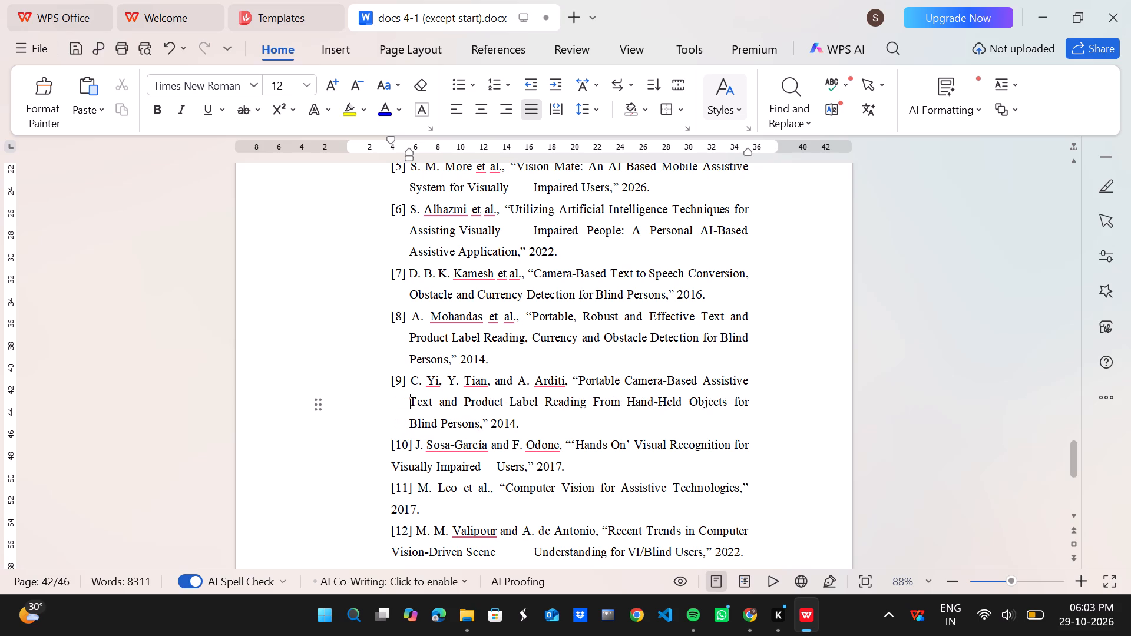
Indent the continuation lines of references [10] and [11] by four spaces each.
scroll(390, 400, "down", 1)
left_click(392, 409)
key("space")
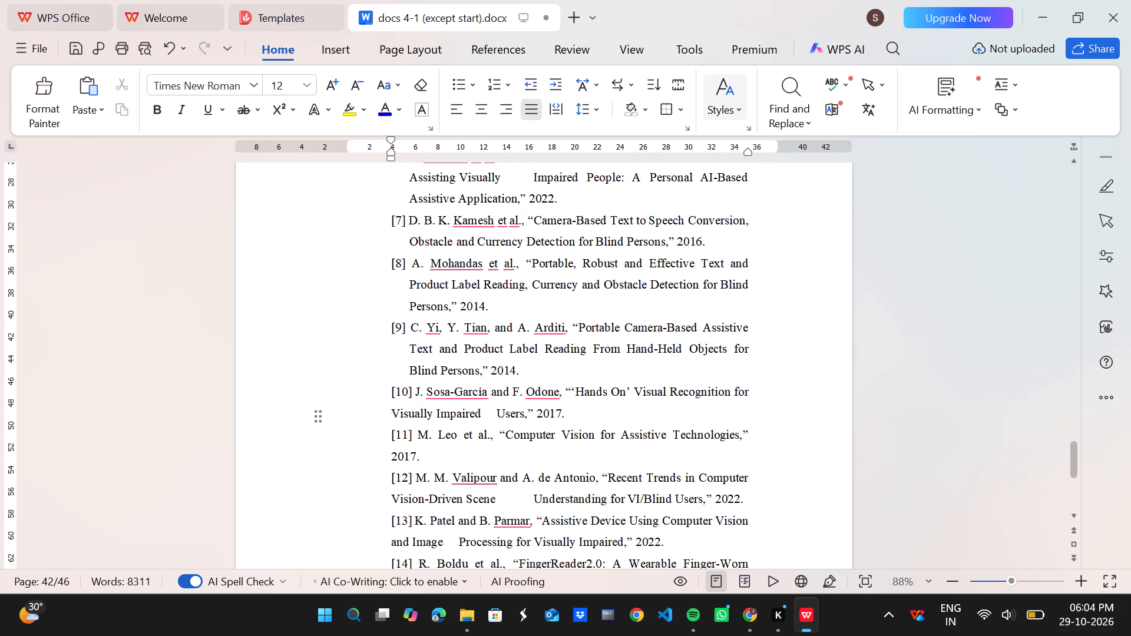
key("space")
key("space")
key("space")
scroll(392, 409, "down", 1)
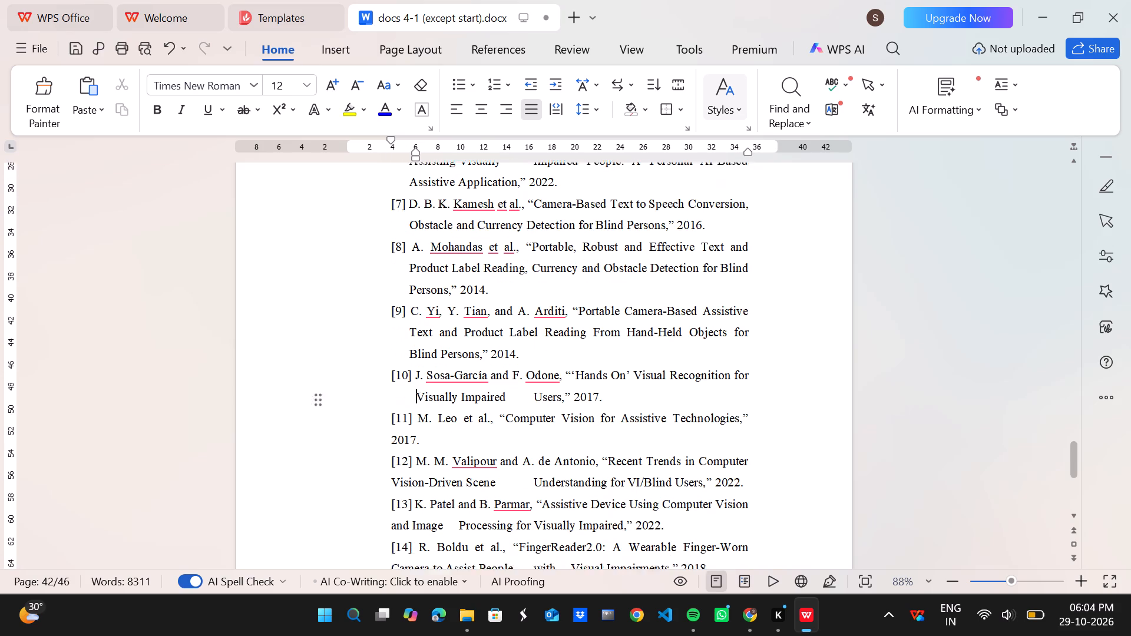
scroll(392, 409, "down", 1)
left_click(393, 395)
key("space")
key("space")
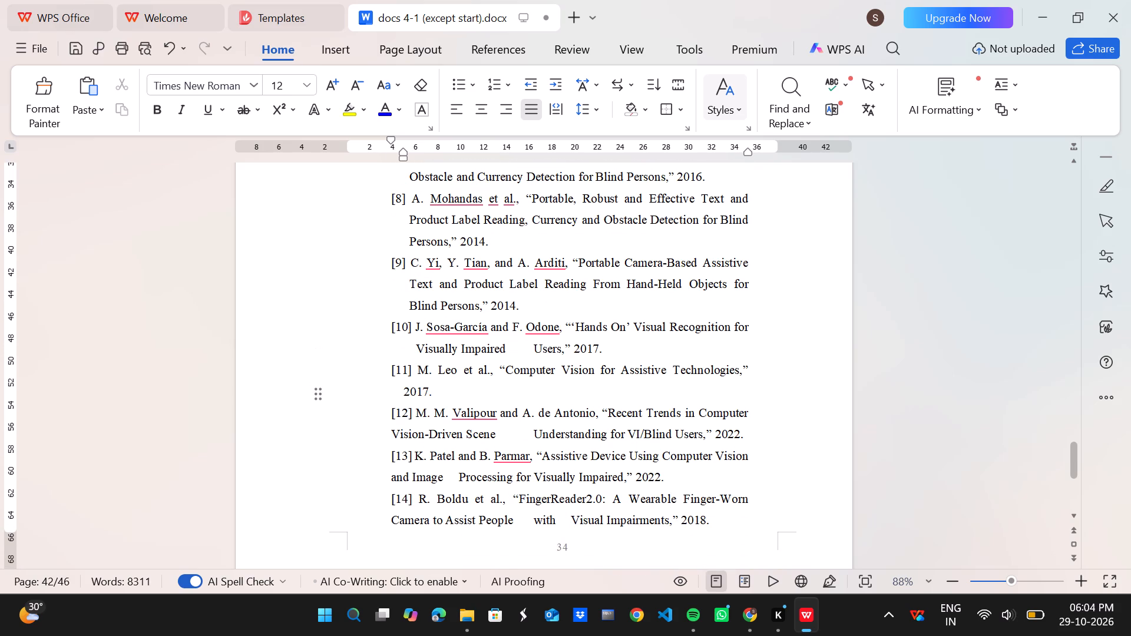
key("space")
key("space")
Indent the continuation line of reference [12] by four spaces, starting before "Vision-Driven".
scroll(393, 395, "down", 1)
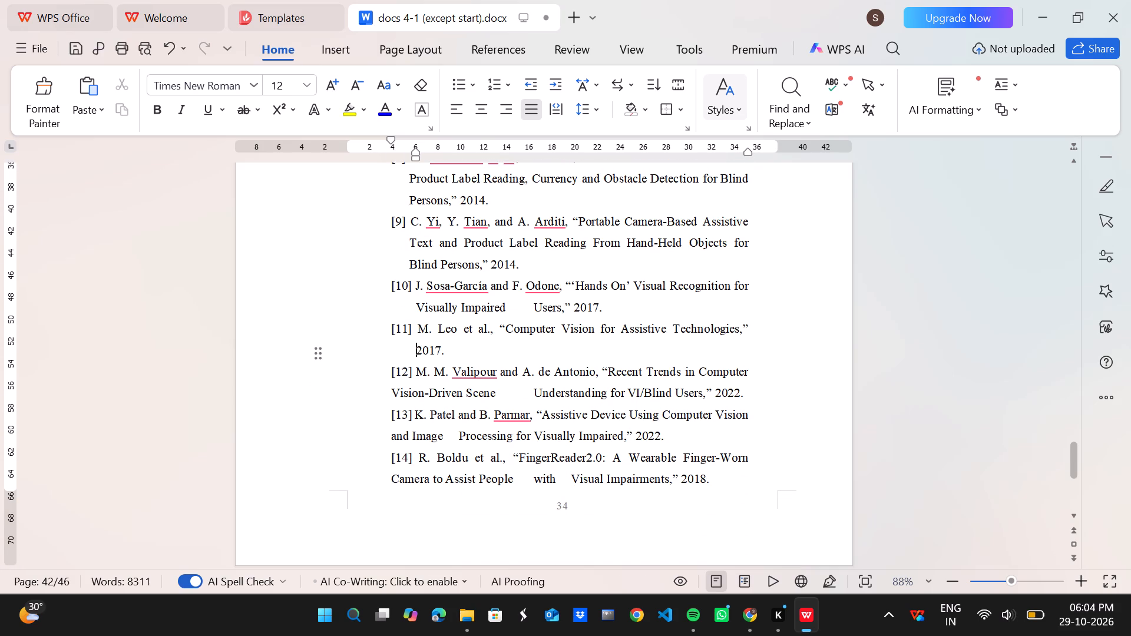
left_click(393, 395)
key("space")
key("space")
key("space")
key("space")
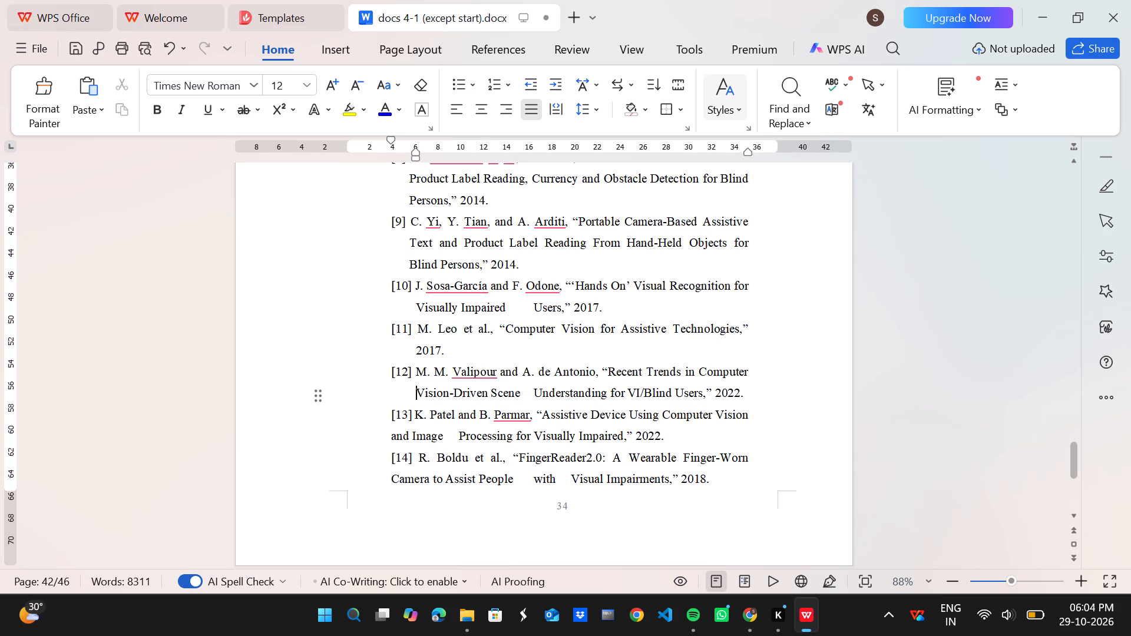
Indent the continuation line of reference [13] by four spaces and remove the wide gap before "Processing".
scroll(393, 395, "down", 1)
left_click(389, 380)
key("space")
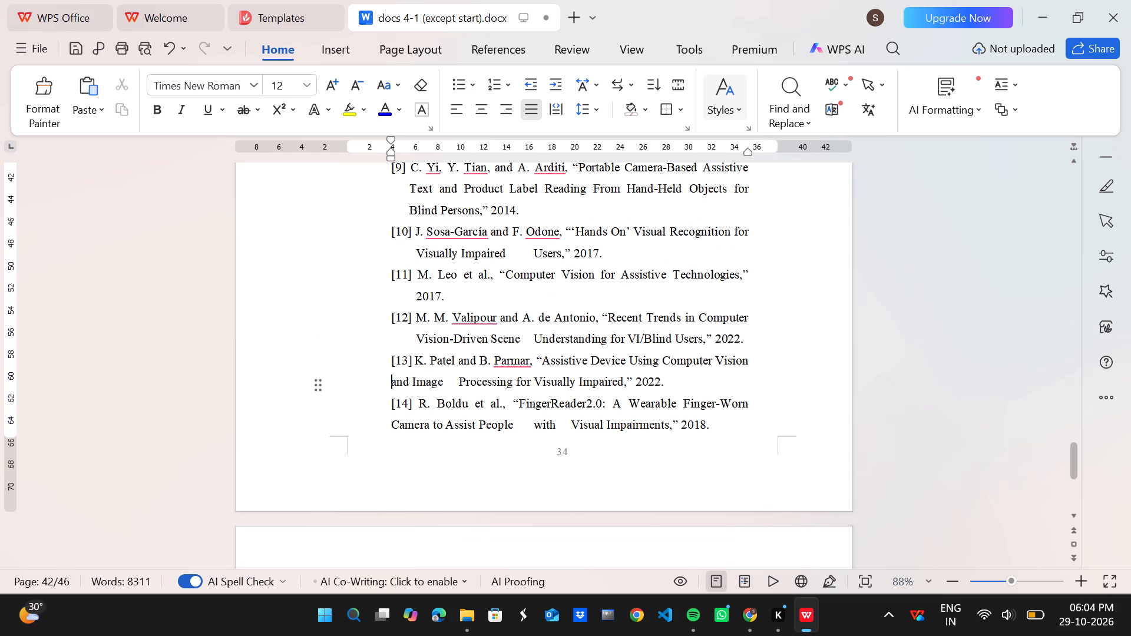
key("space")
key("space")
key("space")
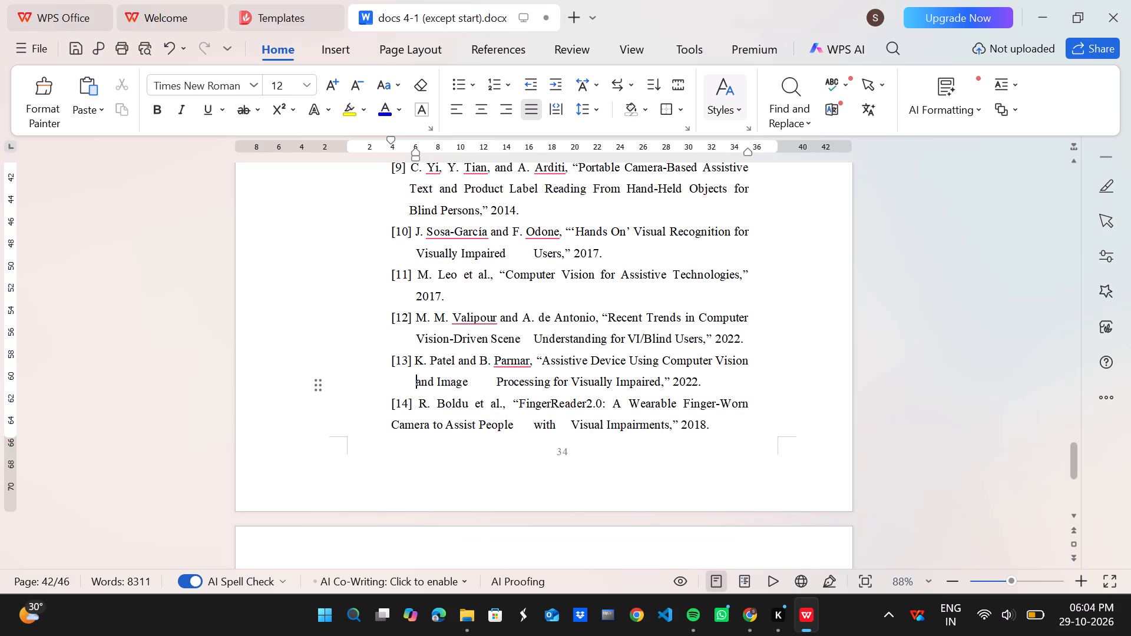
left_click(496, 382)
key("BackSpace")
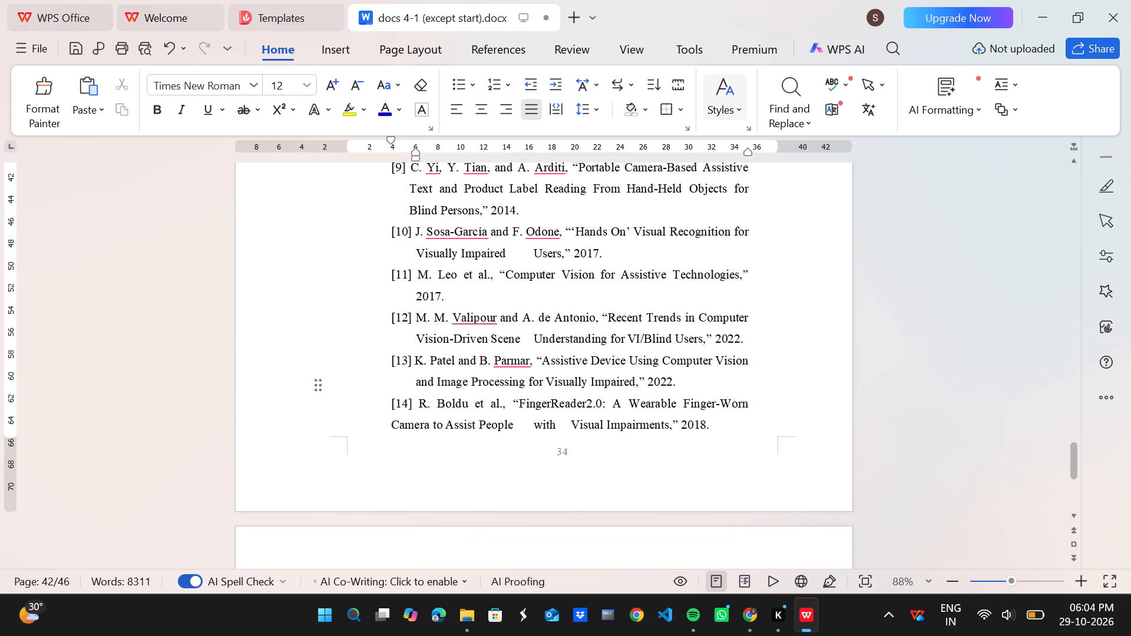
Indent the continuation line of reference [14] with leading spaces so "Camera" sits roughly under the author's initial.
left_click(393, 426)
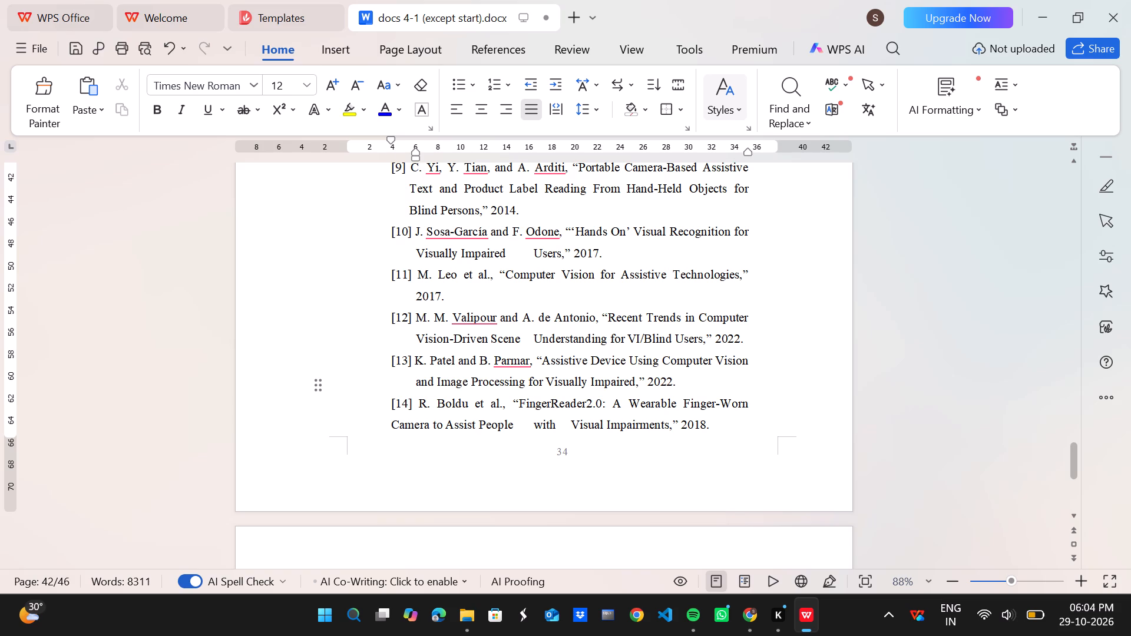
key("space")
key("space")
key("space")
key("space")
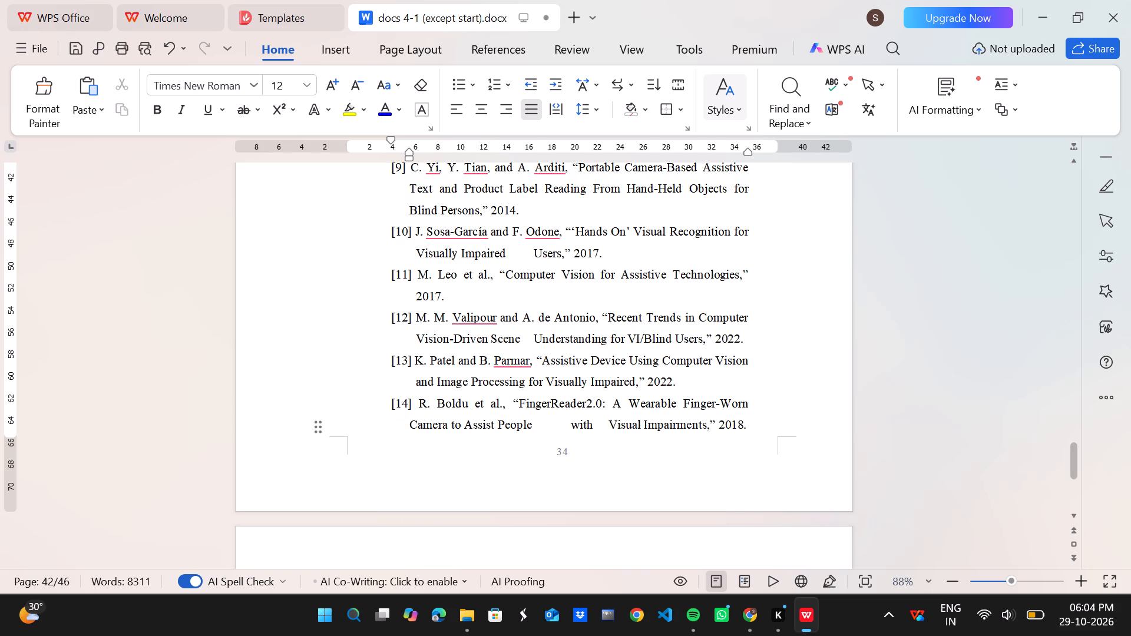
key("space")
key("space")
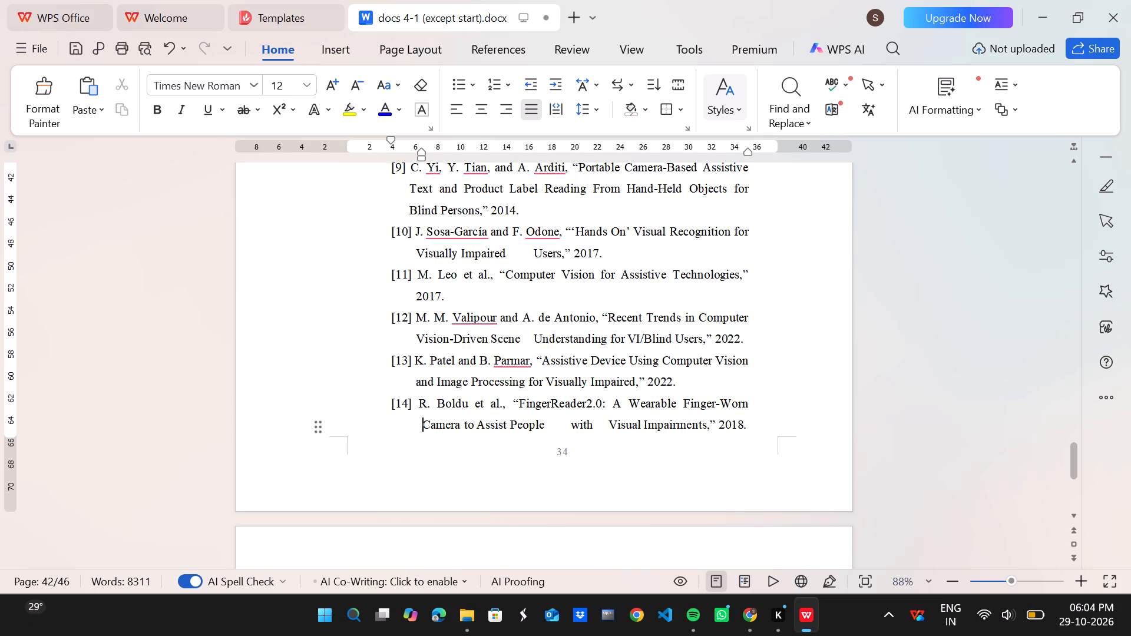
key("BackSpace")
key("ctrl+z")
Remove the wide gaps before "with" and before "Visual" in the continuation line of reference [14].
left_click(571, 422)
key("BackSpace")
key("Right")
key("Right")
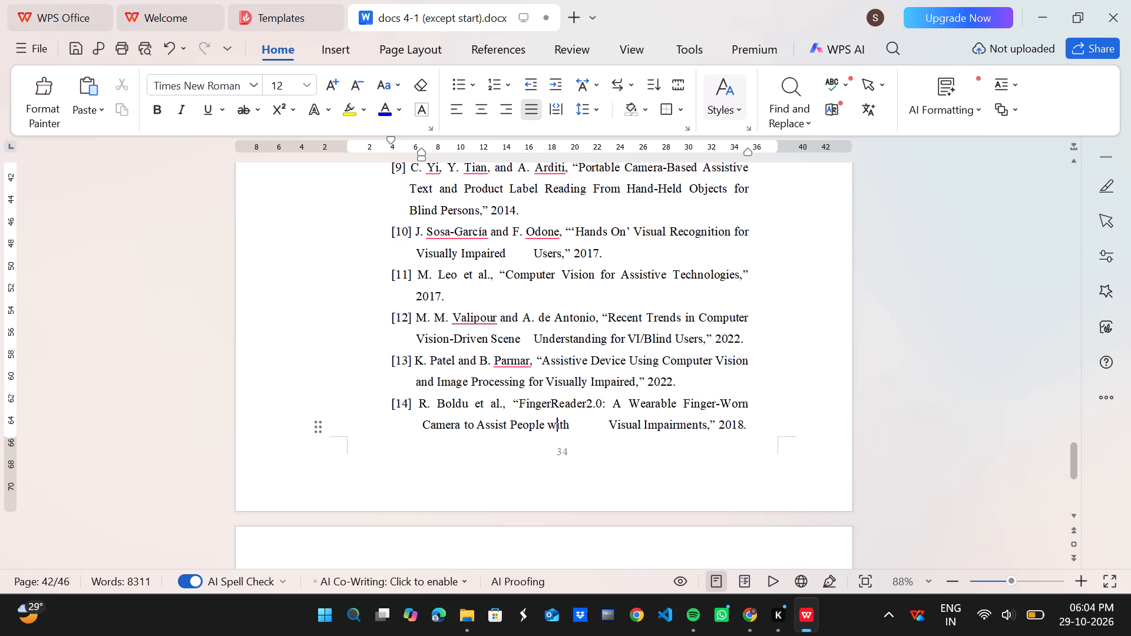
key("Right")
key("Right")
key("Right")
key("Right")
key("Right")
key("Left")
key("BackSpace")
Indent the continuation line of reference [15] by four spaces and remove the wide gap before "Impaired".
scroll(630, 432, "down", 2)
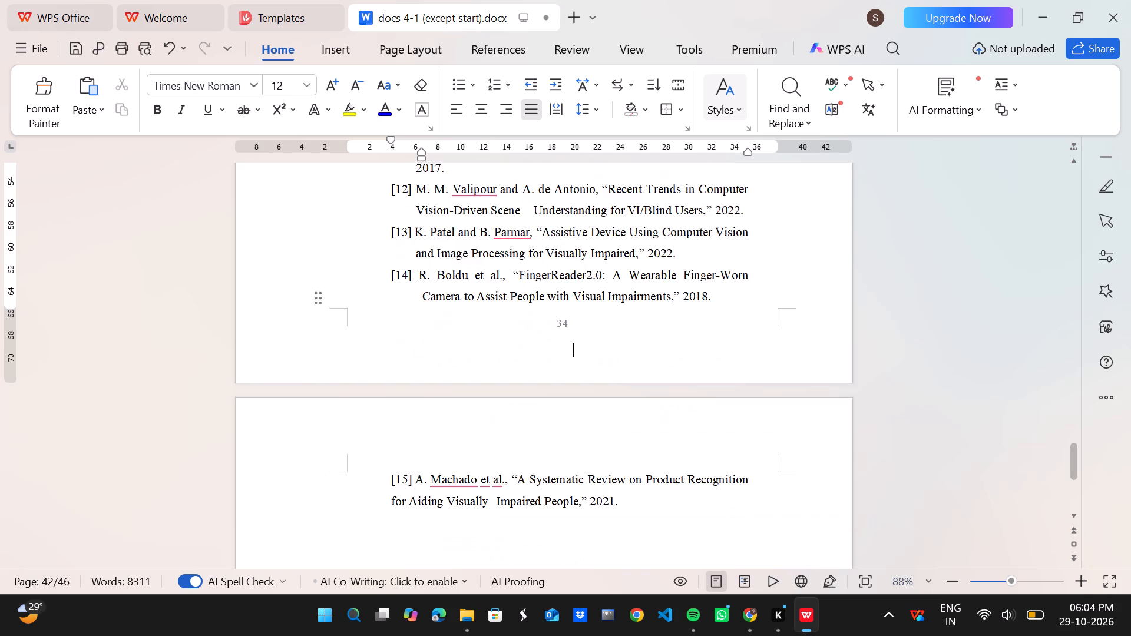
scroll(630, 432, "down", 1)
left_click(392, 446)
key("space")
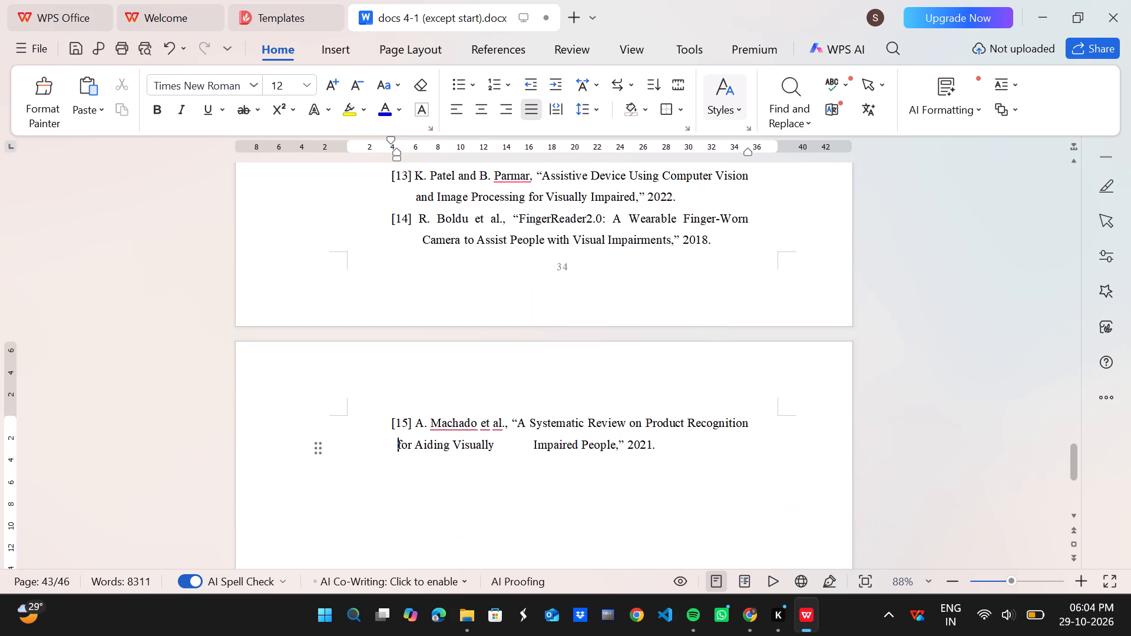
key("space")
key("space")
key("space")
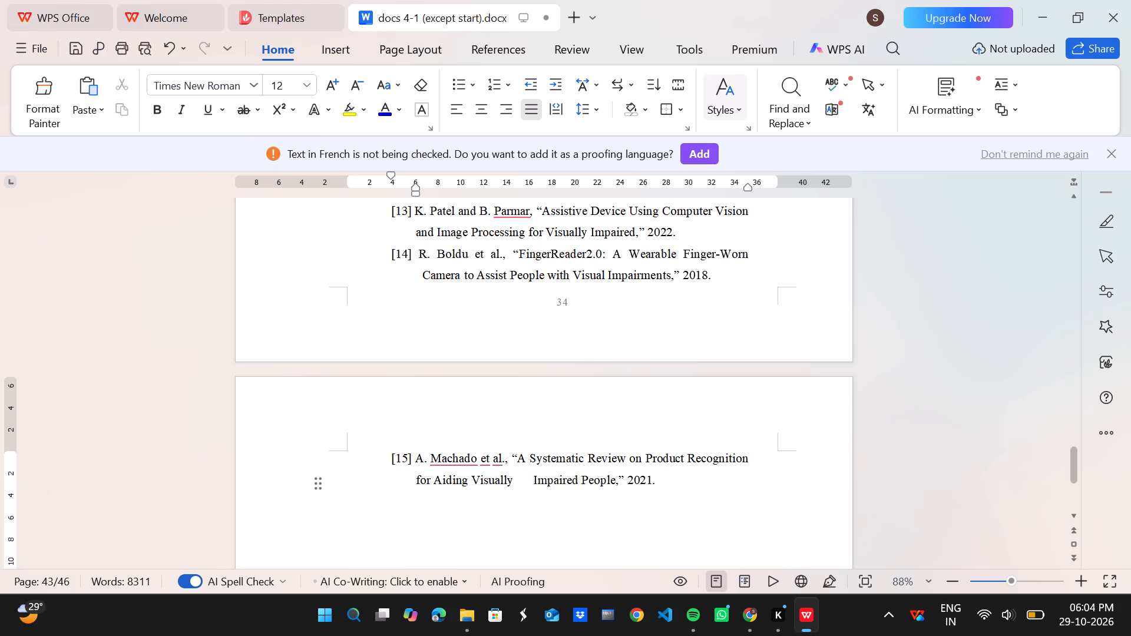
left_click(531, 482)
key("BackSpace")
Check the indentation across the whole references list and look over the remaining pages to the document's end.
scroll(531, 482, "up", 2)
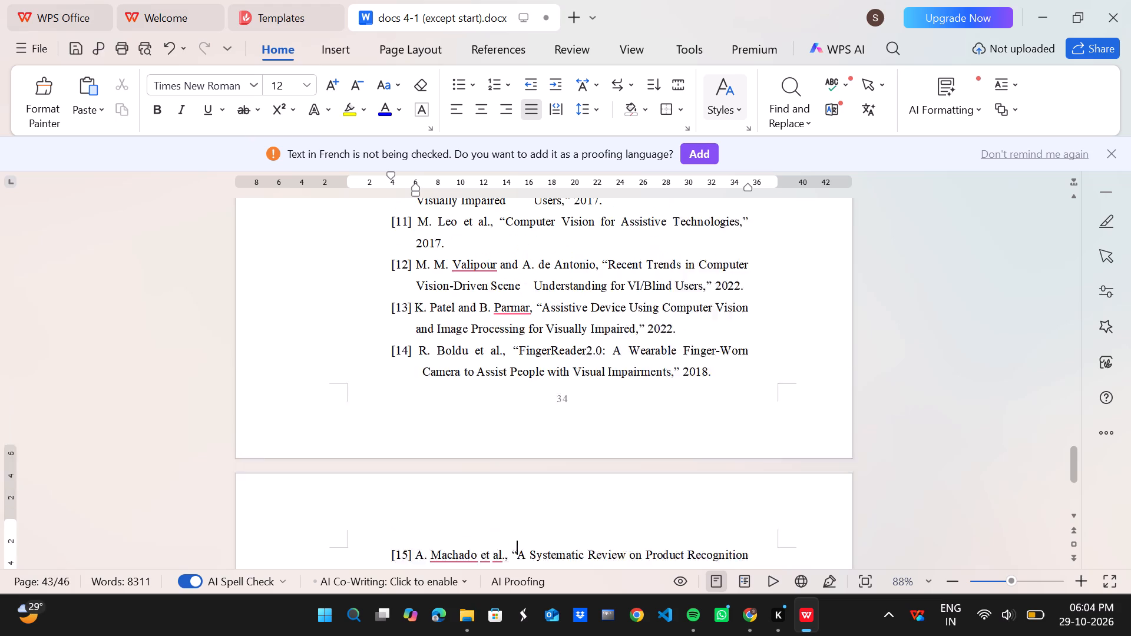
scroll(531, 482, "up", 9)
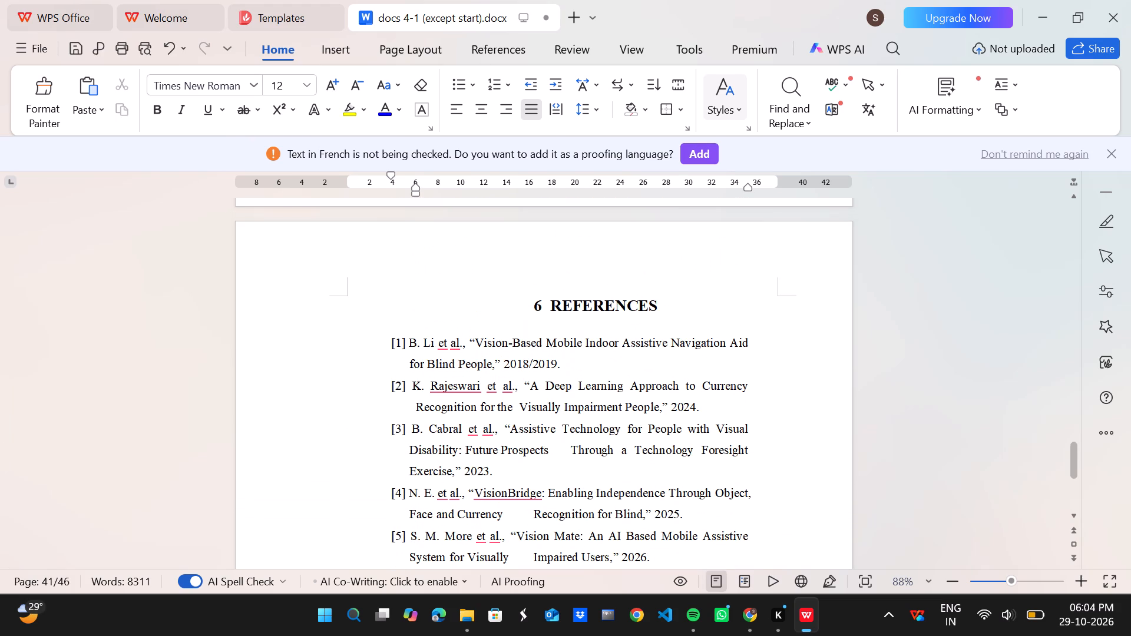
scroll(531, 482, "up", 6)
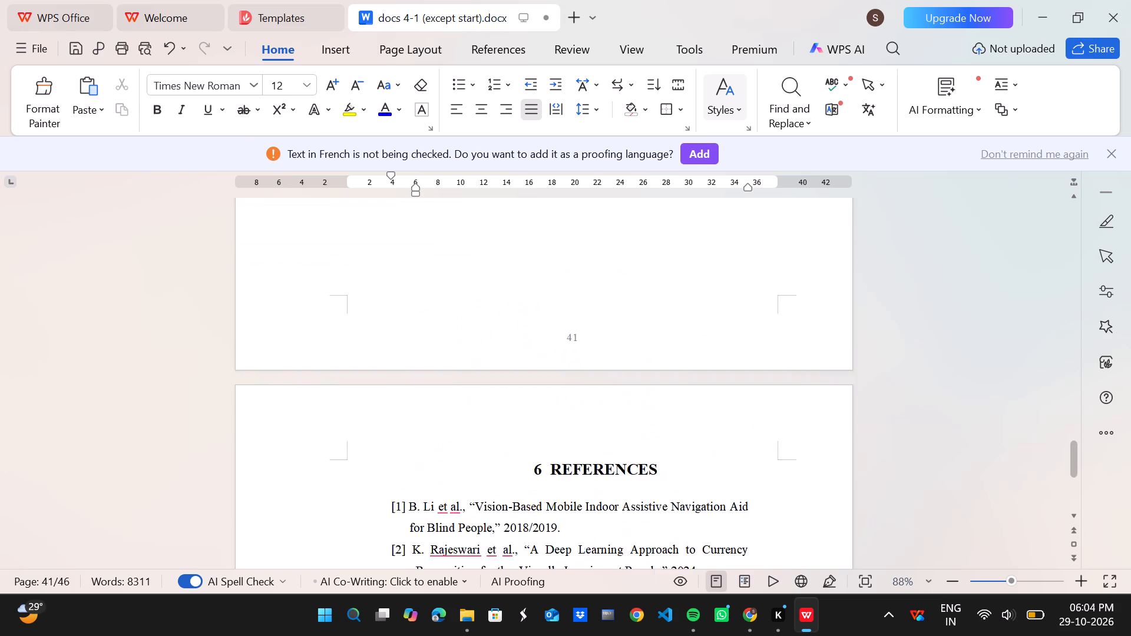
scroll(531, 482, "up", 1)
scroll(531, 482, "down", 8)
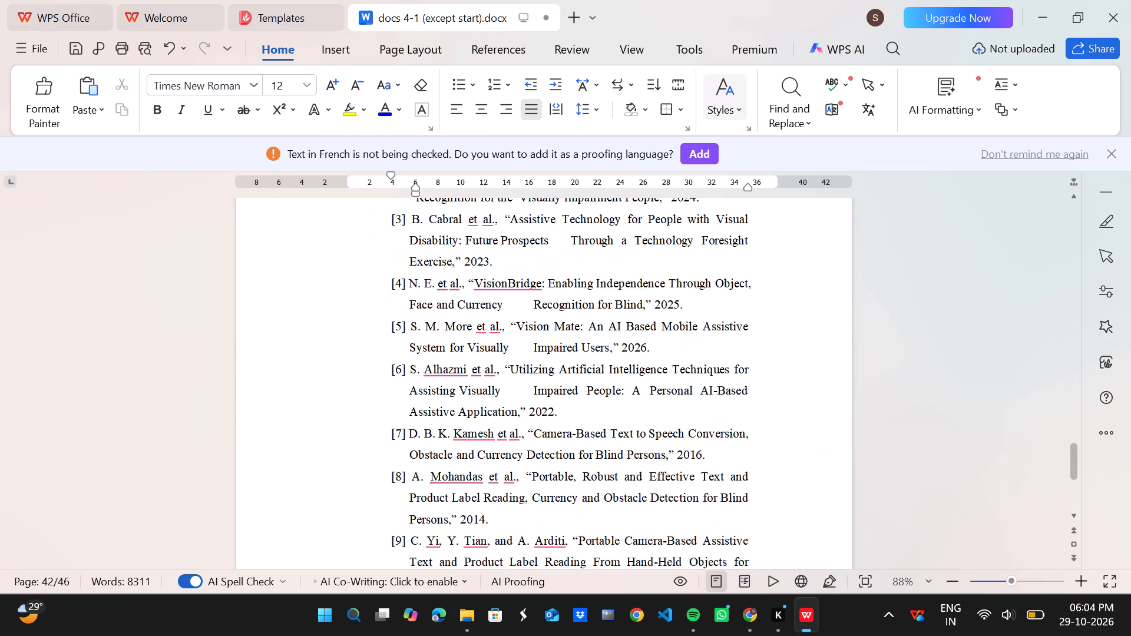
scroll(531, 482, "down", 17)
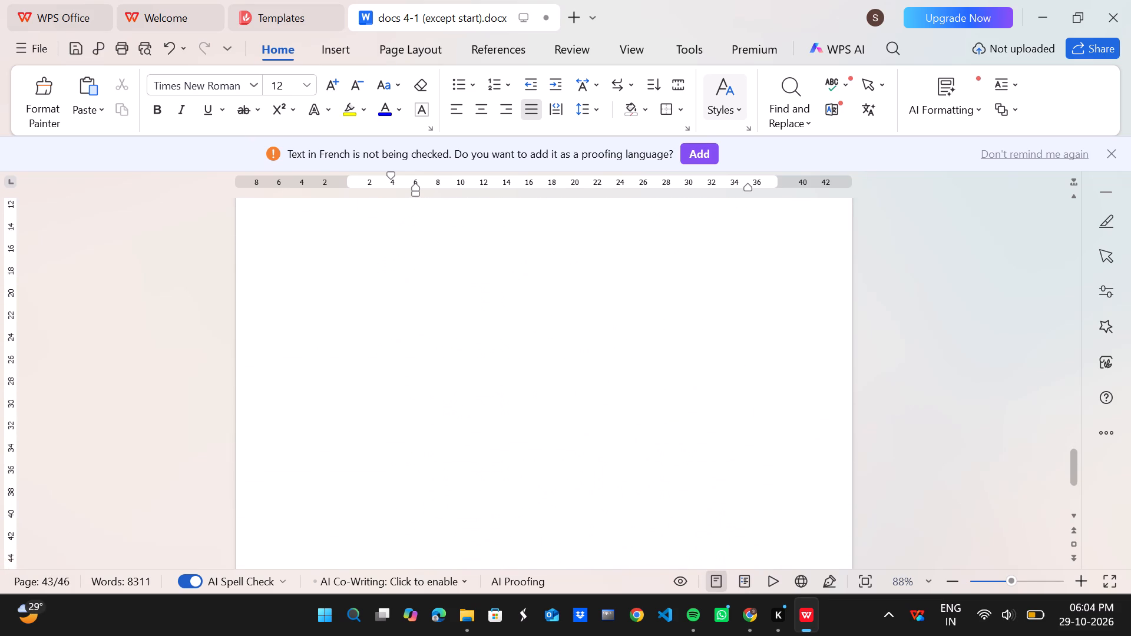
scroll(531, 482, "down", 15)
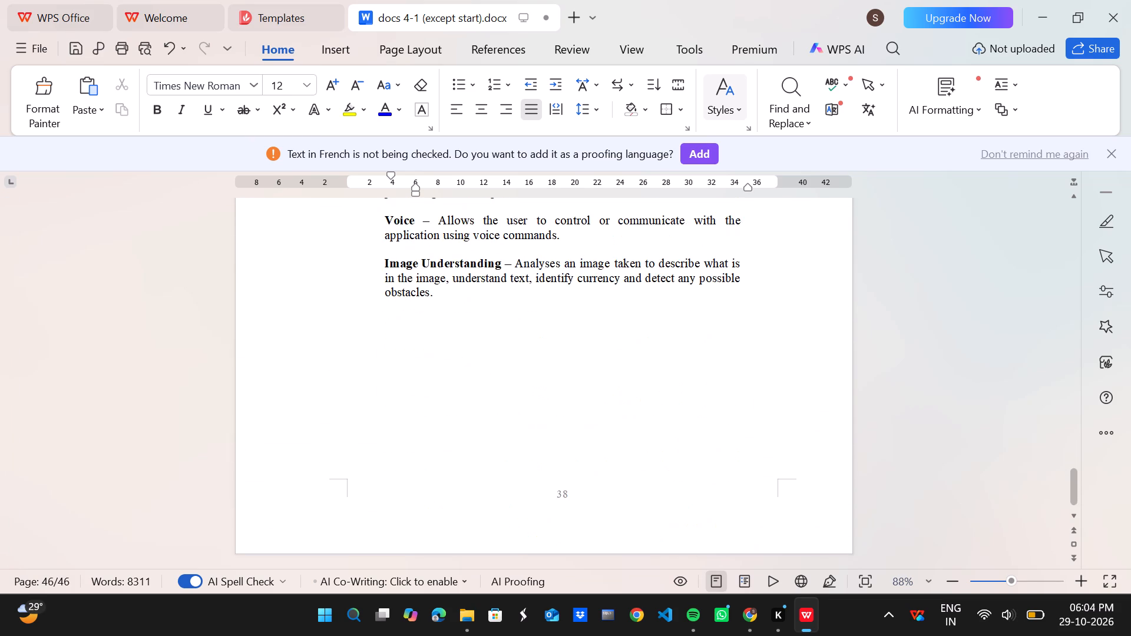
Save the report to its same location instead of WPS Cloud.
key("ctrl+s")
scroll(531, 482, "up", 17)
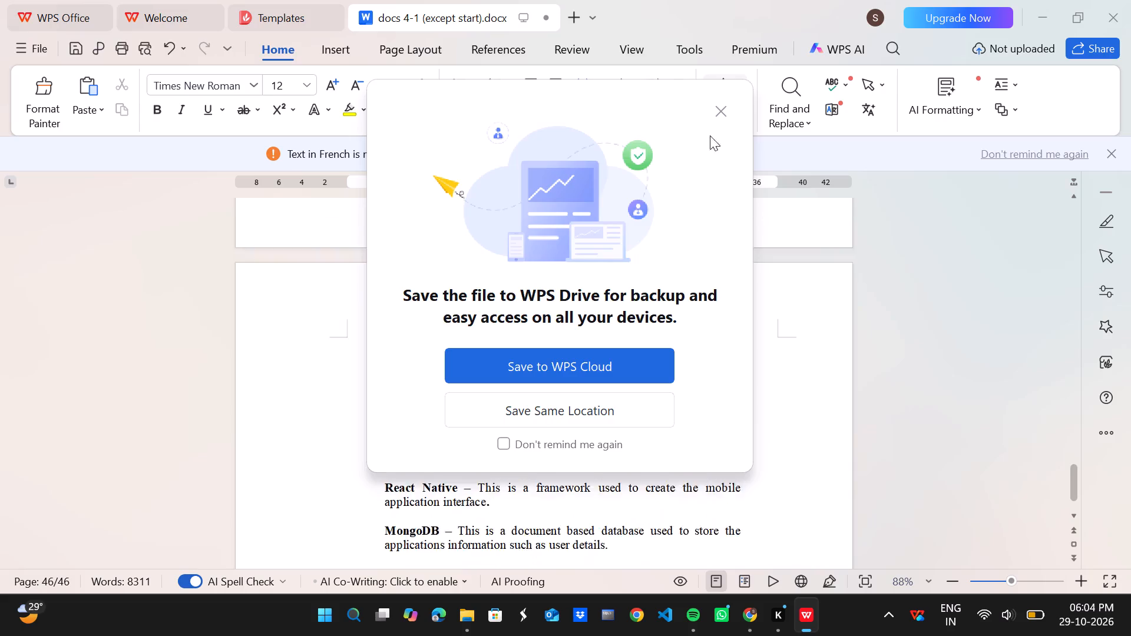
left_click(608, 415)
Look back through the report's pages from the glossary section up to the Introduction, checking layout around the algorithm descriptions.
scroll(608, 415, "up", 7)
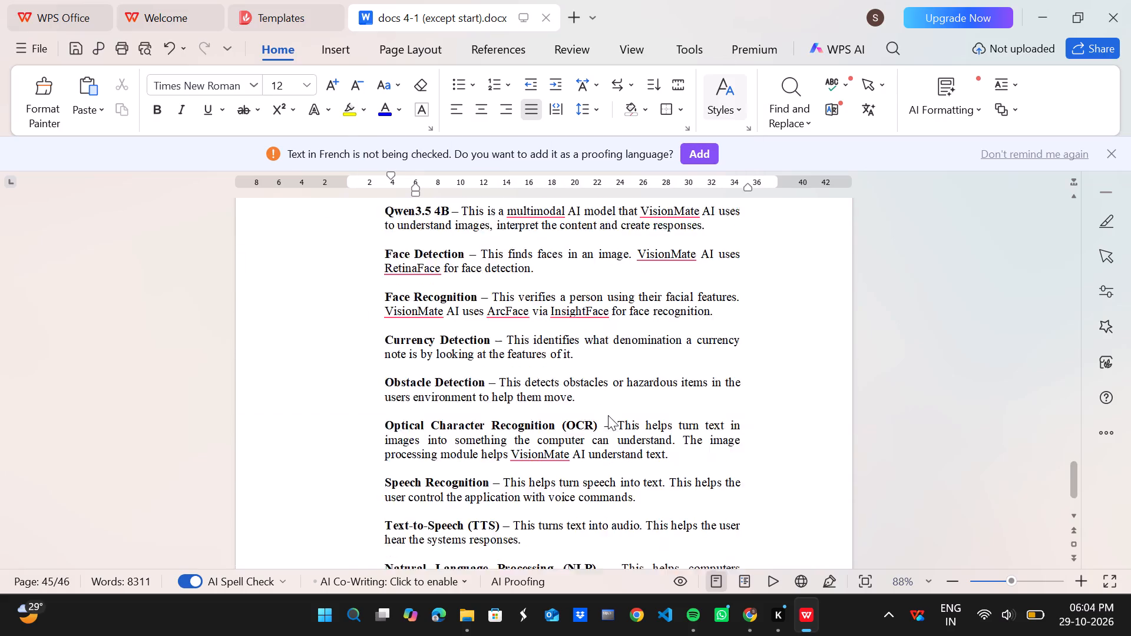
scroll(608, 415, "up", 20)
scroll(608, 415, "up", 20)
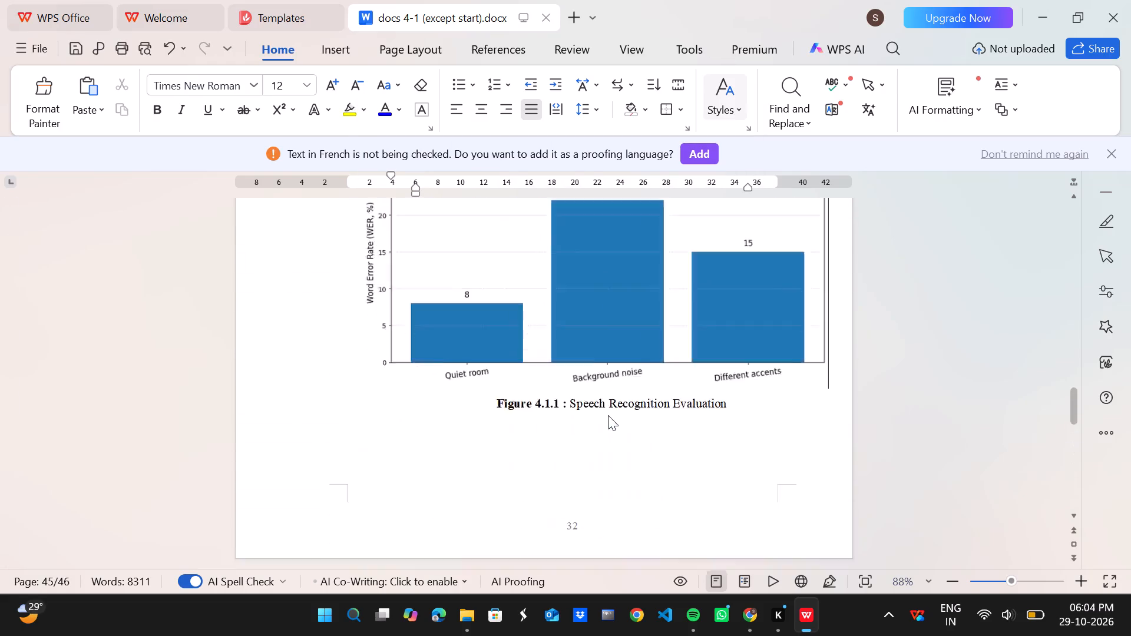
scroll(608, 415, "up", 20)
scroll(608, 415, "up", 19)
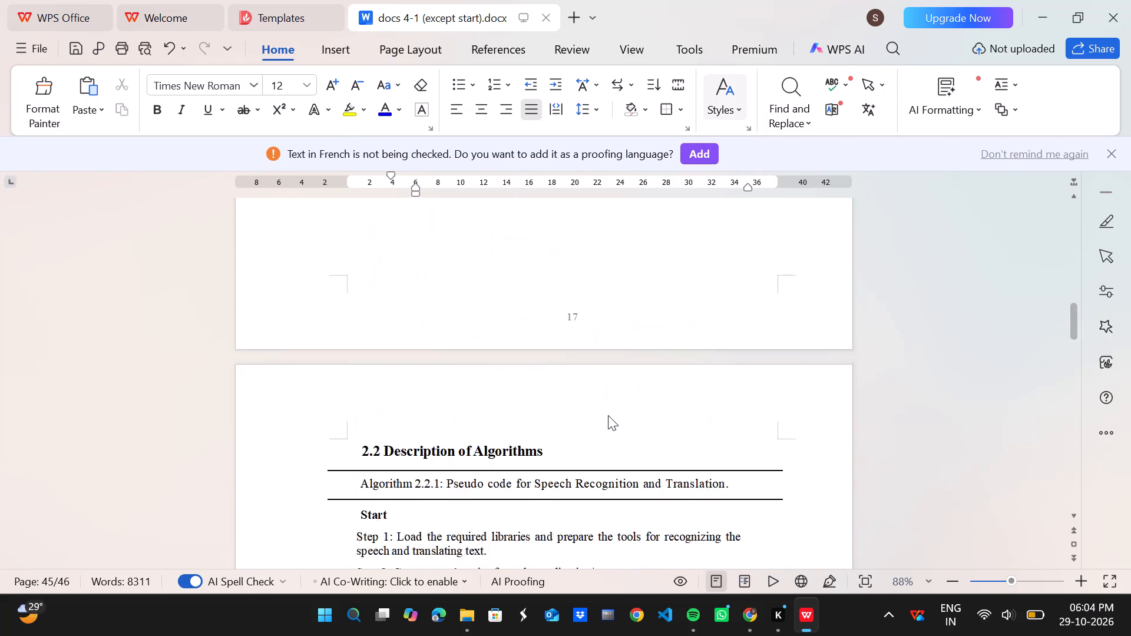
scroll(608, 415, "up", 6)
scroll(608, 415, "down", 3)
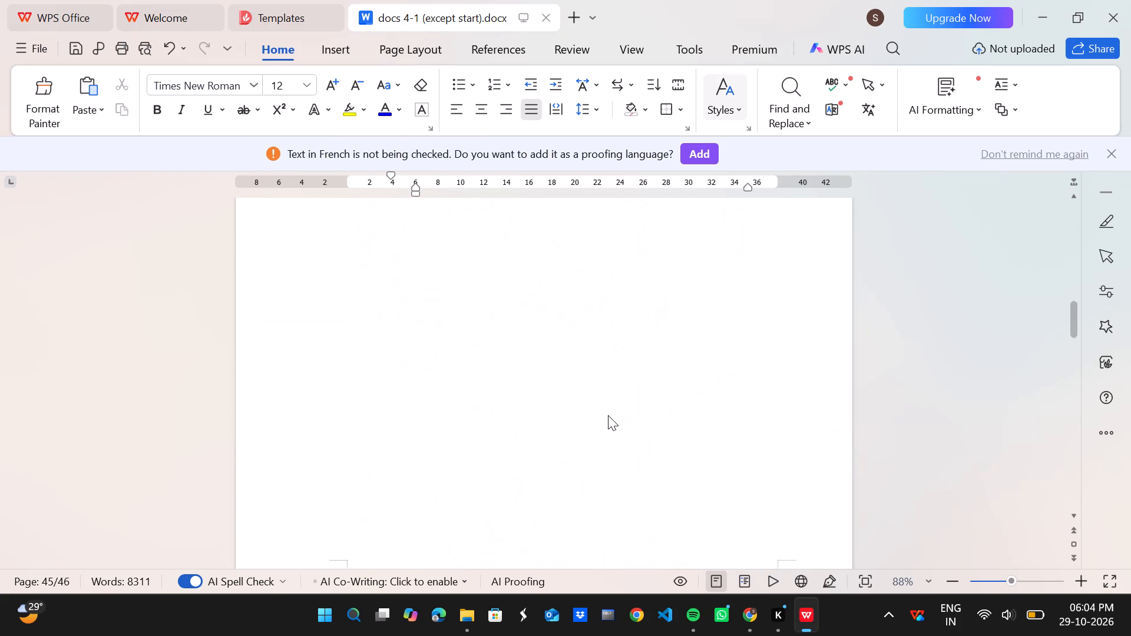
scroll(608, 415, "down", 2)
scroll(608, 415, "up", 1)
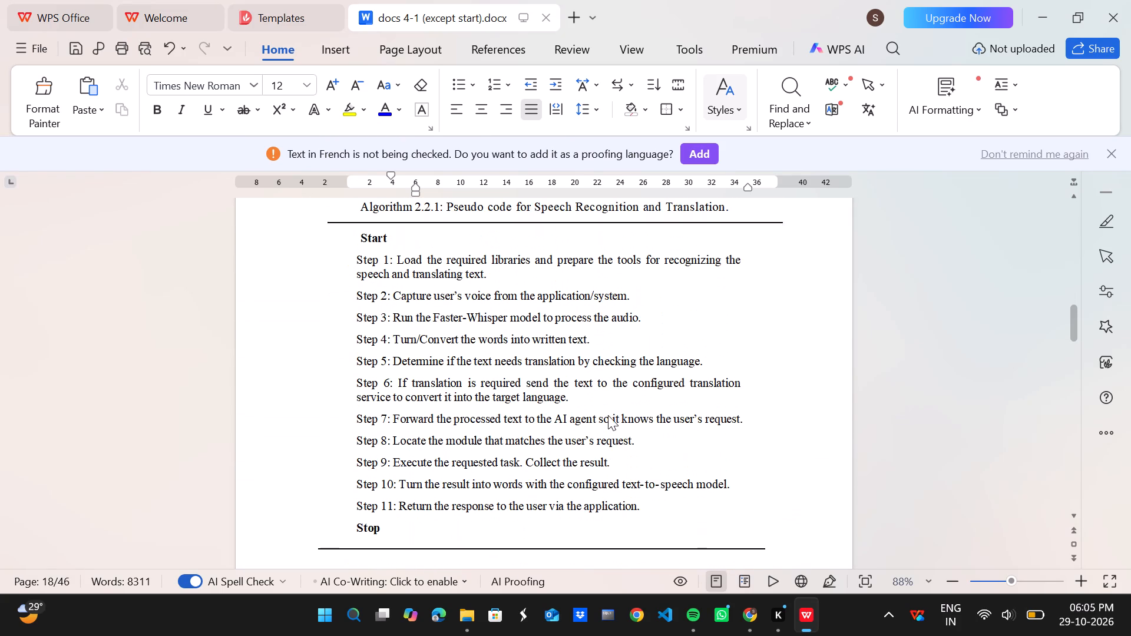
scroll(608, 415, "up", 1)
scroll(608, 415, "down", 3)
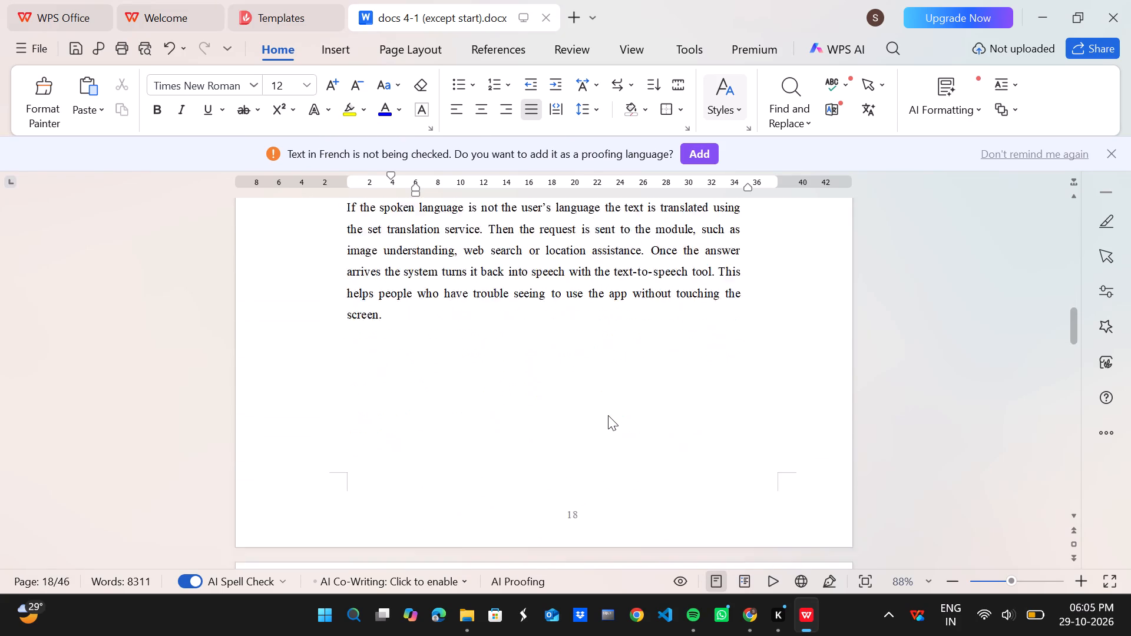
scroll(608, 415, "down", 3)
scroll(715, 436, "up", 5)
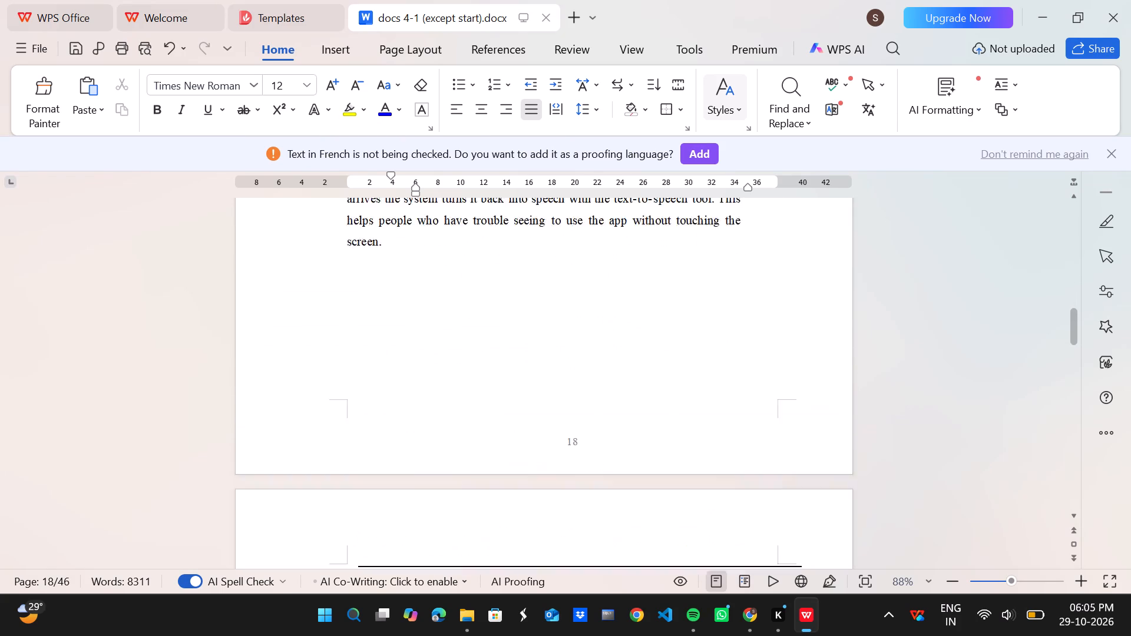
scroll(715, 436, "up", 20)
scroll(715, 436, "up", 20)
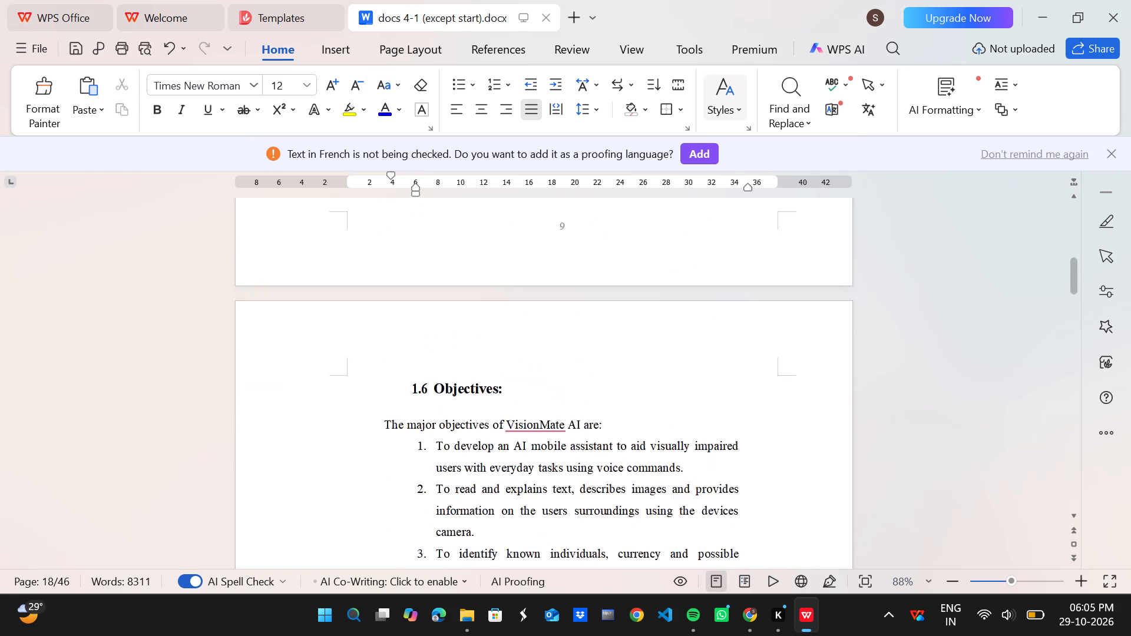
scroll(715, 436, "up", 20)
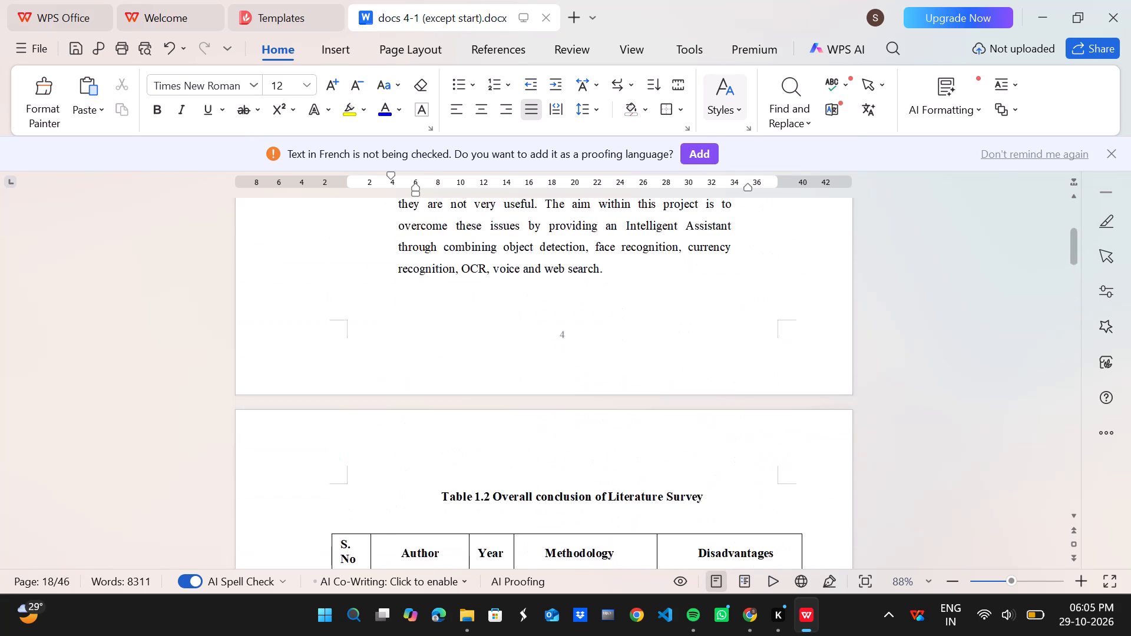
scroll(715, 436, "up", 13)
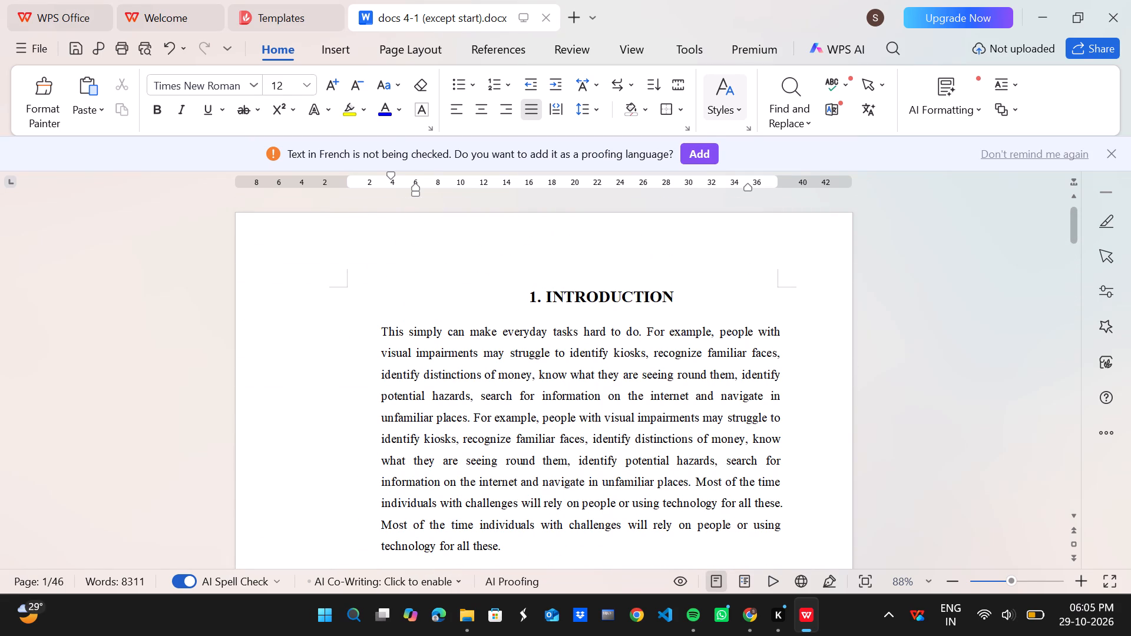
scroll(715, 436, "down", 8)
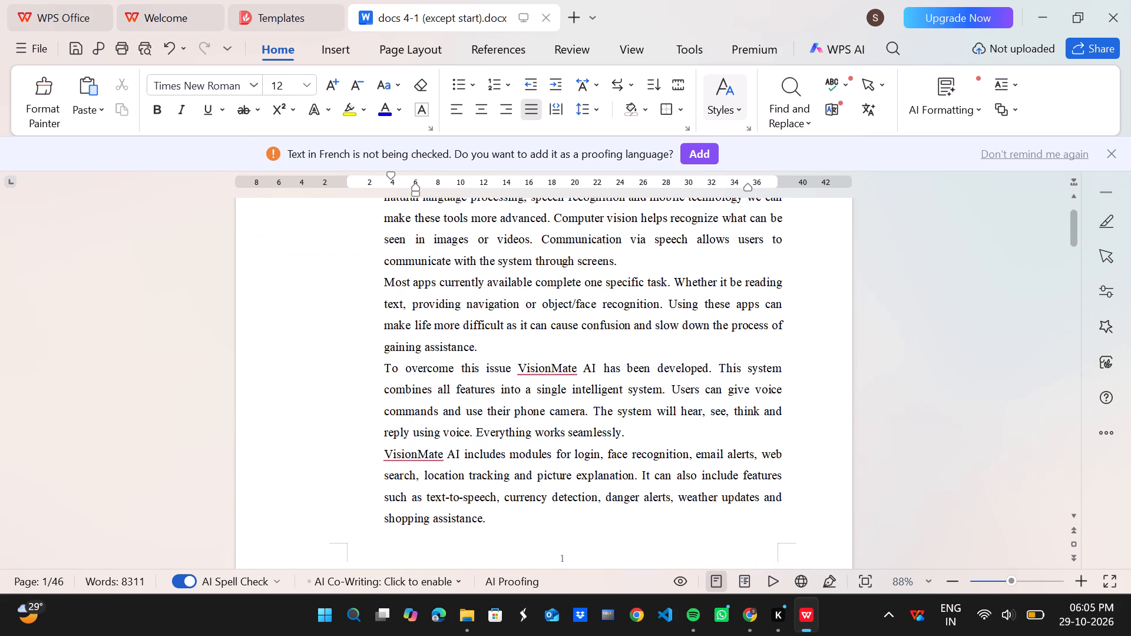
Switch to Chrome and read the search result's instructions for removing page breaks or section breaks in WPS.
left_click(723, 553)
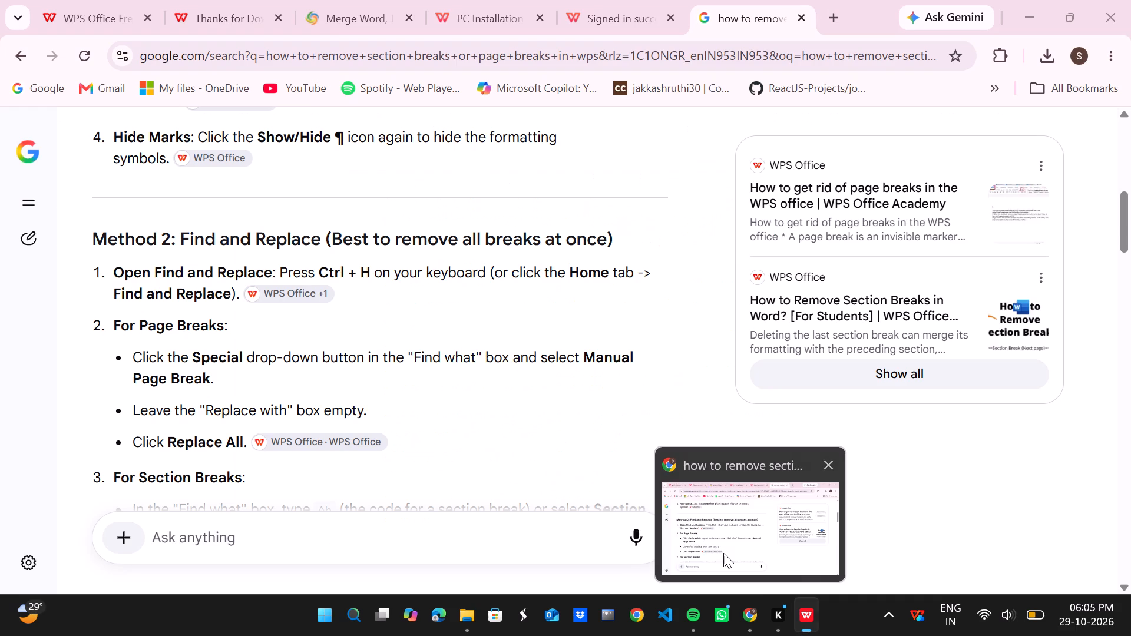
scroll(478, 417, "up", 6)
scroll(478, 417, "down", 1)
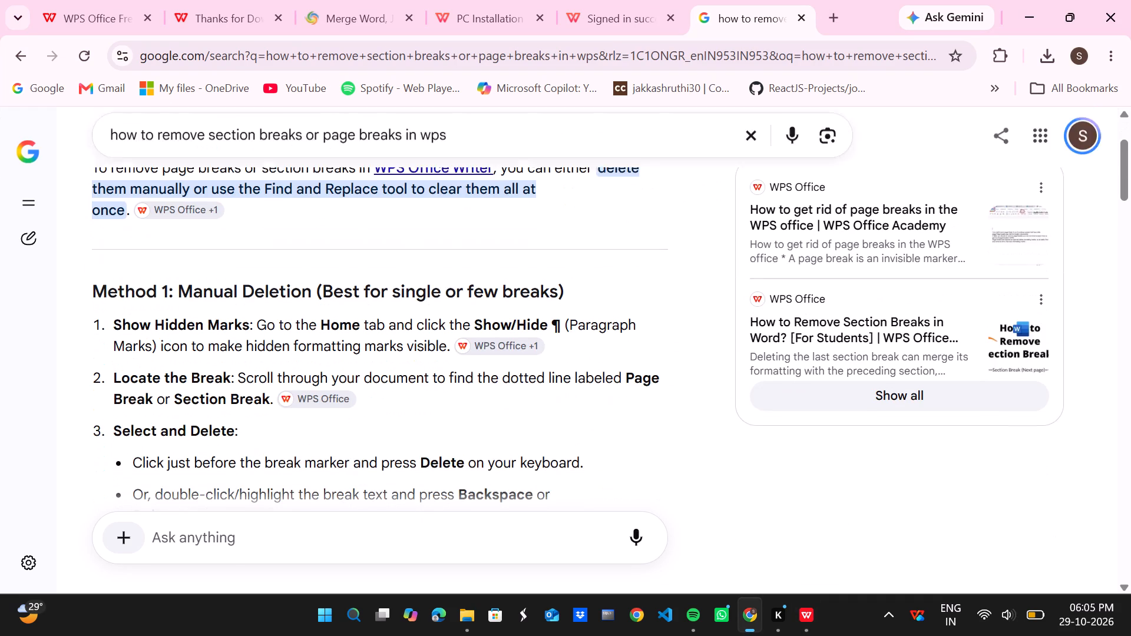
scroll(478, 417, "down", 1)
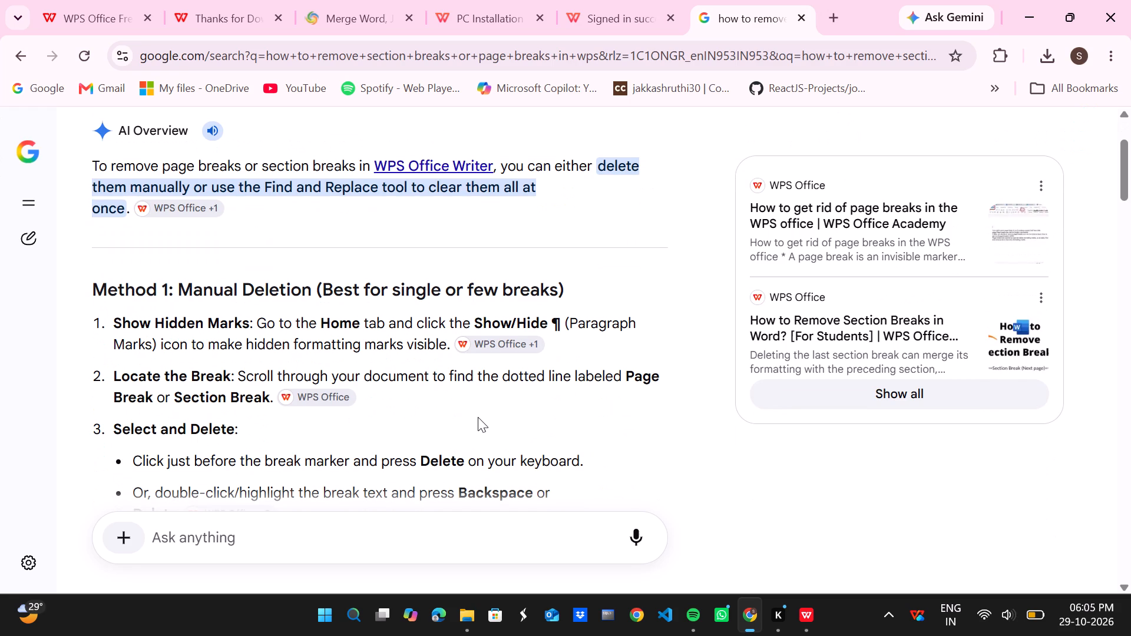
Switch back to WPS Office and show the Navigation Pane on the left, displaying the section list from Section 1.
left_click(797, 607)
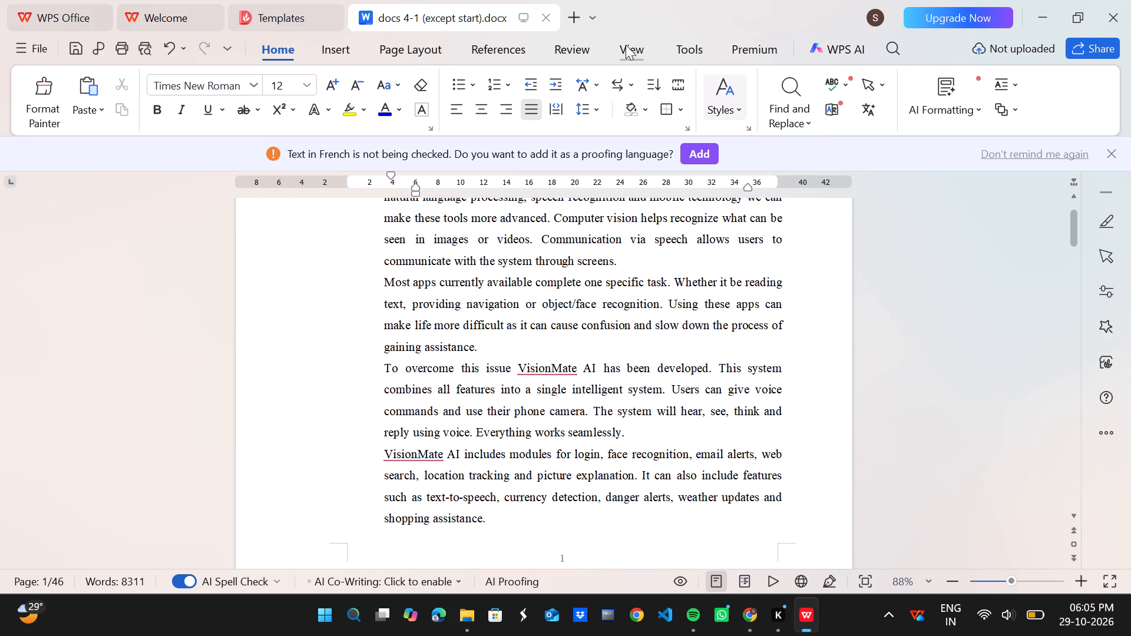
left_click(626, 45)
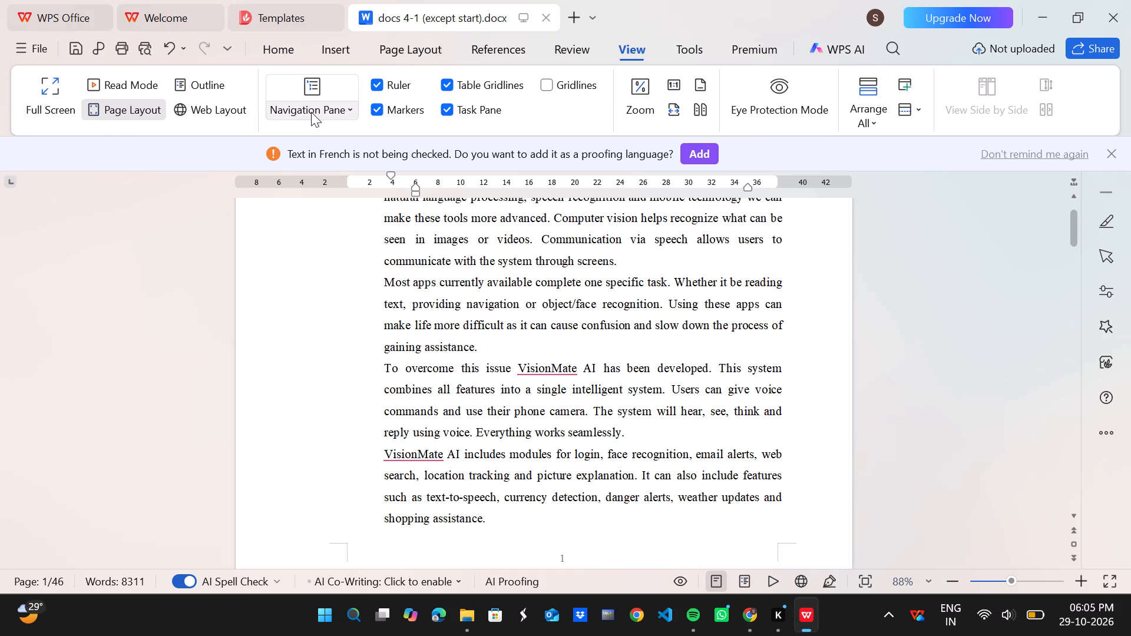
left_click(311, 112)
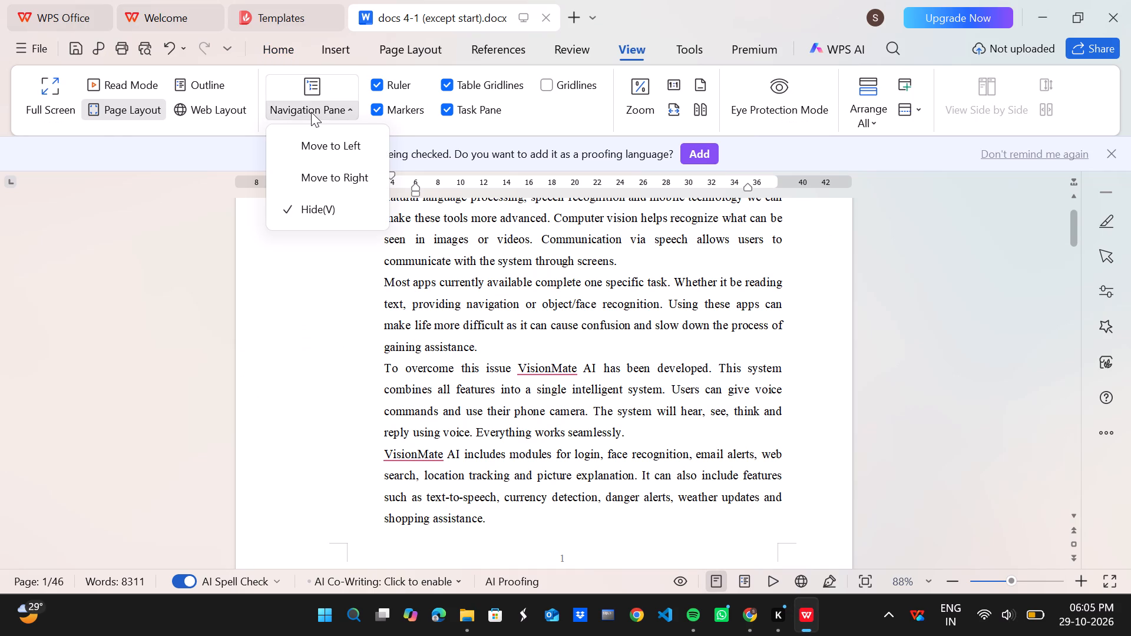
left_click(320, 157)
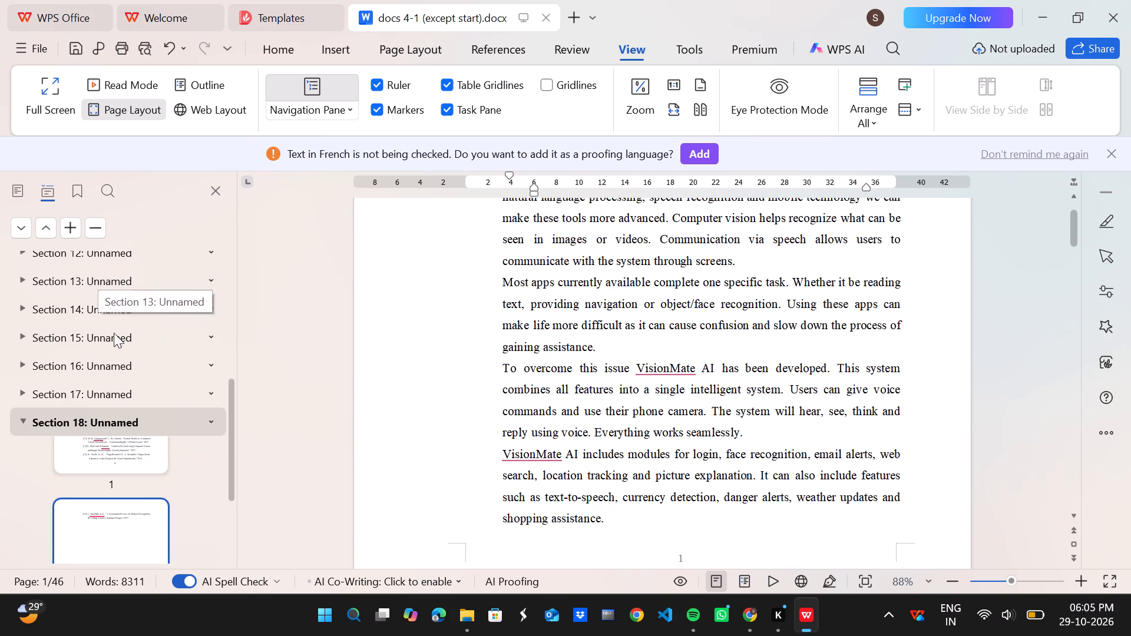
scroll(147, 483, "right", 1)
scroll(147, 483, "up", 3)
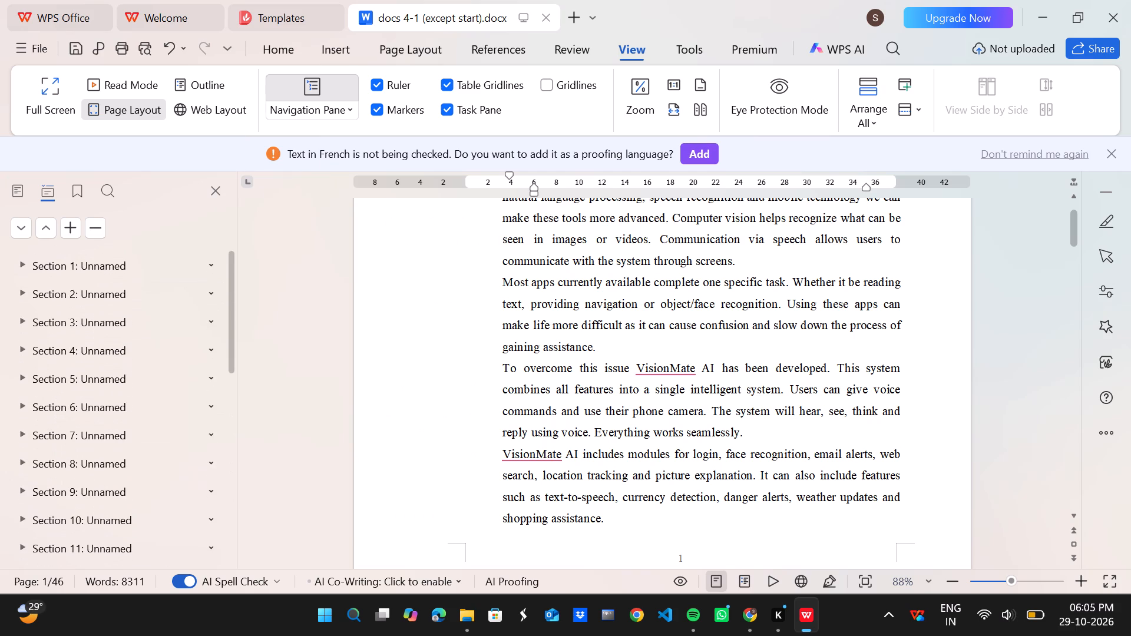
Merge Section 2, which starts at the Literature Survey, into Section 1.
left_click(215, 263)
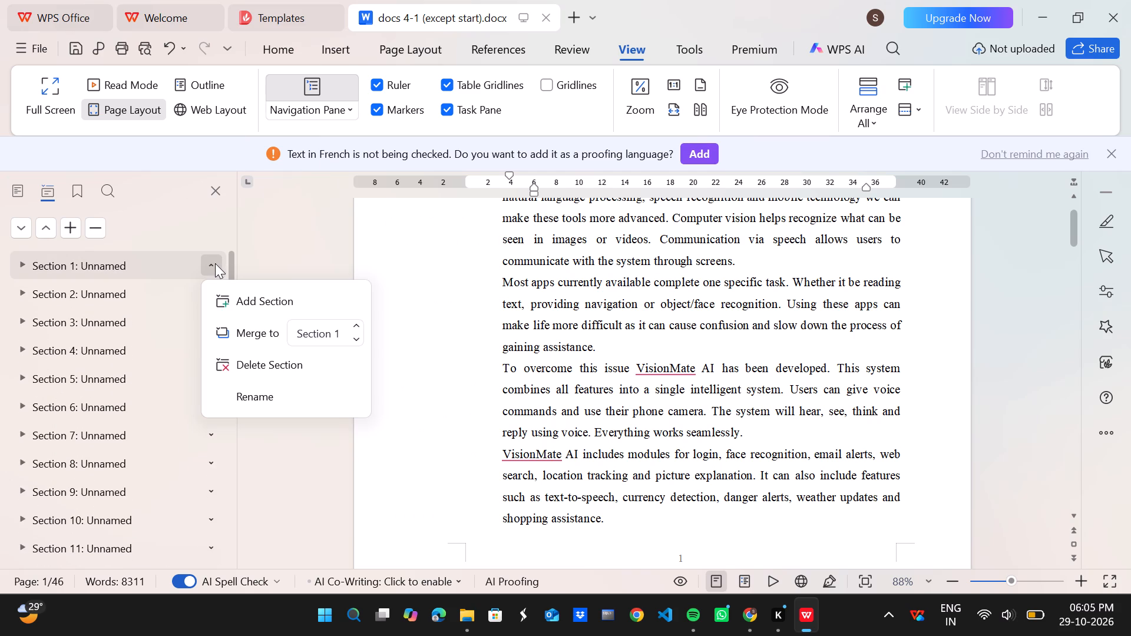
left_click(356, 342)
left_click(149, 294)
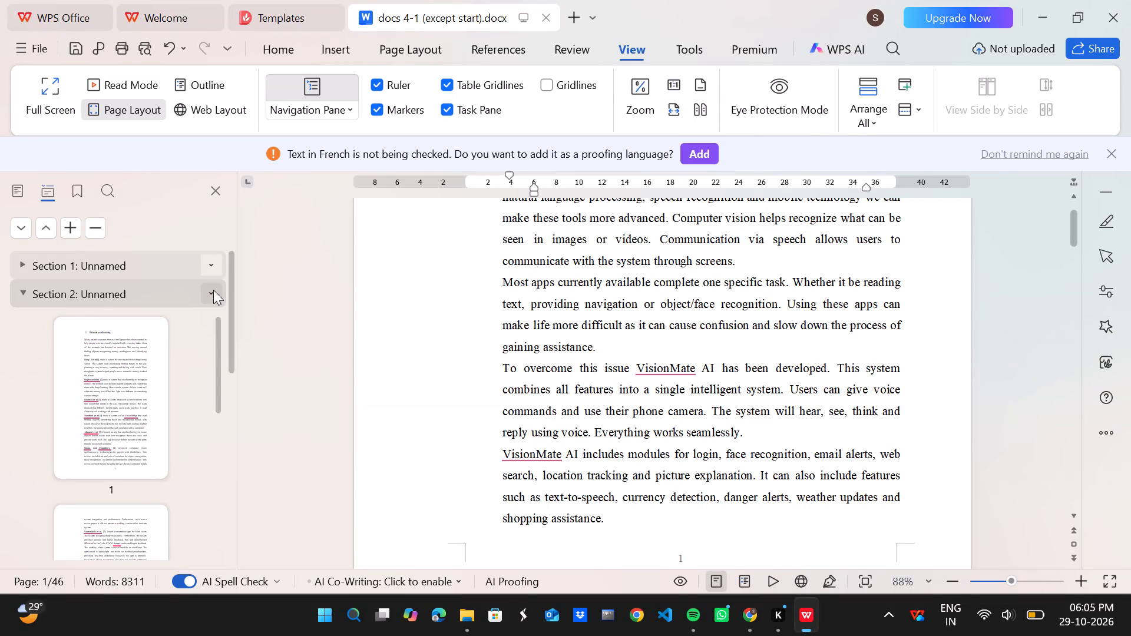
left_click(213, 290)
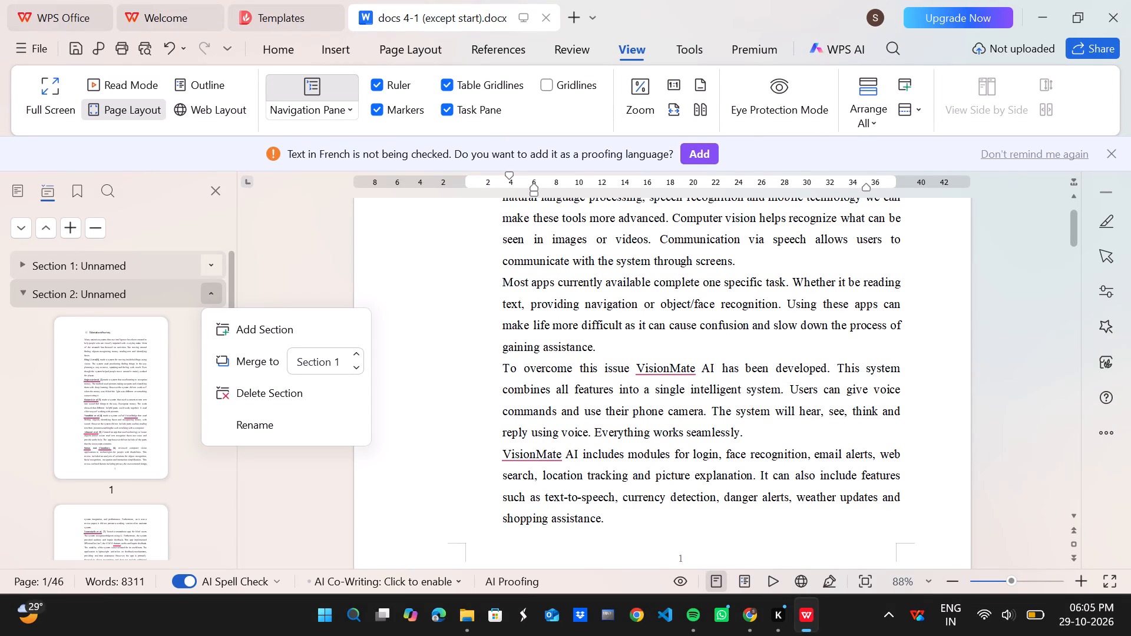
left_click(339, 359)
key("BackSpace")
key("1")
key("Return")
left_click(359, 358)
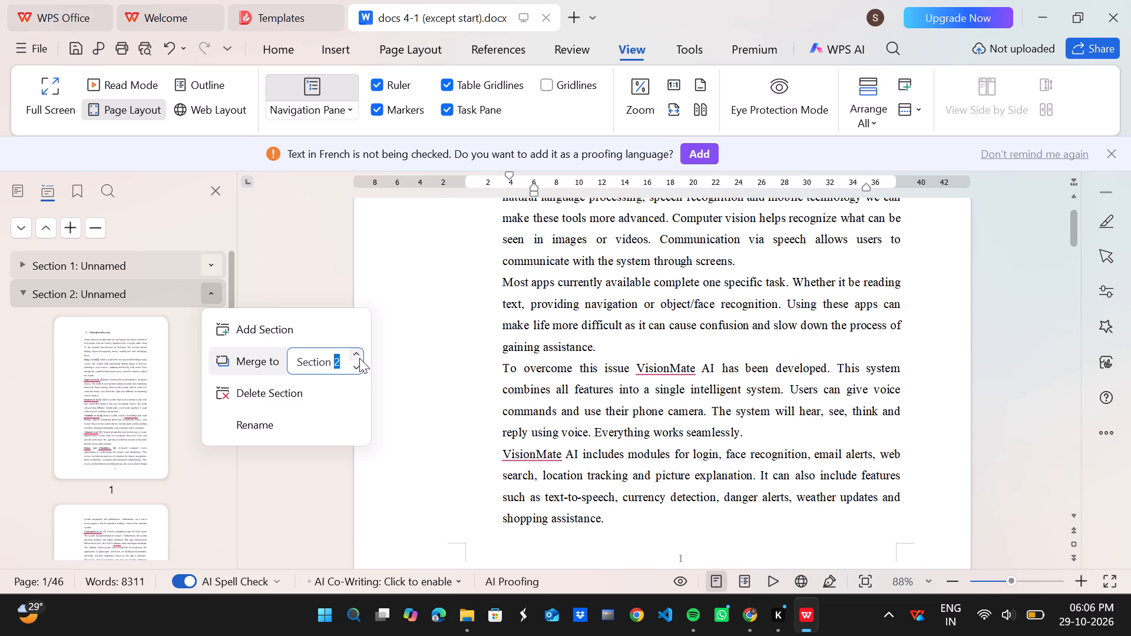
left_click(359, 366)
left_click(245, 349)
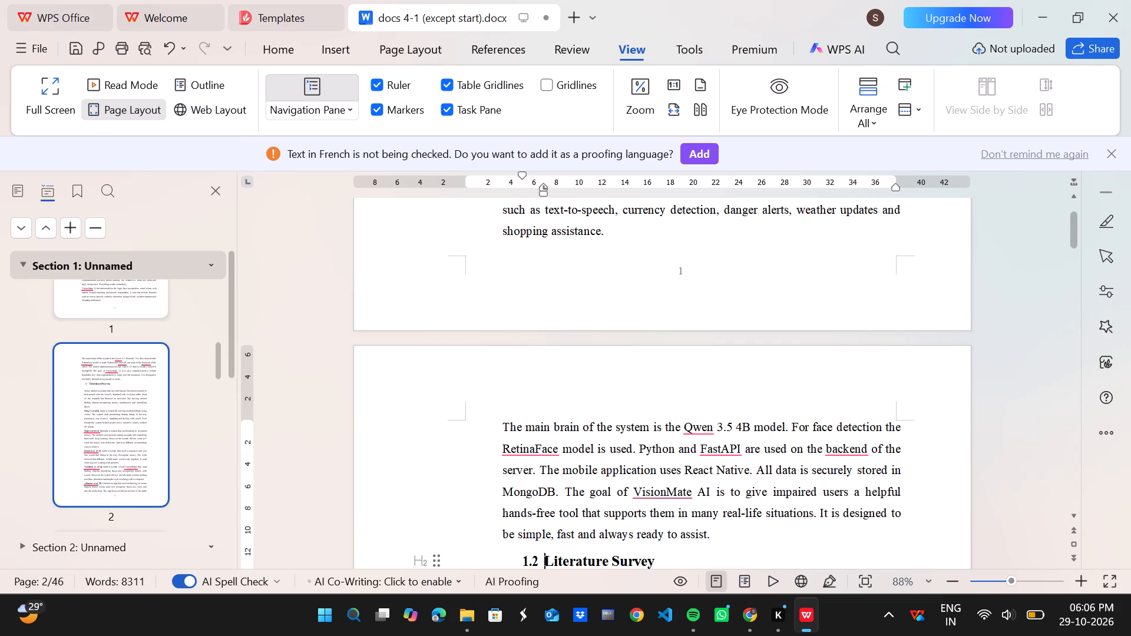
Remove the indent and blank gap before the paragraph under "Overall Summary" so it starts directly below and aligned with that heading.
scroll(588, 314, "up", 9)
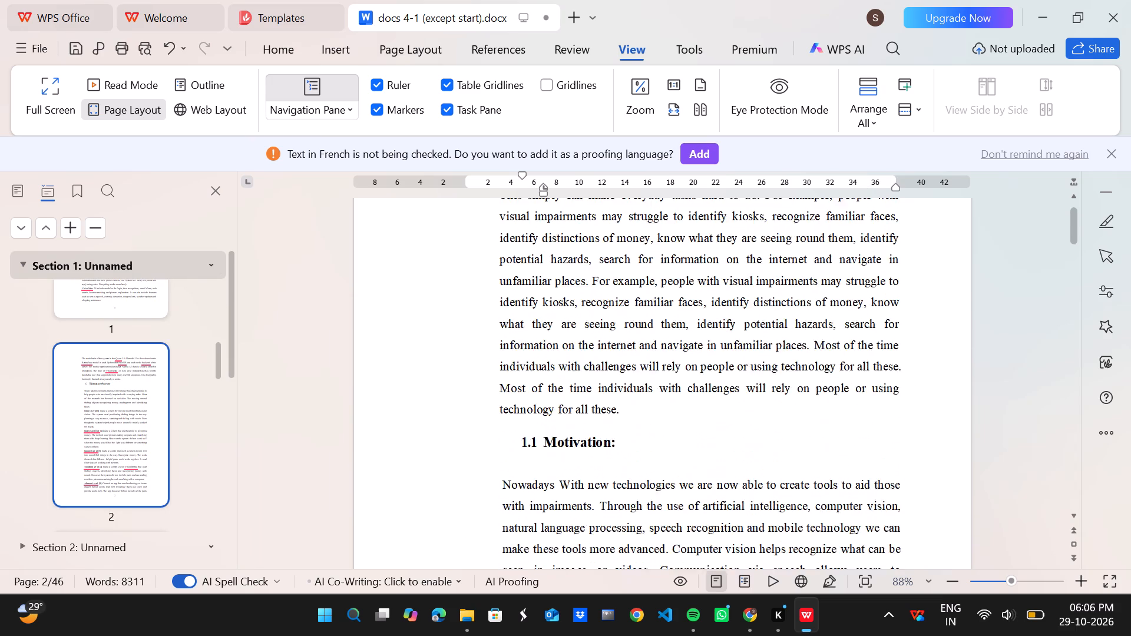
scroll(588, 314, "down", 10)
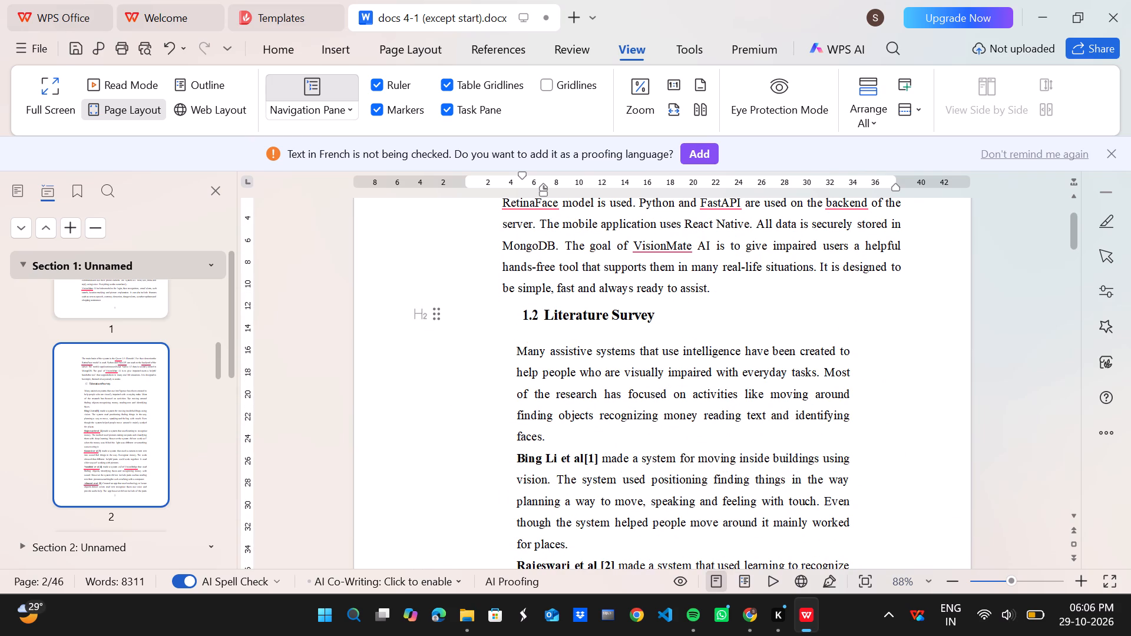
scroll(641, 347, "down", 3)
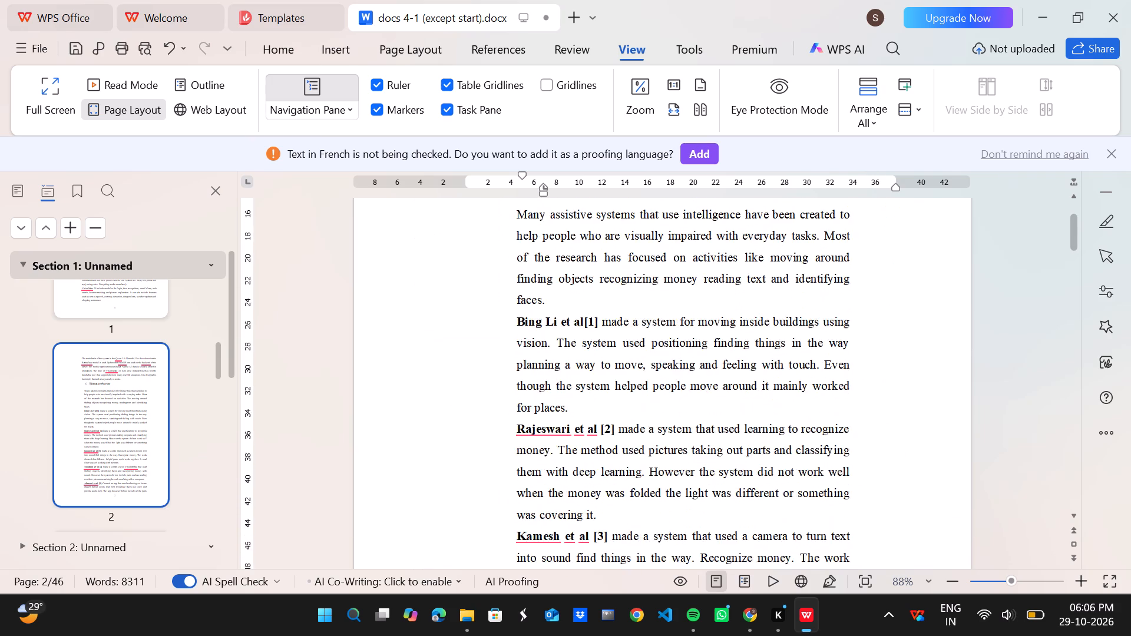
scroll(641, 347, "down", 9)
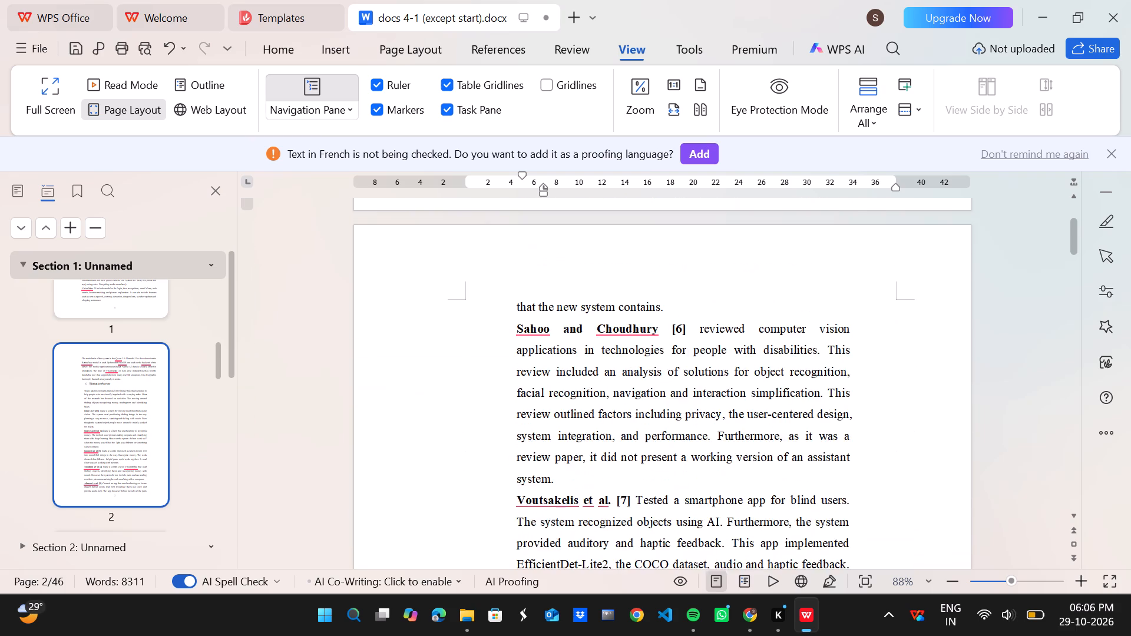
scroll(641, 347, "down", 6)
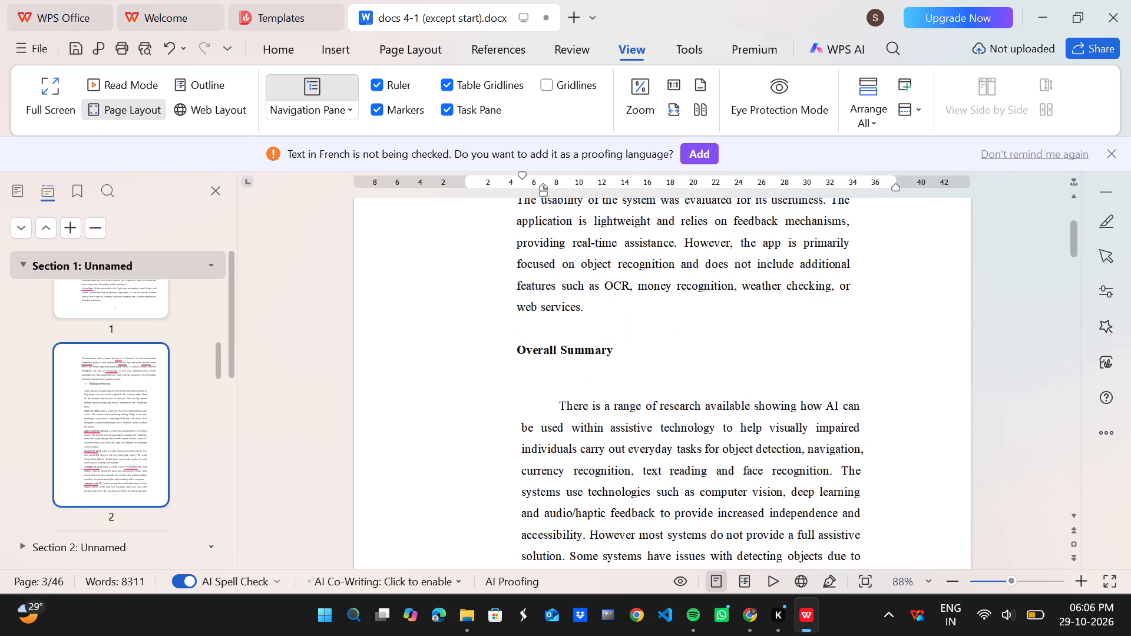
left_click(558, 403)
key("BackSpace")
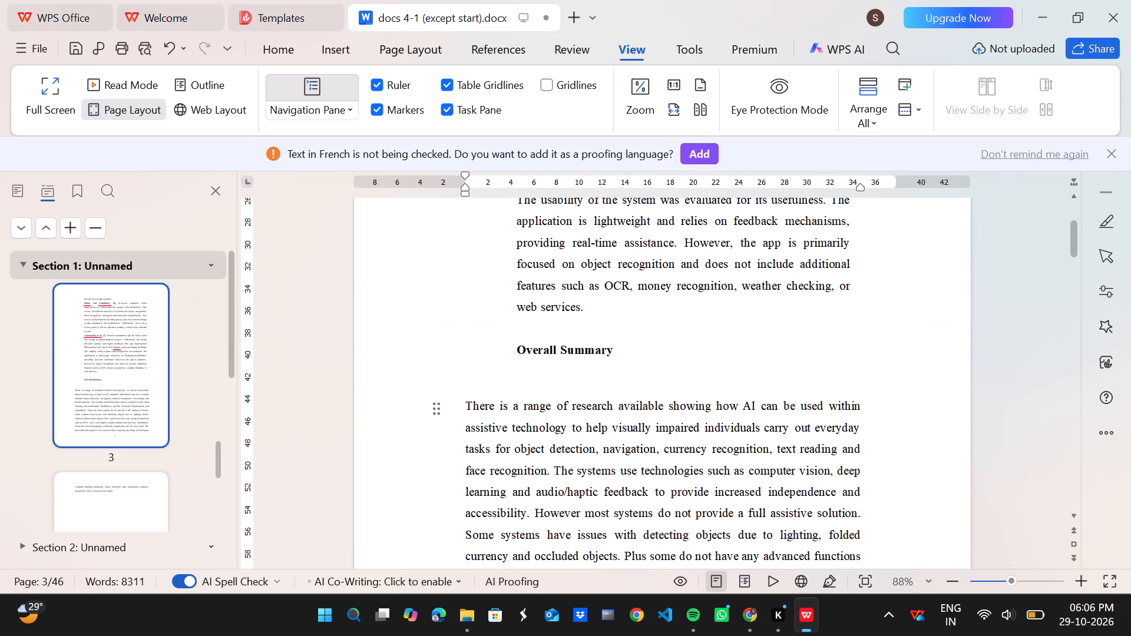
key("BackSpace")
key("BackSpace")
key("Return")
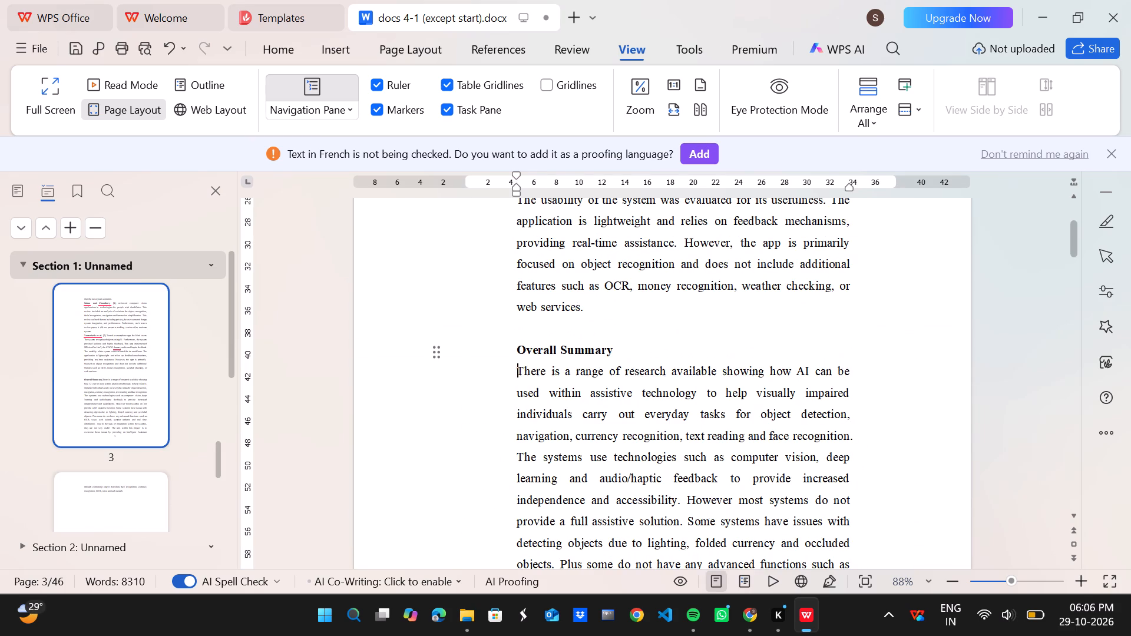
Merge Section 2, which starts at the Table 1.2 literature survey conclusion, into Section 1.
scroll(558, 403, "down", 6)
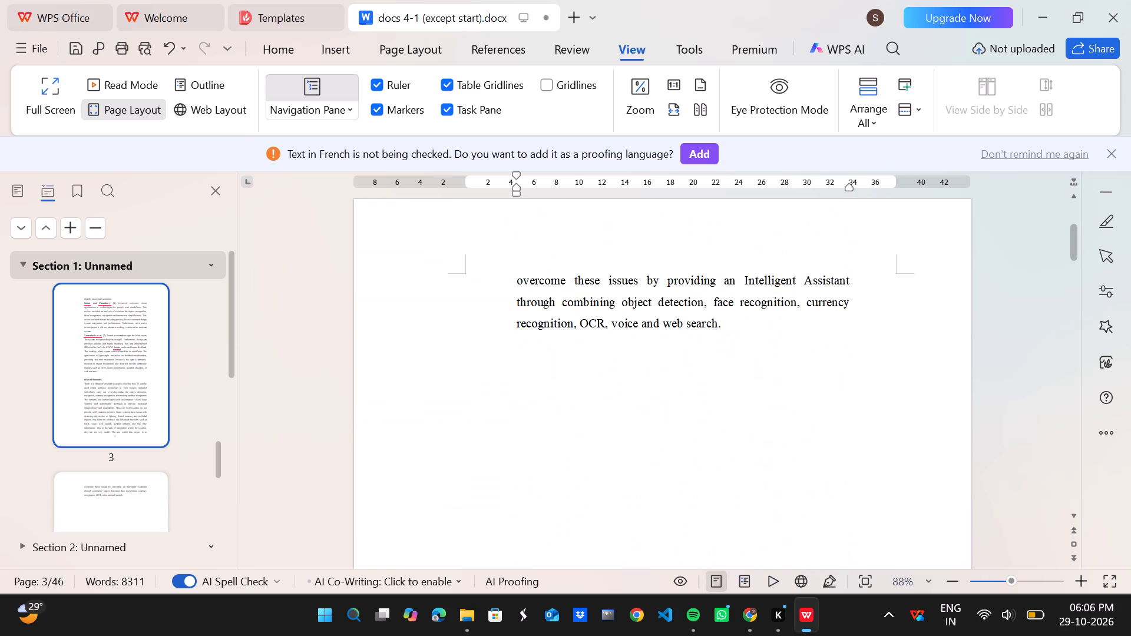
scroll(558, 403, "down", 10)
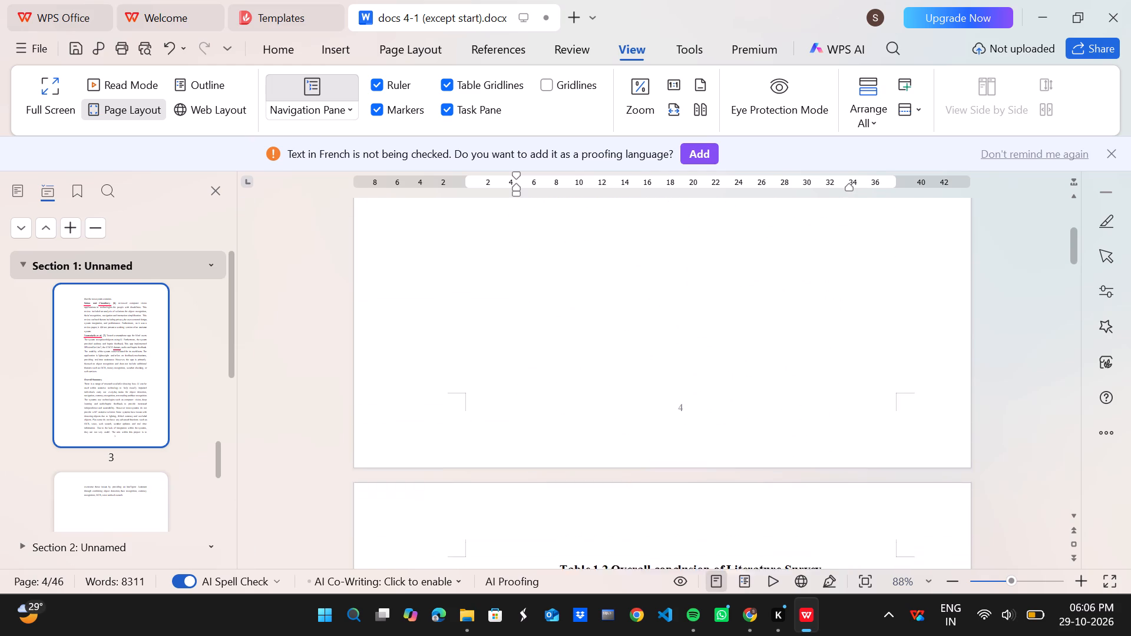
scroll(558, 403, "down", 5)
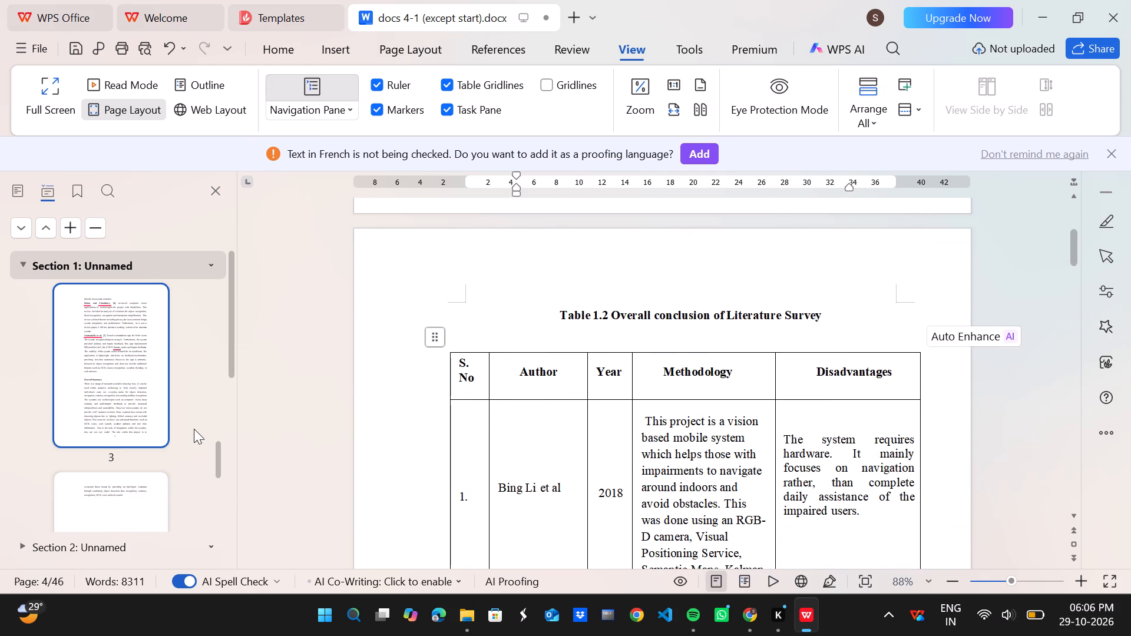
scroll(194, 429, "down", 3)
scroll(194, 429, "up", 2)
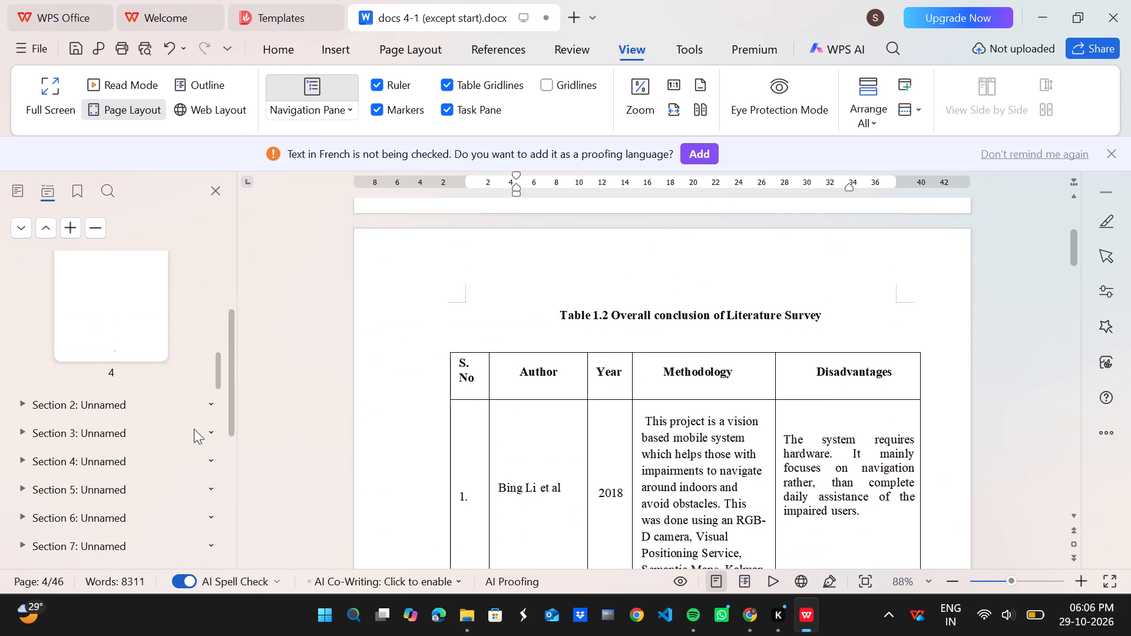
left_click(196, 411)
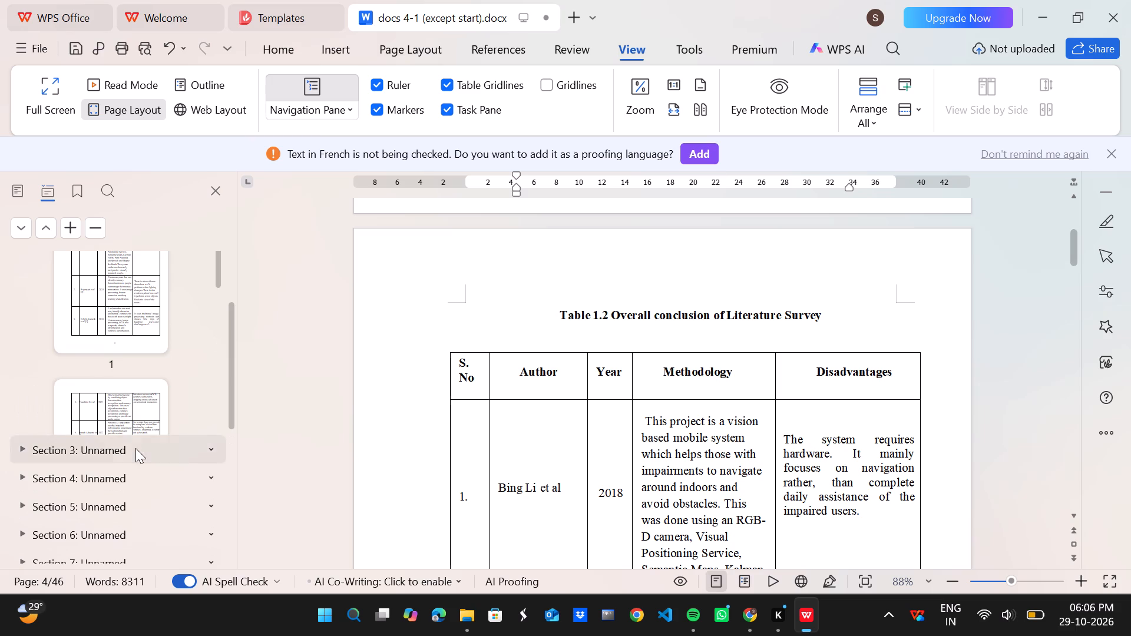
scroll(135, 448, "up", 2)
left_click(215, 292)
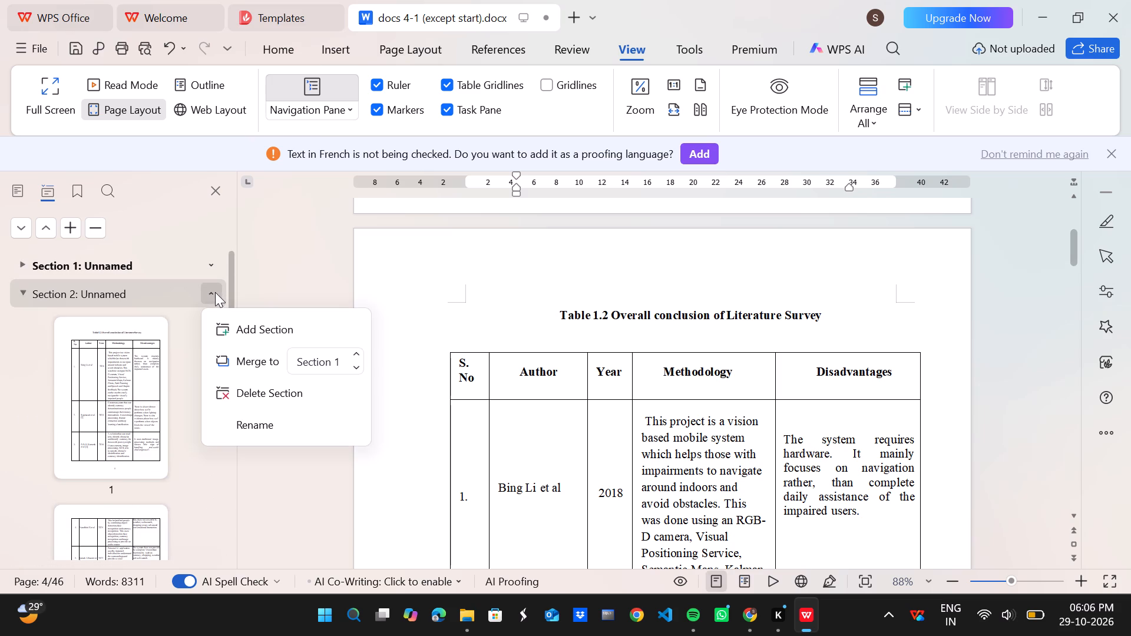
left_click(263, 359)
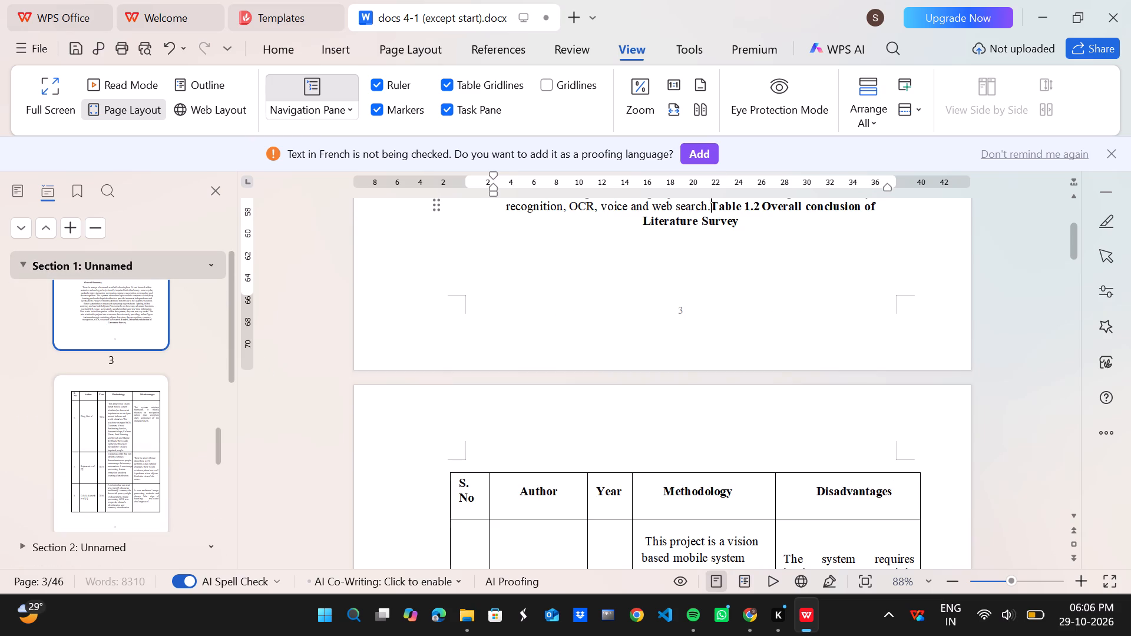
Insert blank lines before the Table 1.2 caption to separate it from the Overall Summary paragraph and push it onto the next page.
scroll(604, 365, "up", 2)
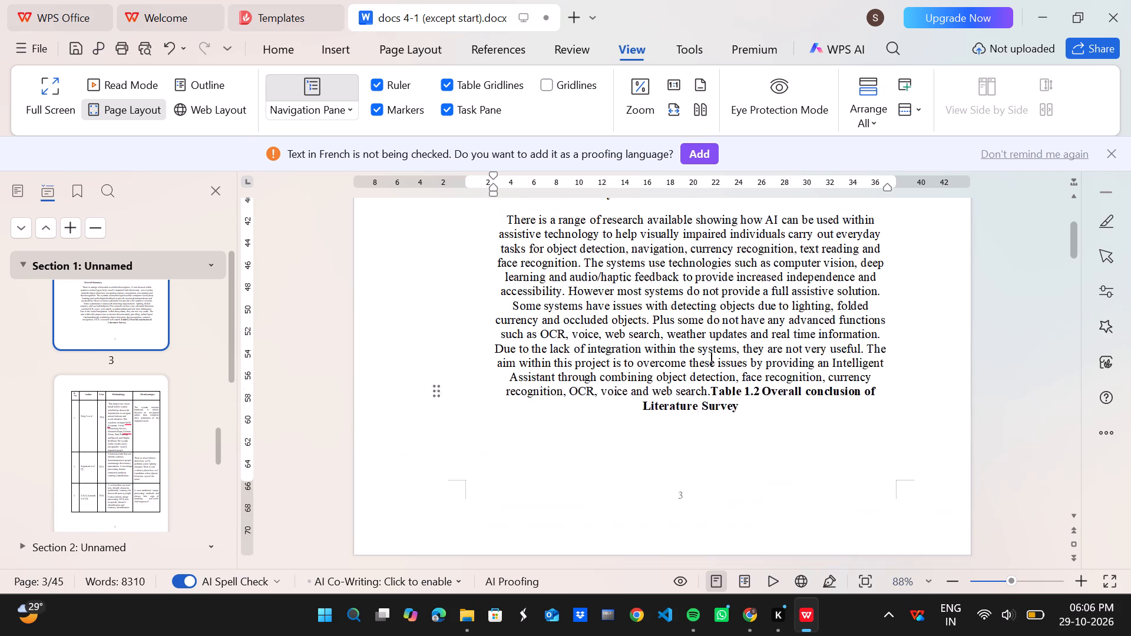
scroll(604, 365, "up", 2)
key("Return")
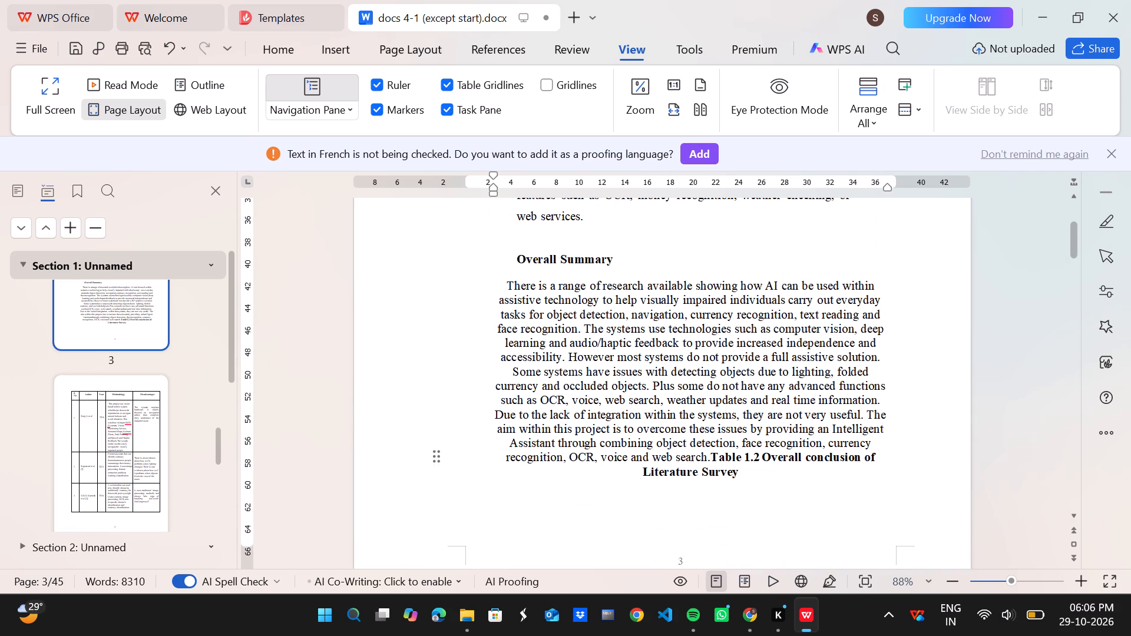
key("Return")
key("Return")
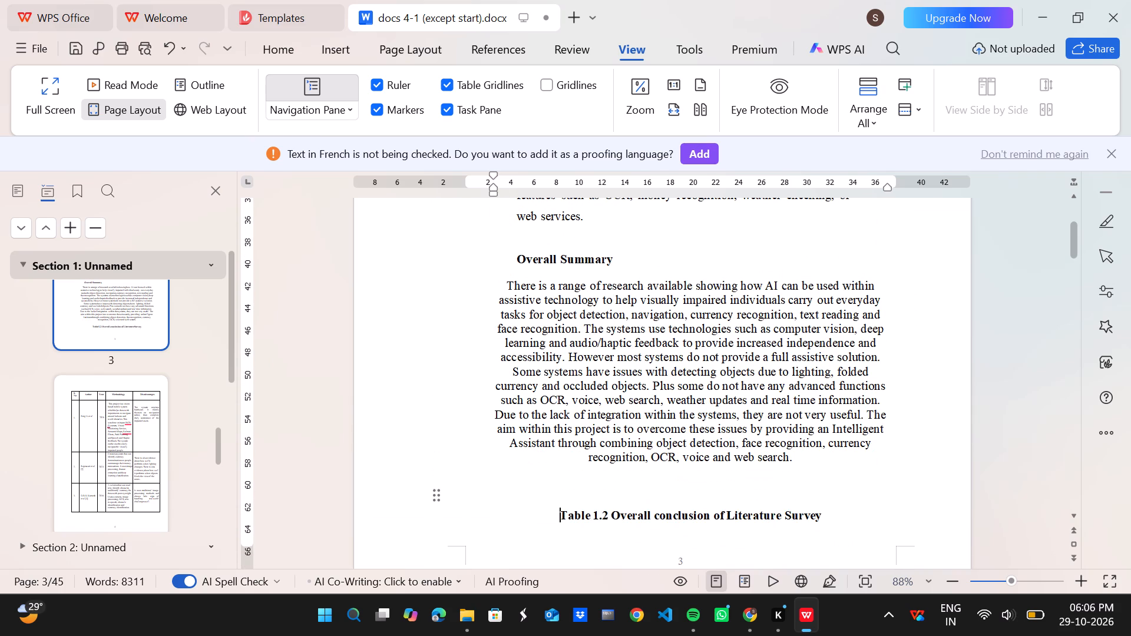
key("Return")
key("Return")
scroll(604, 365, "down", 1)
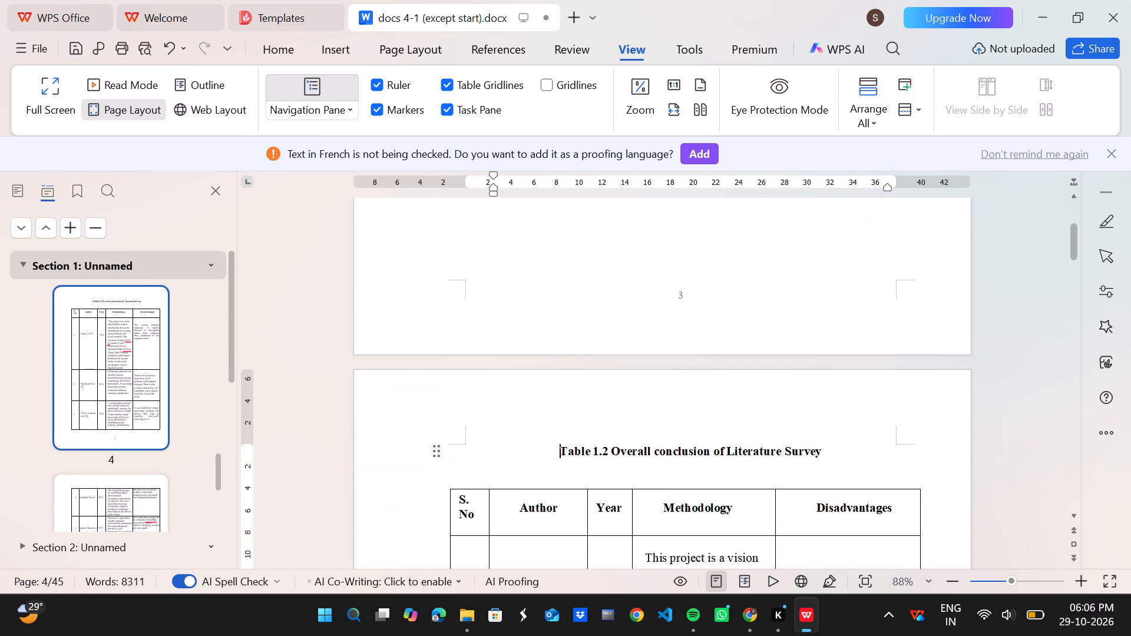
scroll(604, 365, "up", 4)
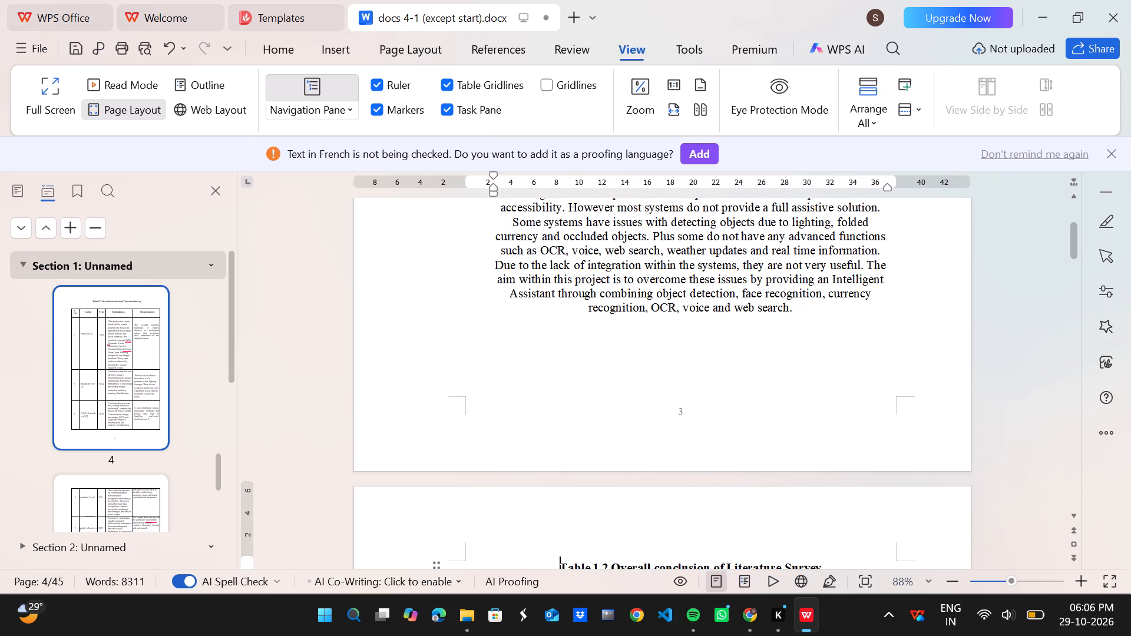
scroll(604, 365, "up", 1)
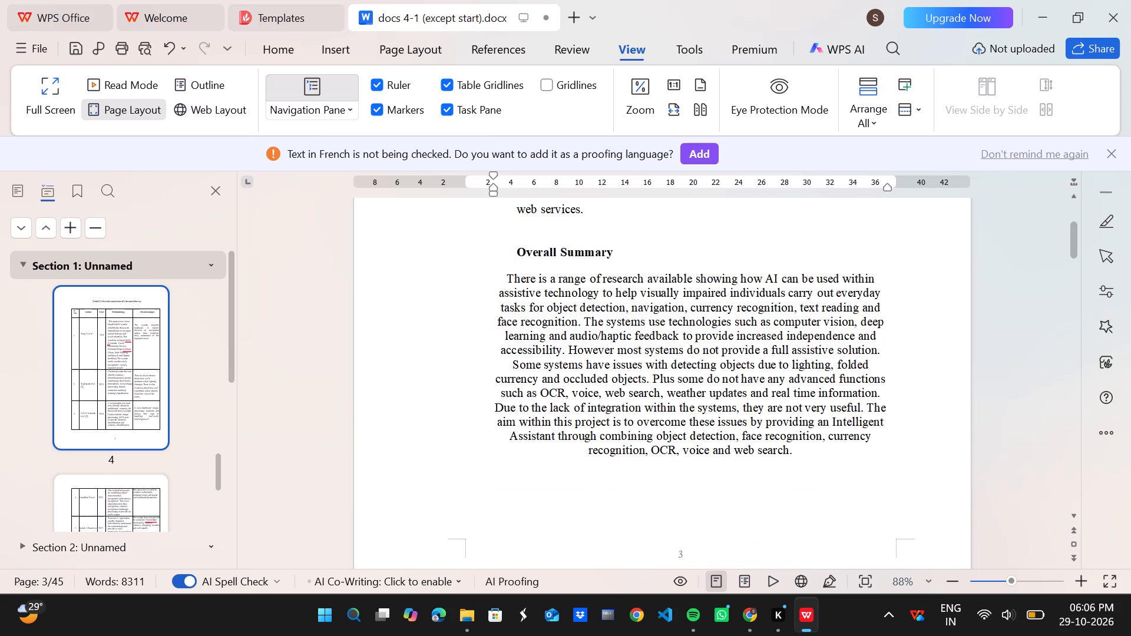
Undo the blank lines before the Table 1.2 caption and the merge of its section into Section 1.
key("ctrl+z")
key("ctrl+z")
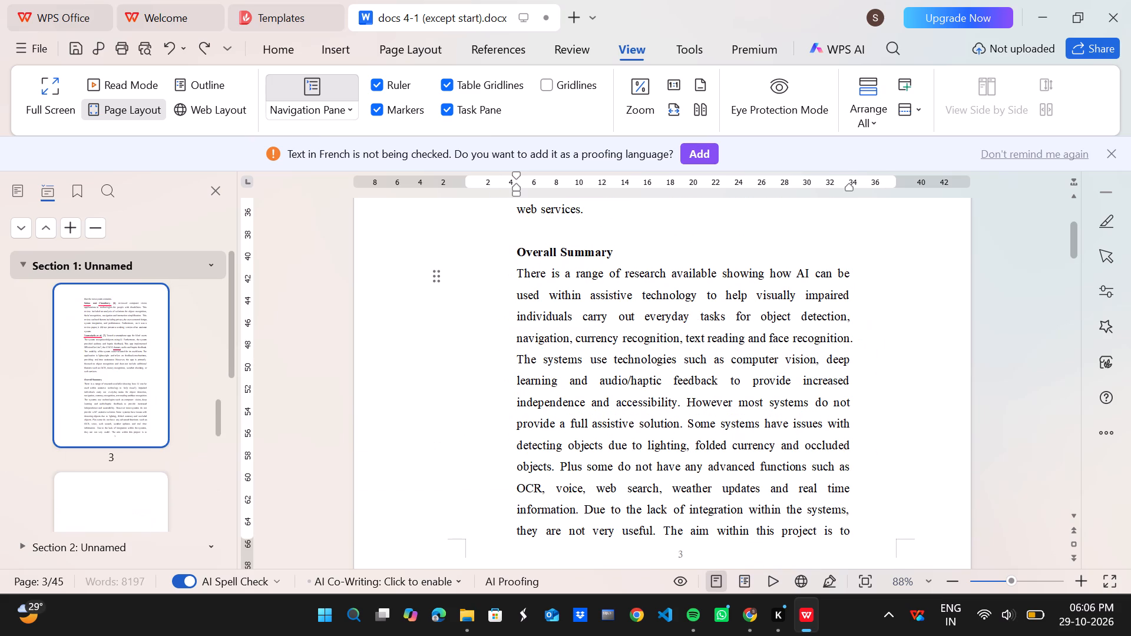
Review the pages from the Overall Summary through Table 1.2 to heading 1.5 Proposed System, checking page breaks and blank gaps.
scroll(701, 339, "down", 6)
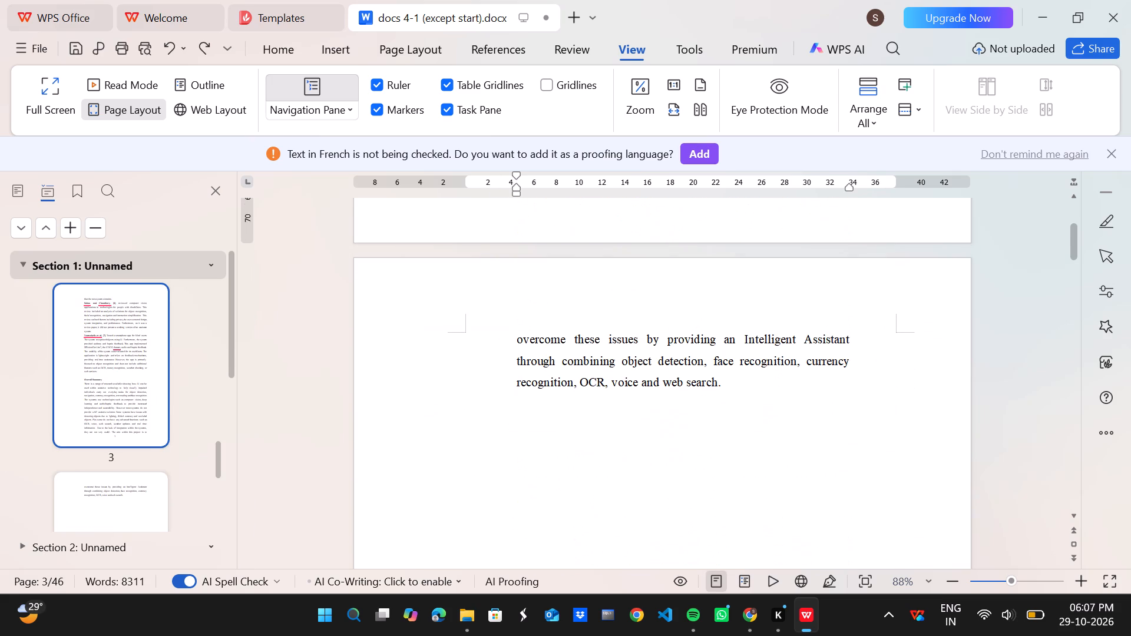
scroll(701, 339, "down", 8)
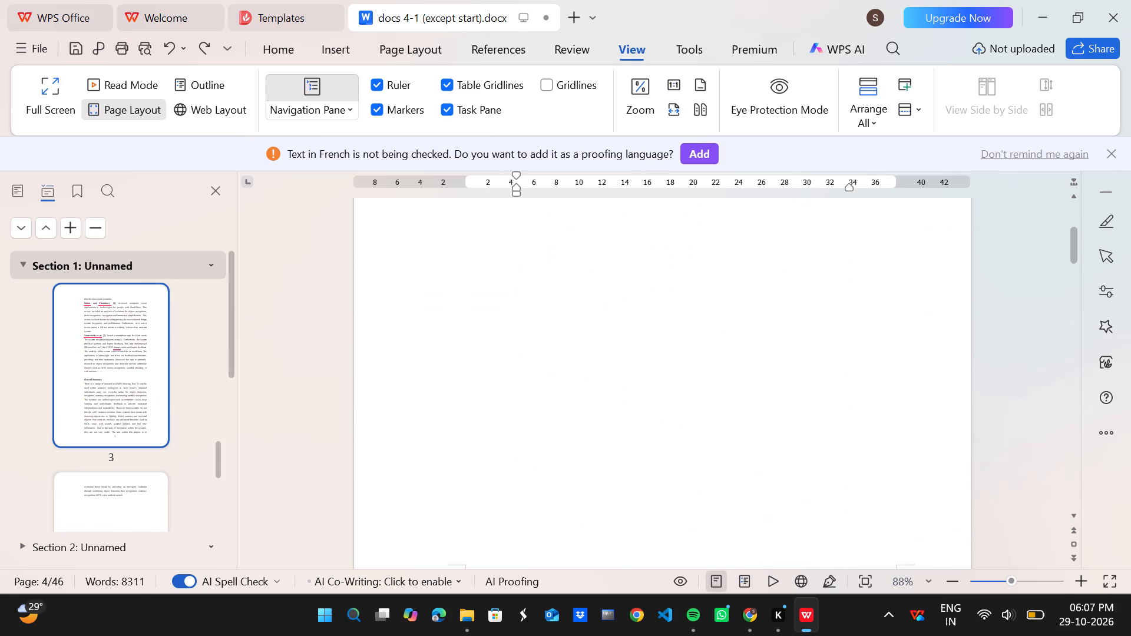
scroll(701, 339, "down", 5)
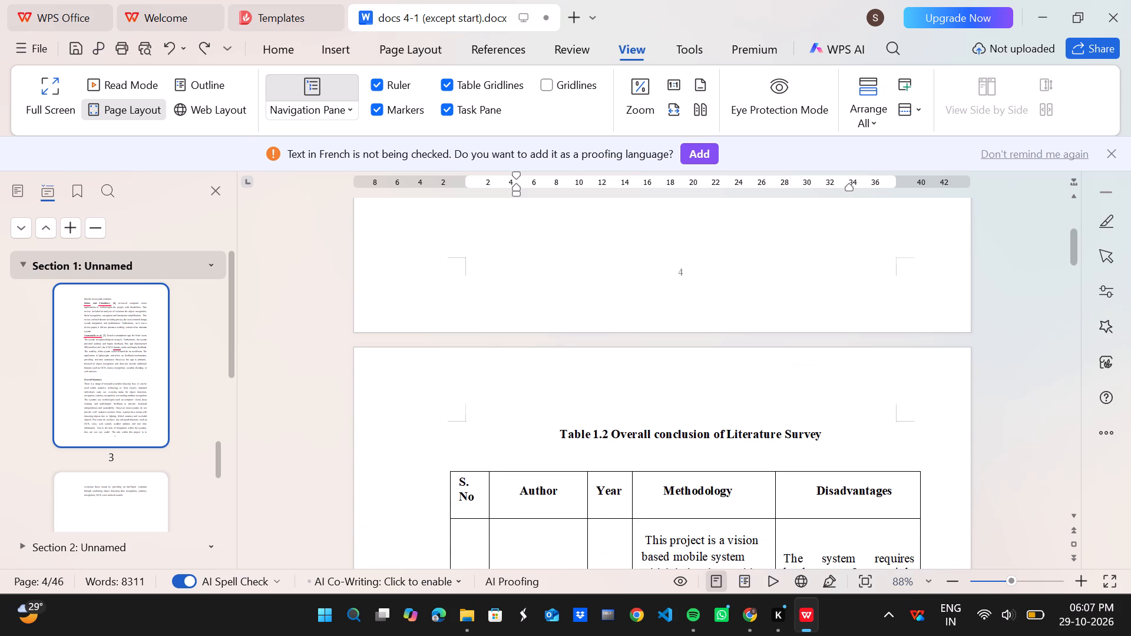
scroll(701, 339, "down", 8)
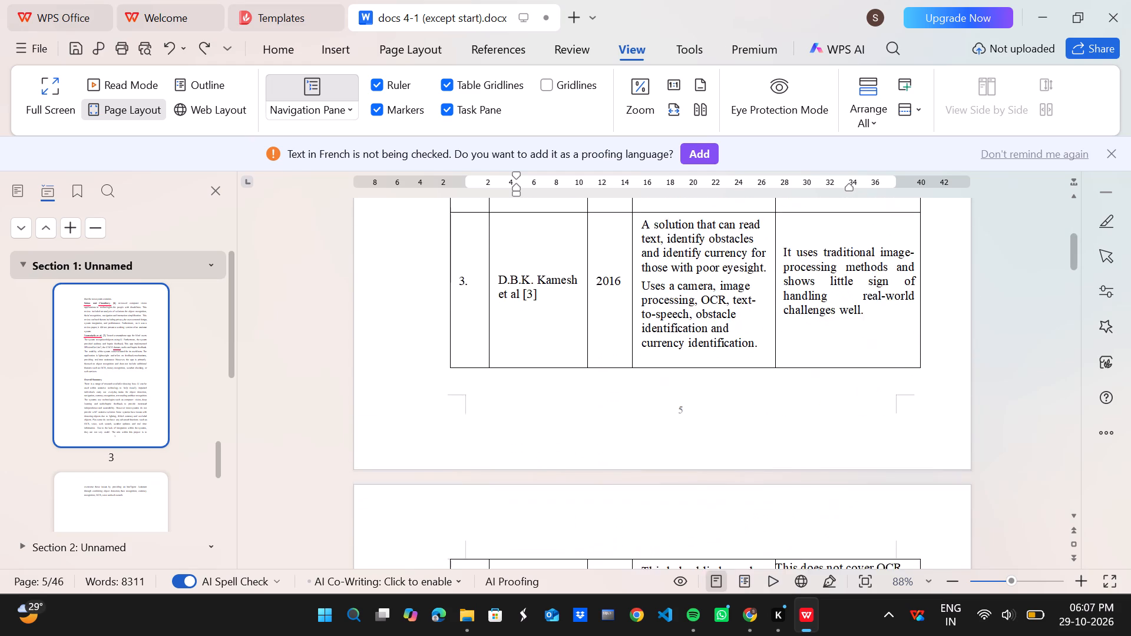
scroll(701, 339, "down", 7)
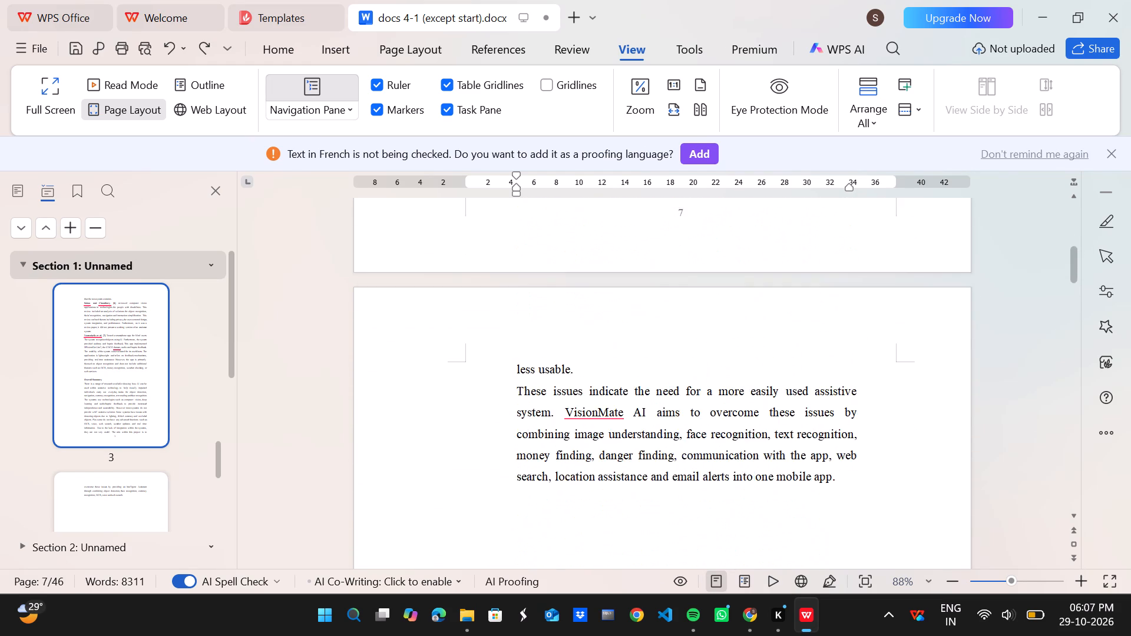
scroll(701, 339, "down", 9)
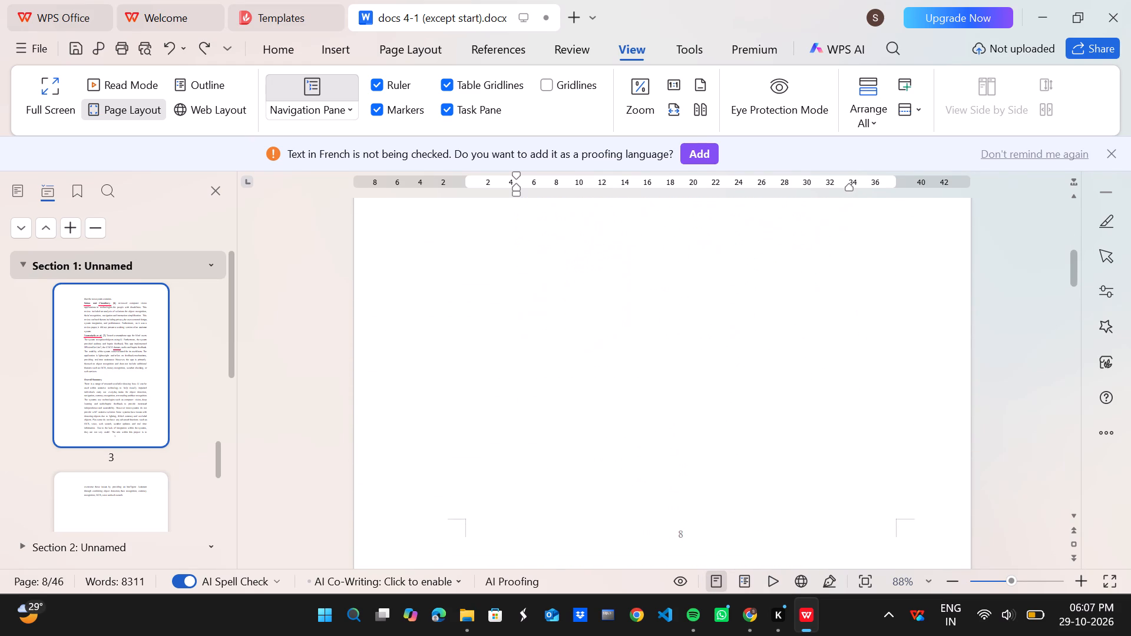
scroll(701, 339, "down", 4)
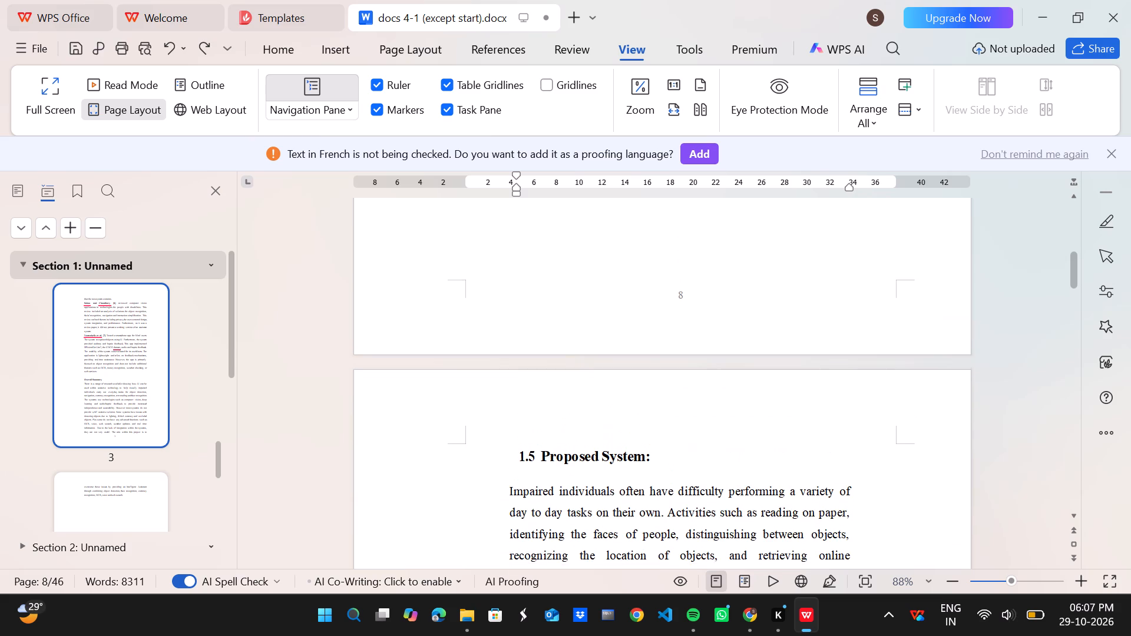
Browse the section list and expand Sections 2 and 3 to examine which pages each one contains.
scroll(188, 471, "down", 4)
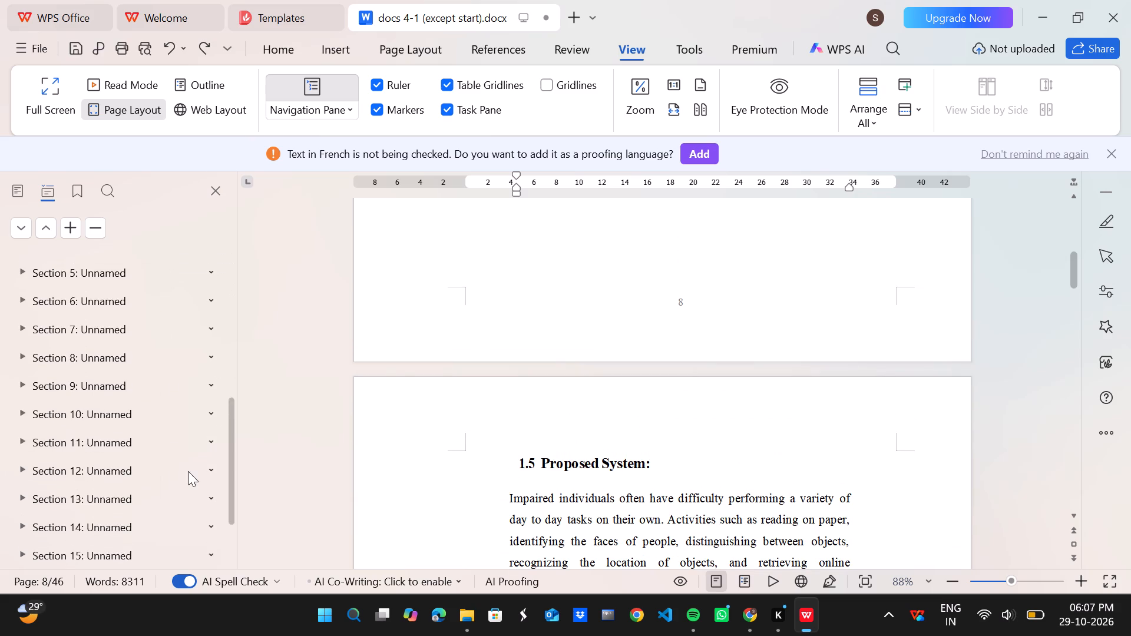
scroll(177, 428, "up", 2)
left_click(150, 387)
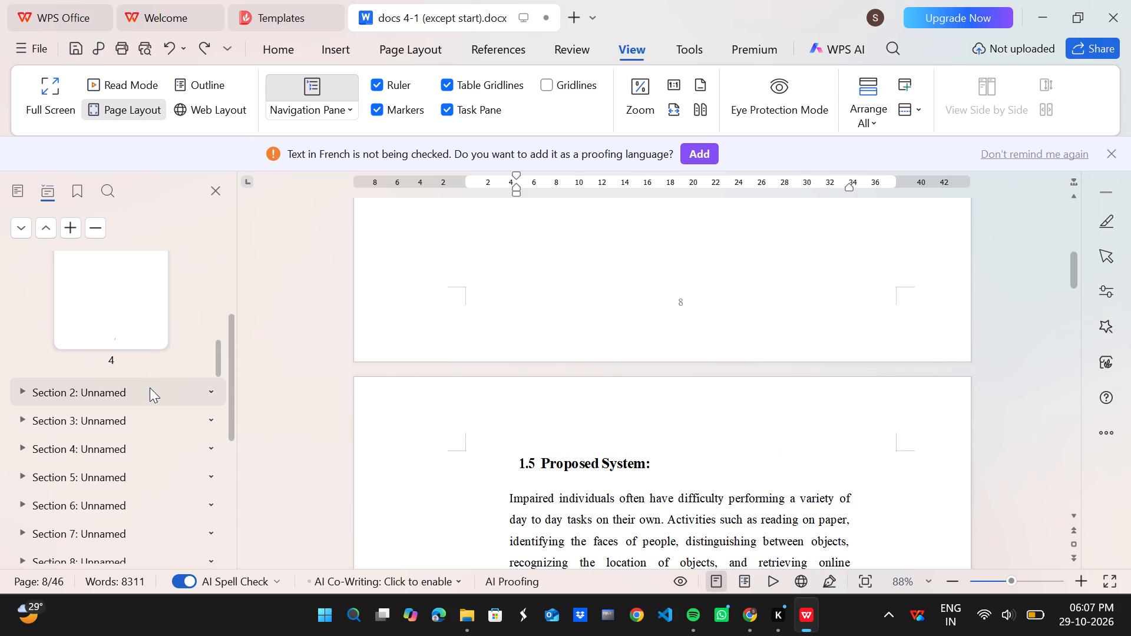
scroll(140, 387, "down", 4)
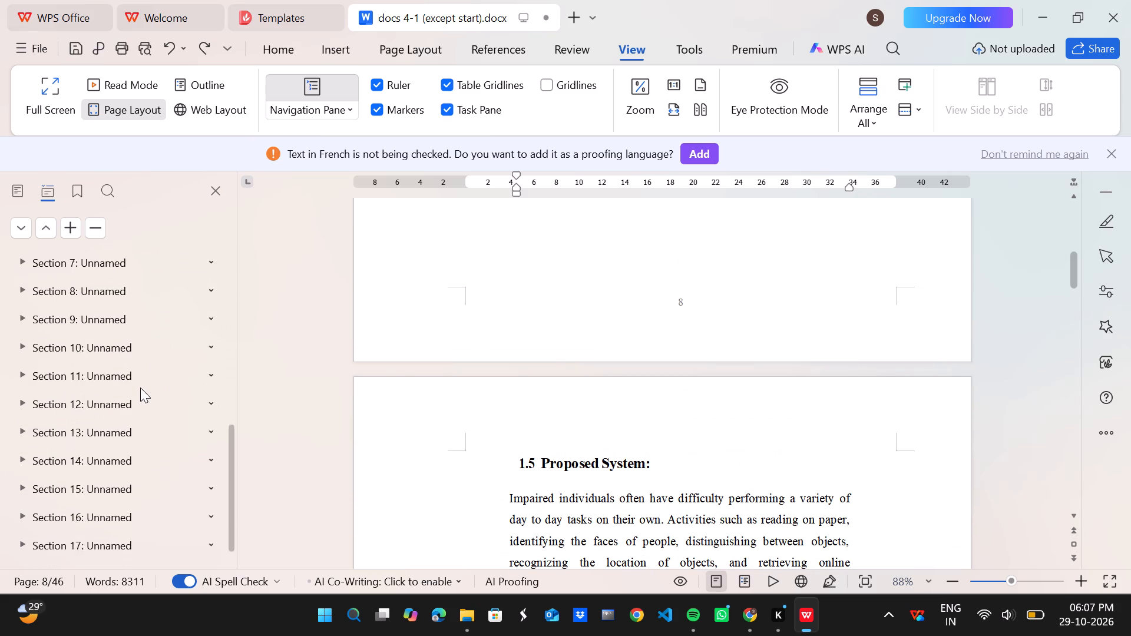
scroll(140, 387, "up", 4)
scroll(162, 362, "down", 1)
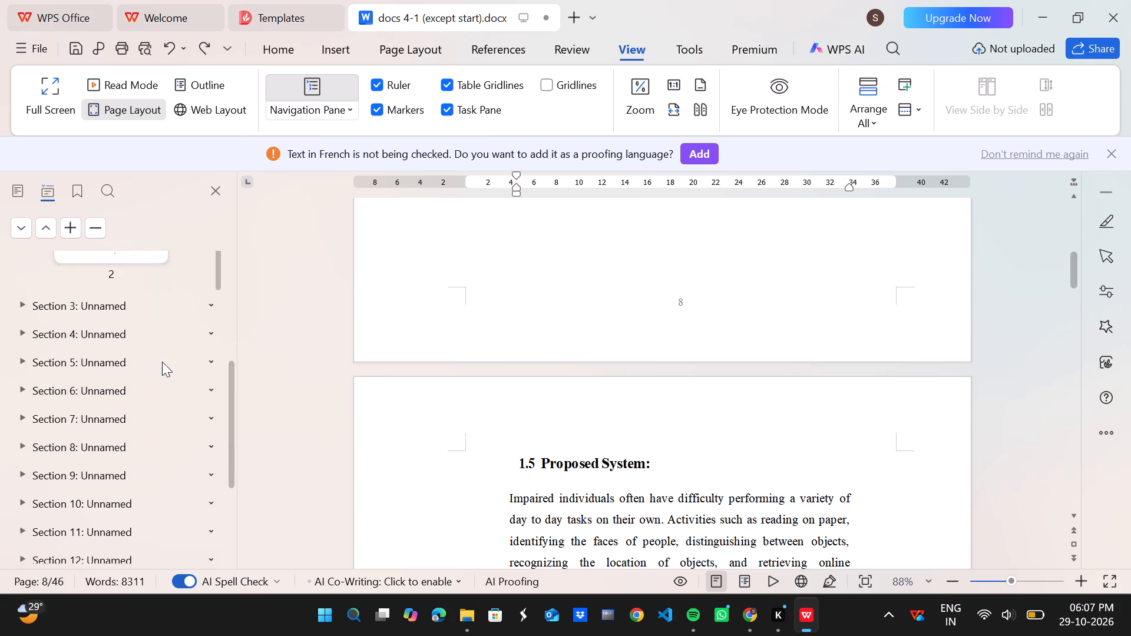
scroll(162, 362, "down", 1)
scroll(160, 308, "down", 1)
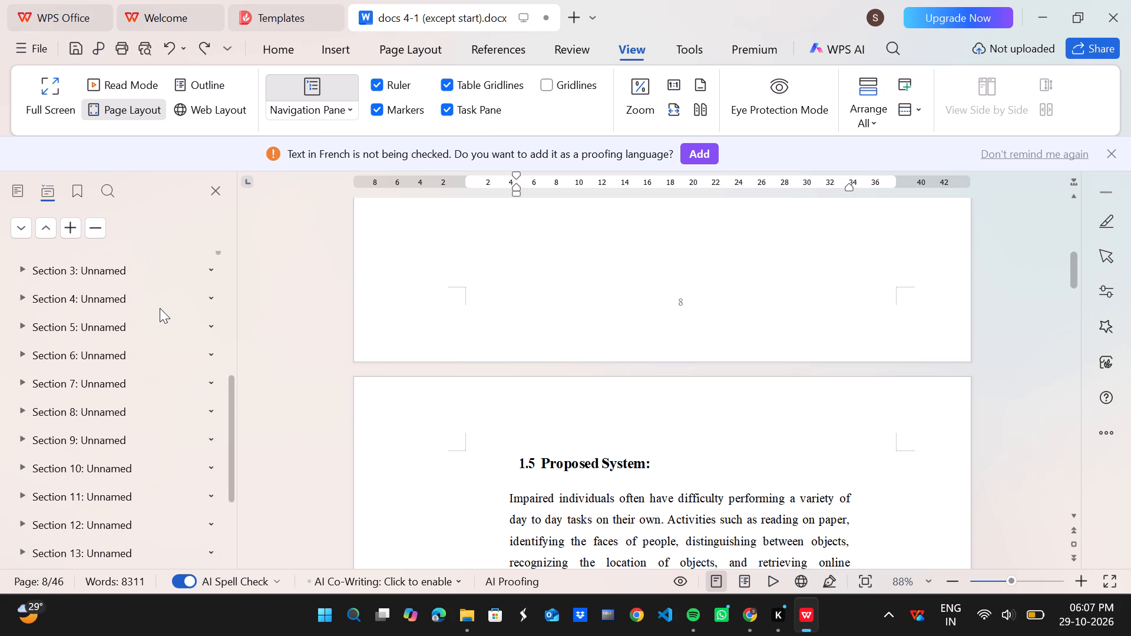
left_click(132, 279)
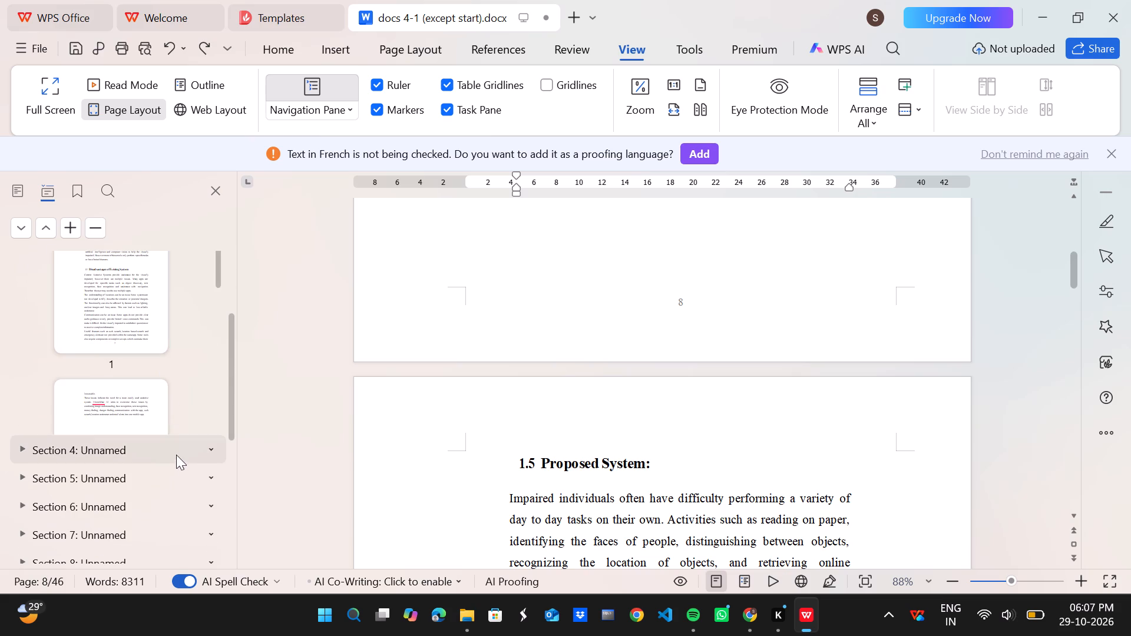
scroll(141, 411, "up", 1)
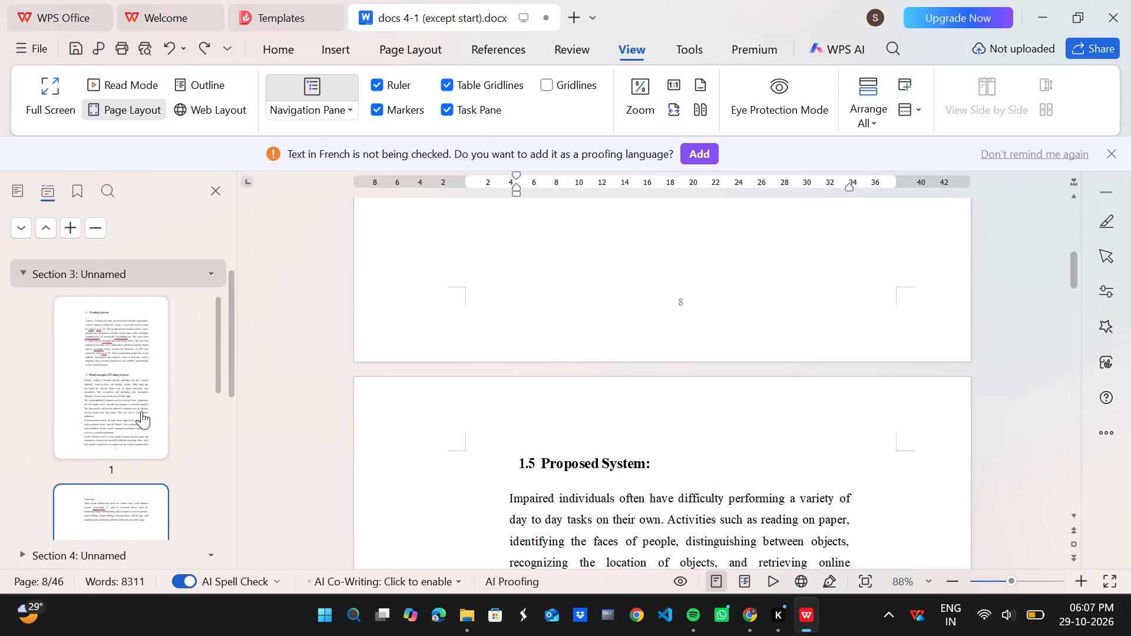
scroll(141, 411, "down", 1)
scroll(498, 304, "up", 2)
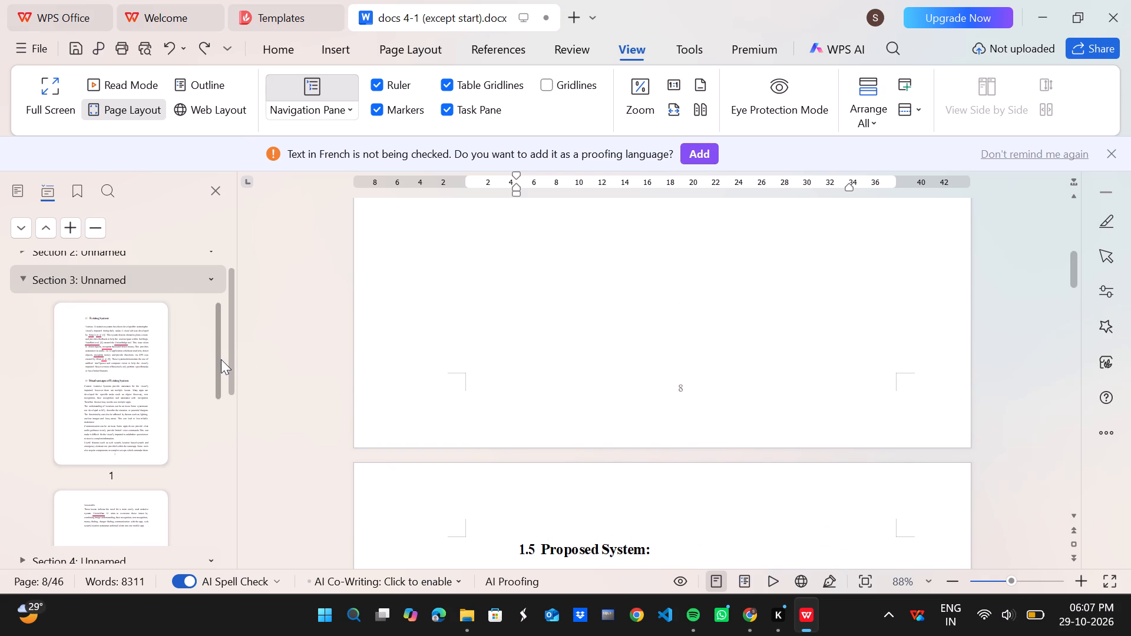
left_click_drag(221, 359, 240, 319)
left_click_drag(240, 319, 243, 302)
Examine the pages around 1.4 Disadvantages of Existing System and the blank space before heading 1.5.
scroll(617, 264, "up", 8)
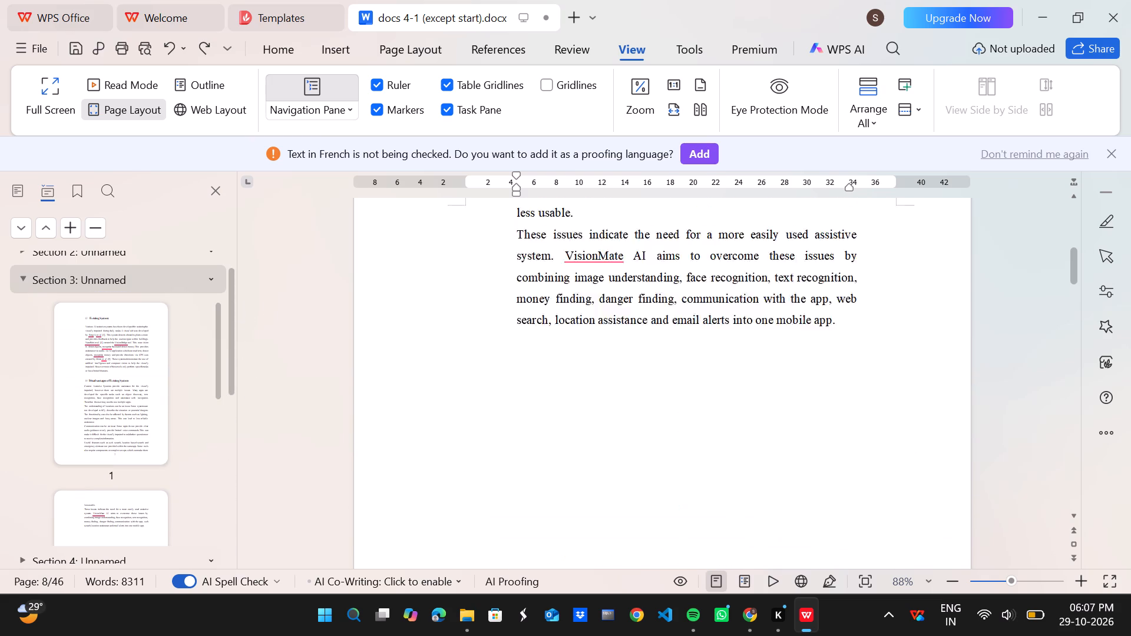
scroll(617, 264, "up", 2)
scroll(617, 264, "down", 5)
scroll(617, 264, "up", 2)
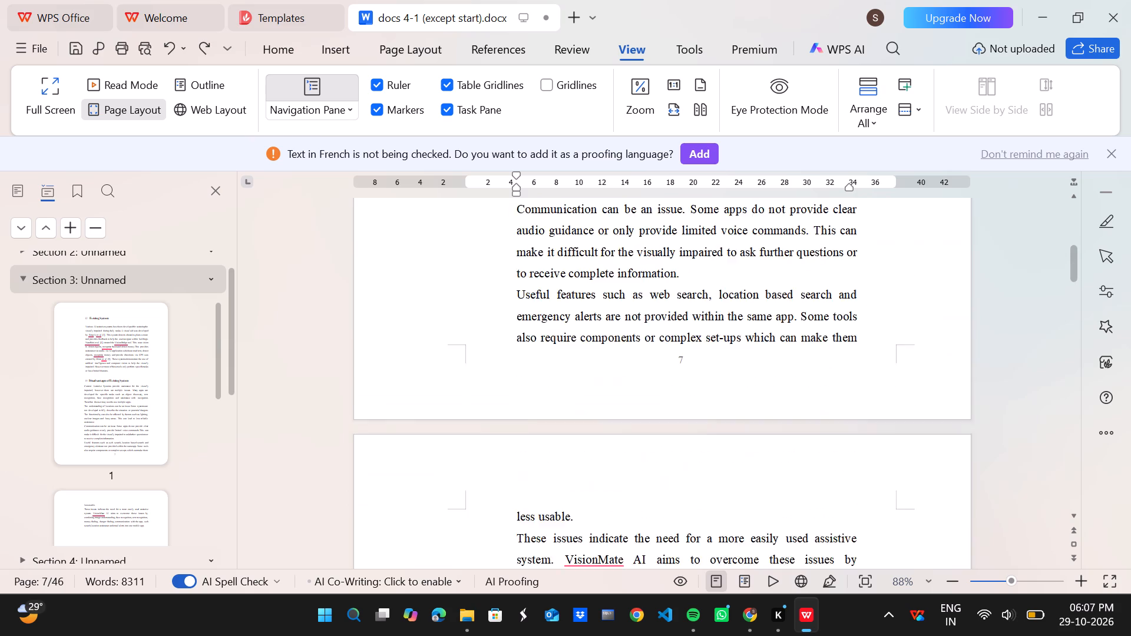
scroll(617, 264, "up", 5)
scroll(617, 264, "down", 3)
scroll(617, 264, "up", 4)
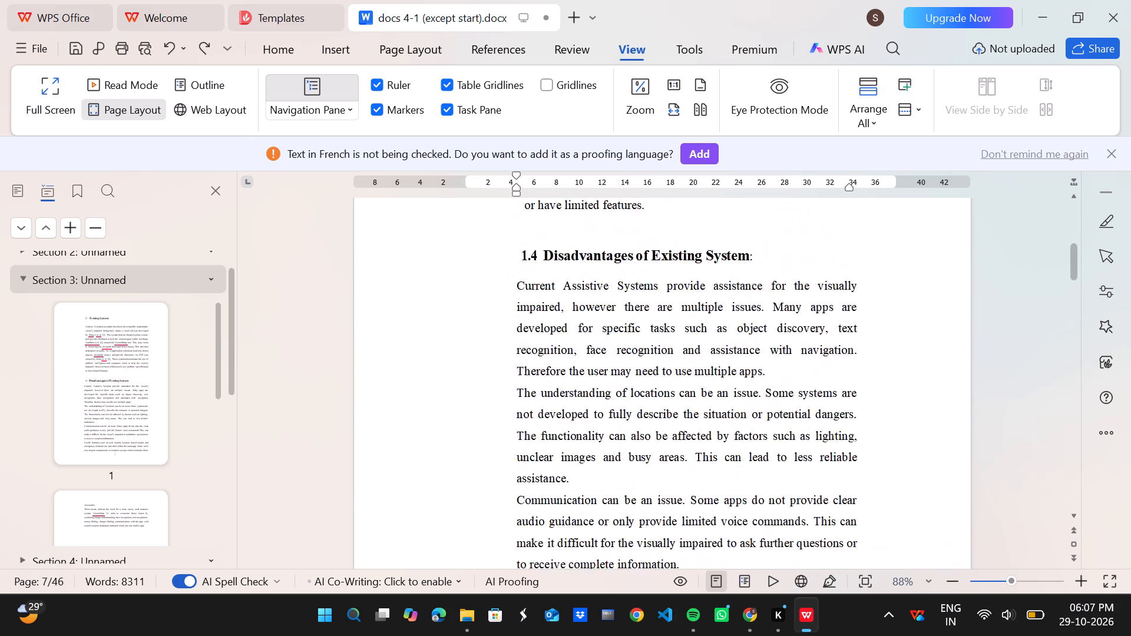
scroll(617, 264, "up", 4)
scroll(617, 264, "down", 1)
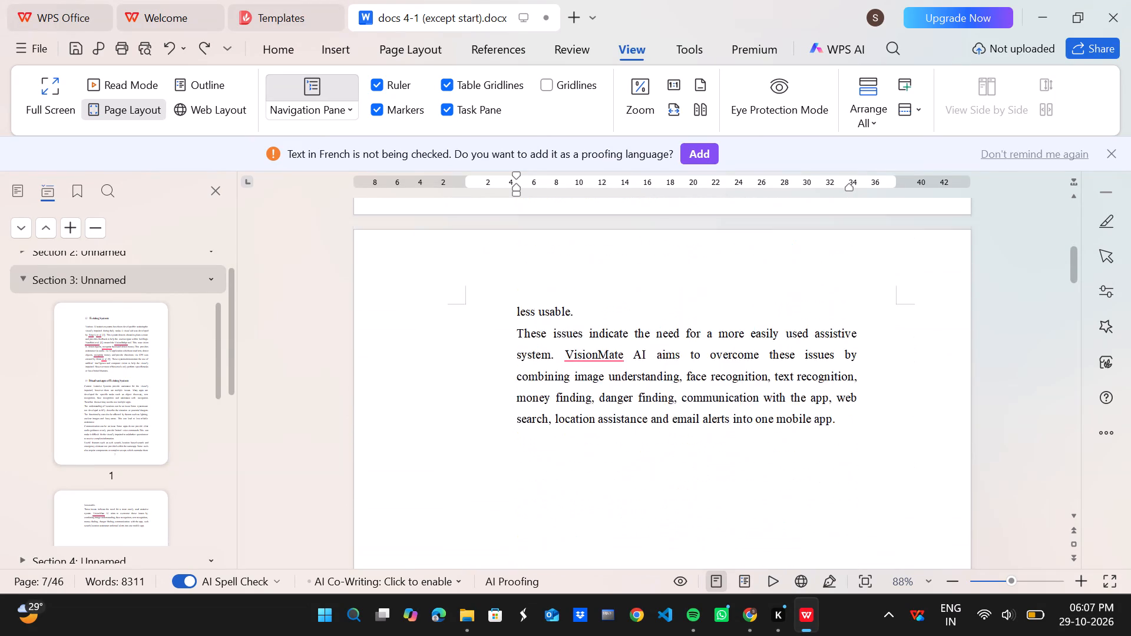
scroll(617, 264, "down", 1)
scroll(87, 486, "down", 2)
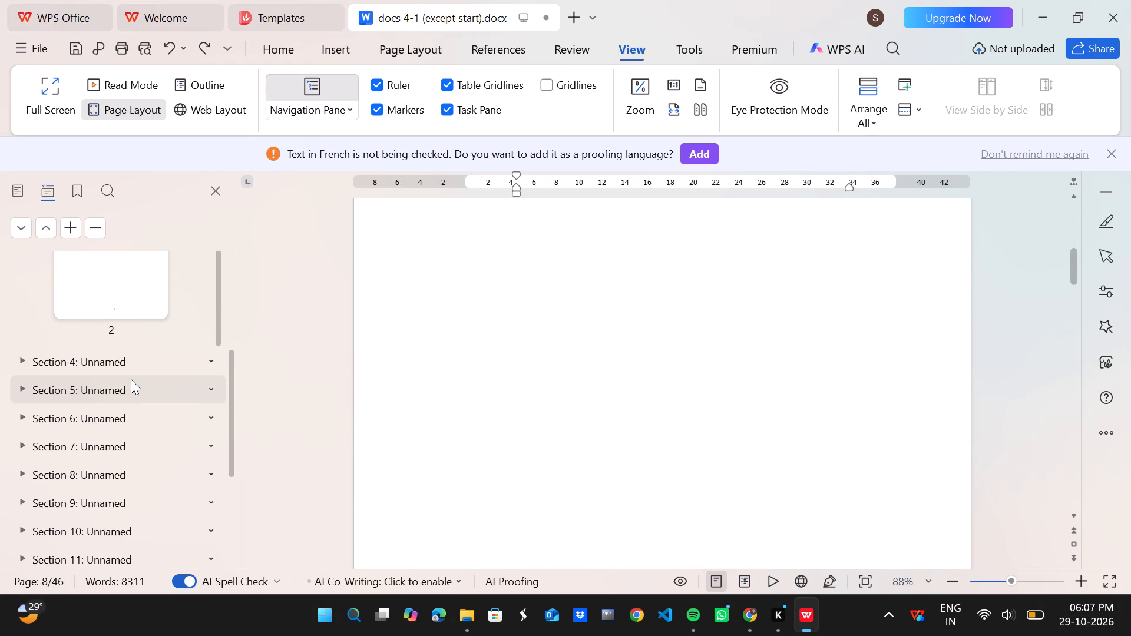
Merge Section 4, which holds the Proposed System page, into Section 3.
left_click(134, 366)
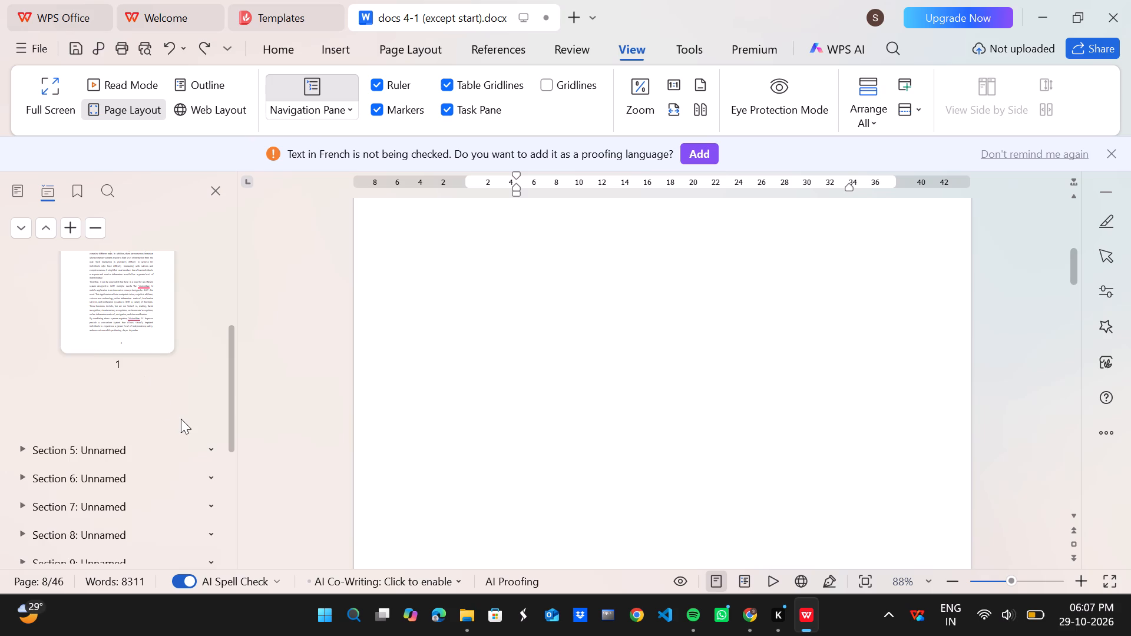
scroll(181, 419, "up", 2)
scroll(138, 448, "down", 1)
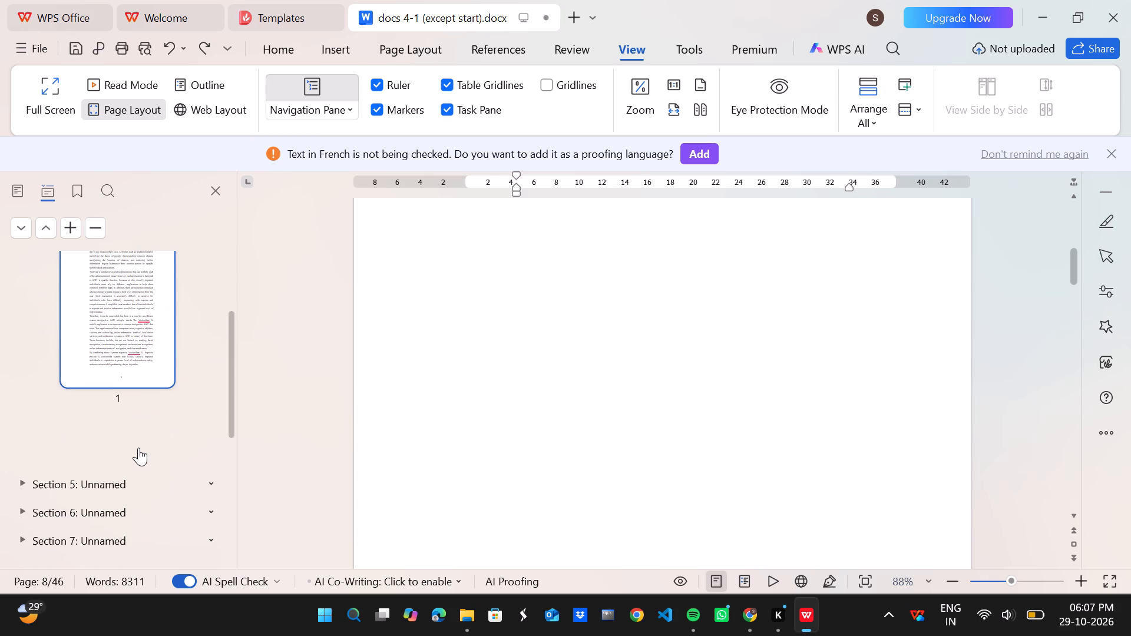
scroll(138, 448, "down", 1)
scroll(138, 448, "up", 1)
left_click(210, 297)
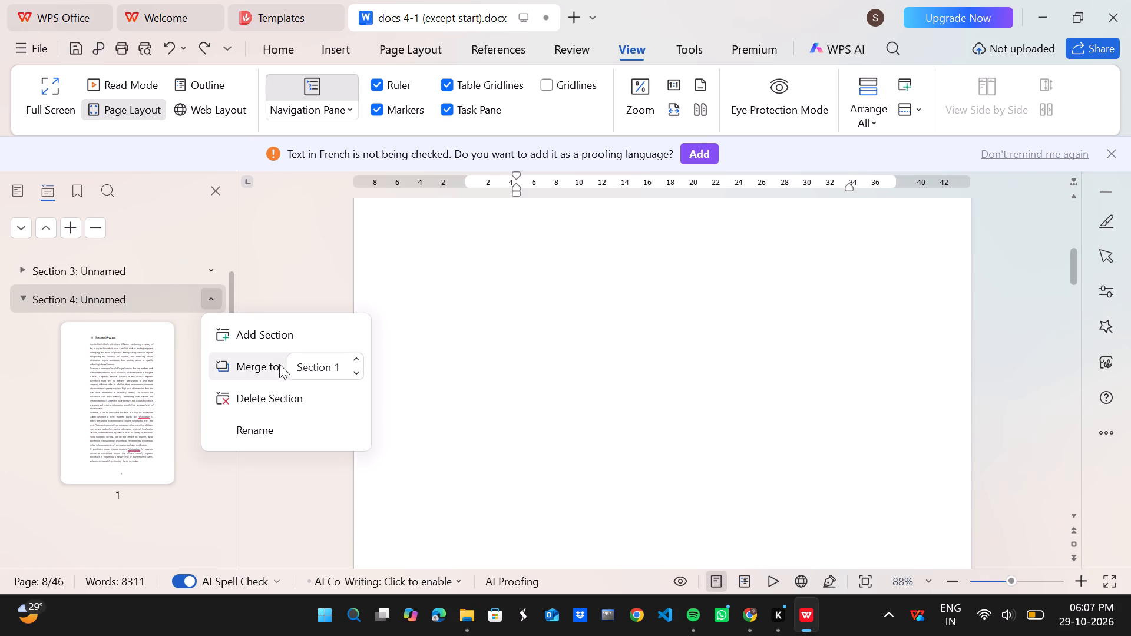
left_click(358, 359)
left_click(358, 359)
left_click(252, 369)
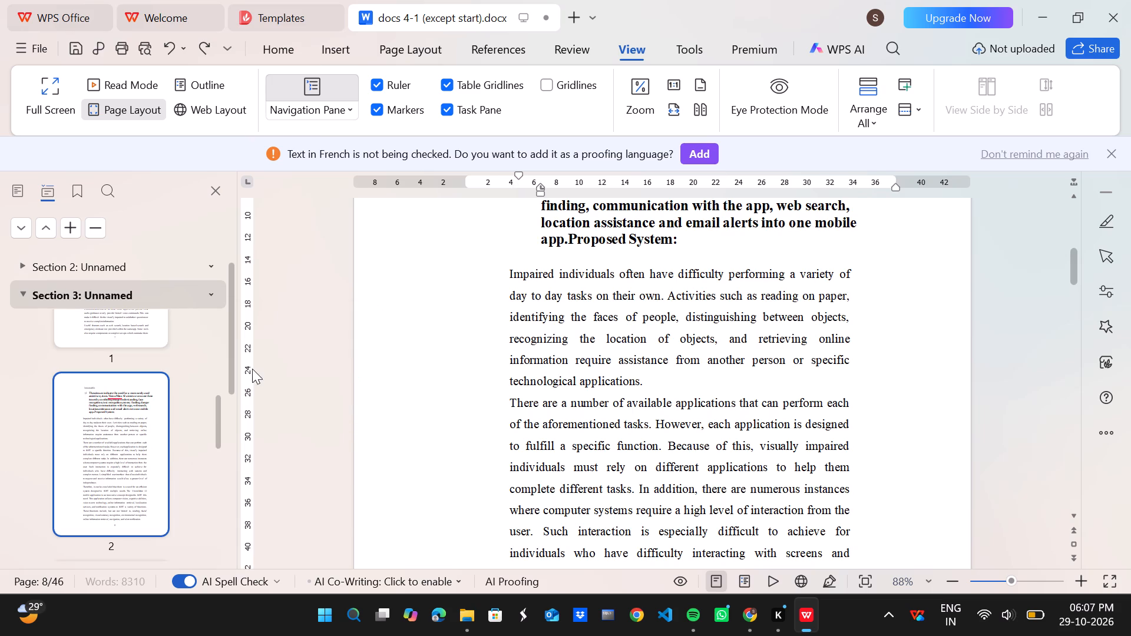
Split "Proposed System:" from the end of the "These issues indicate" paragraph onto its own heading line.
scroll(595, 431, "up", 5)
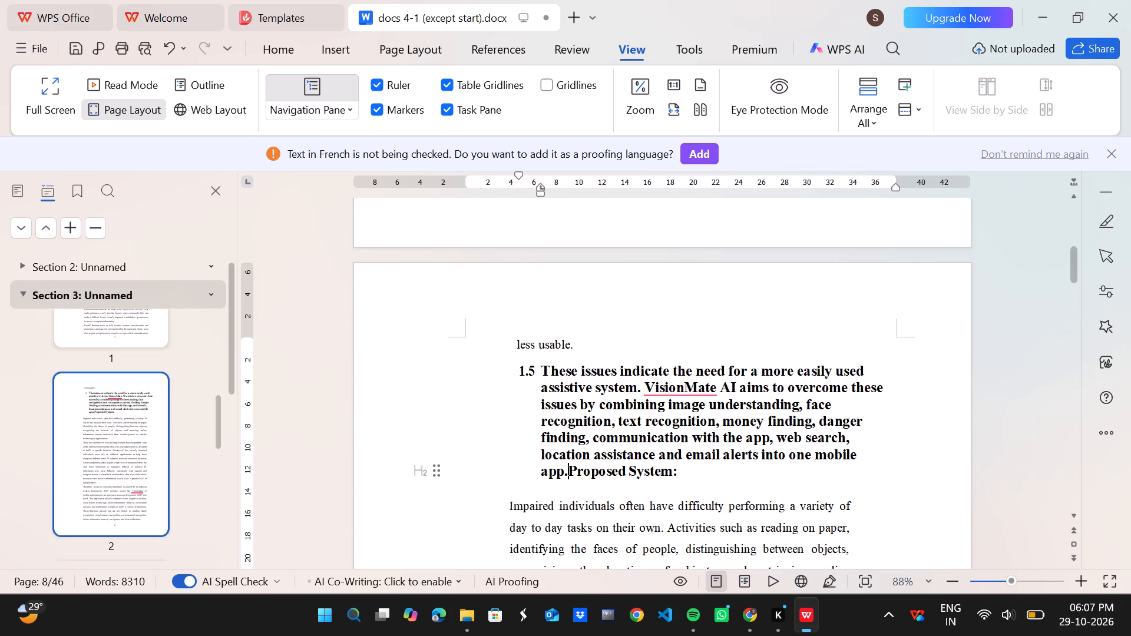
scroll(595, 431, "up", 5)
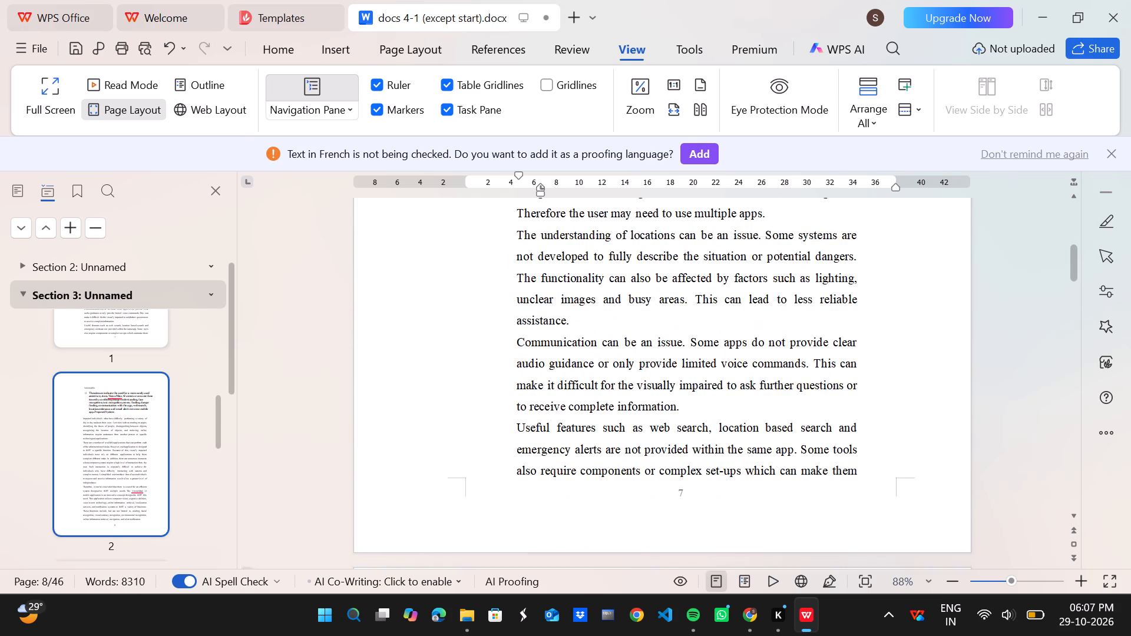
scroll(595, 431, "up", 2)
scroll(595, 431, "down", 7)
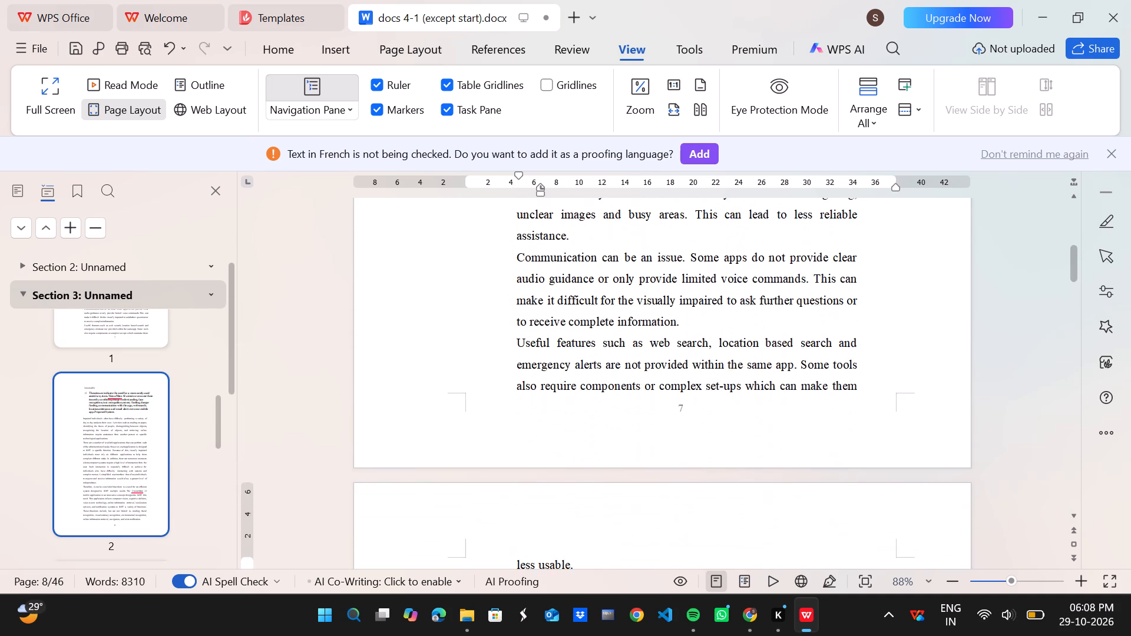
scroll(595, 431, "down", 4)
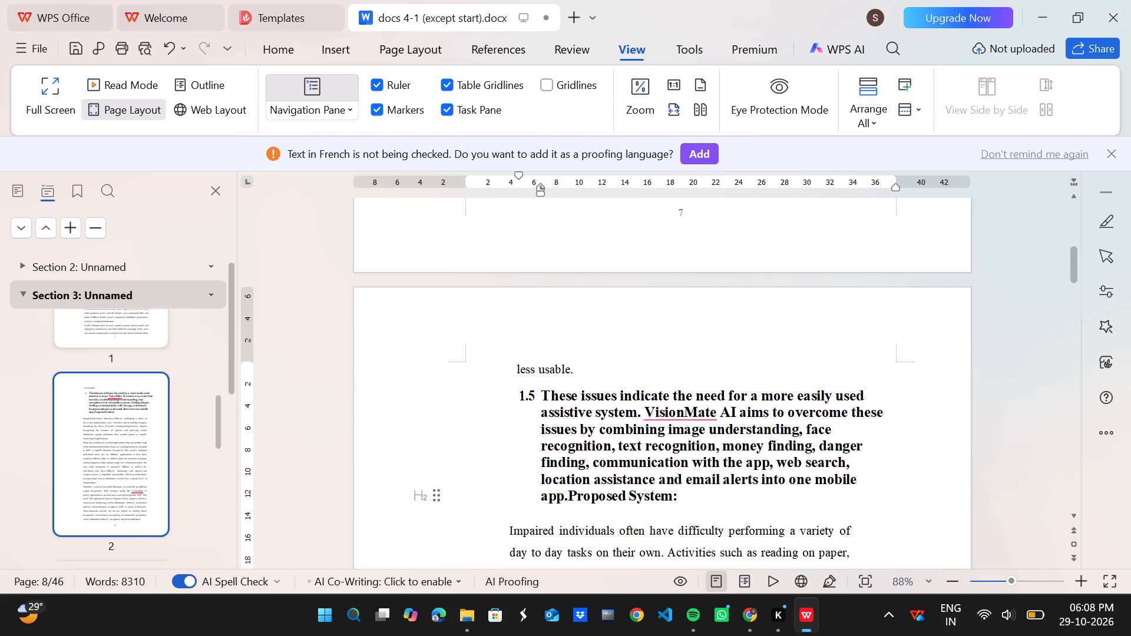
key("Return")
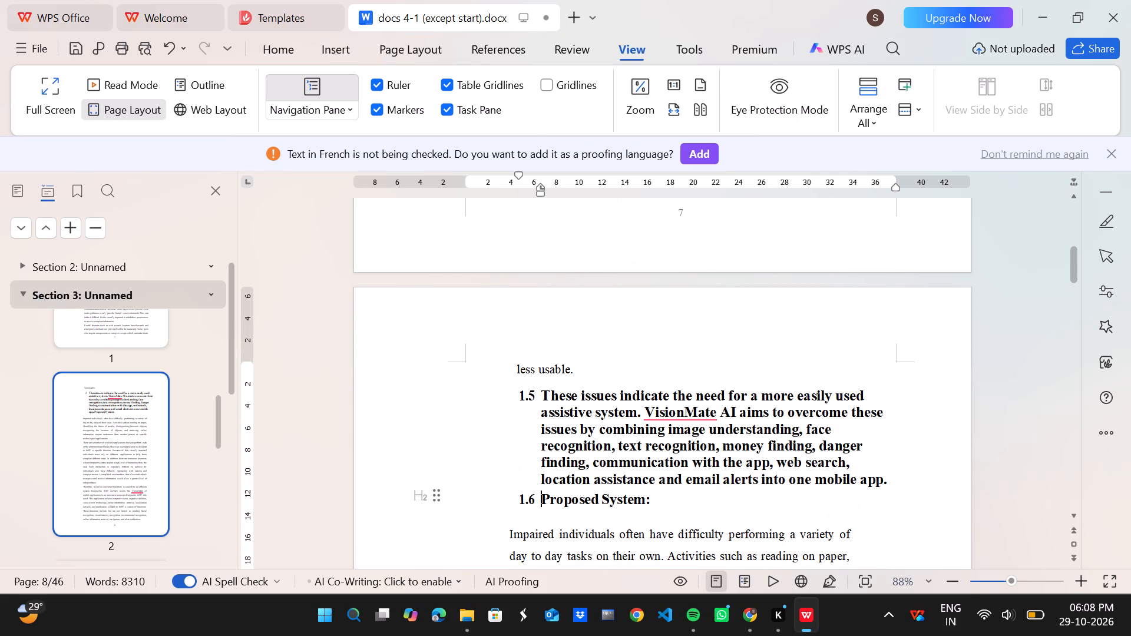
Remove the 1.5 heading number from the "These issues indicate" paragraph, keeping its left indent and no extra first-line tab.
left_click(545, 395)
key("BackSpace")
key("BackSpace")
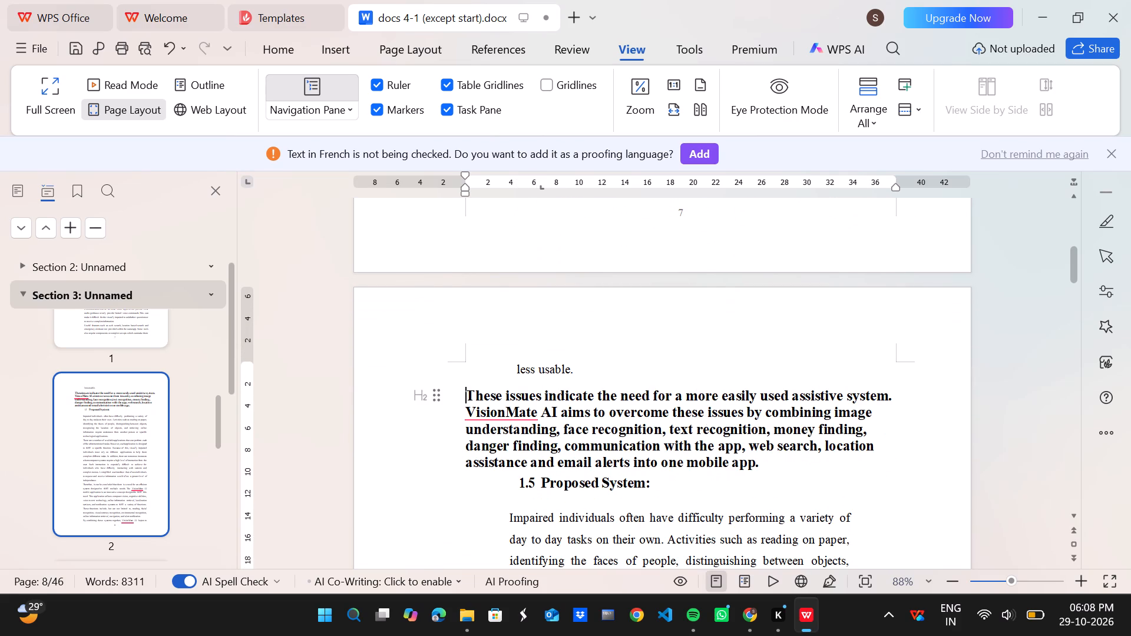
key("Tab")
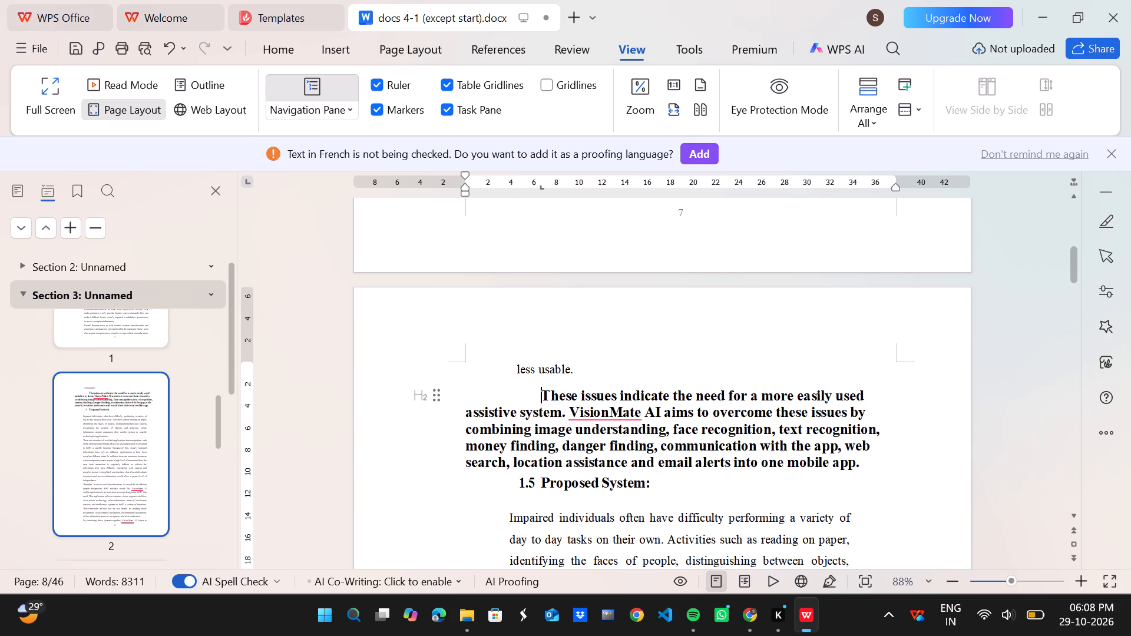
key("ctrl+z")
key("ctrl+z")
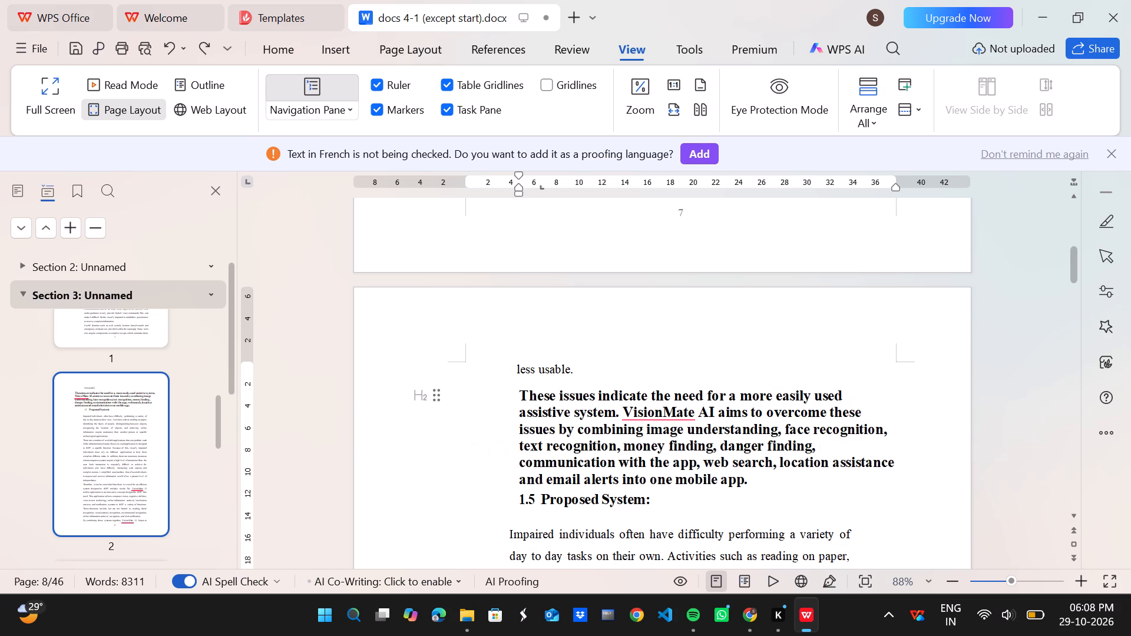
Format the whole "These issues indicate" paragraph as 12 pt, non-bold, justified text with 1.5 line spacing.
left_click_drag(520, 395, 751, 472)
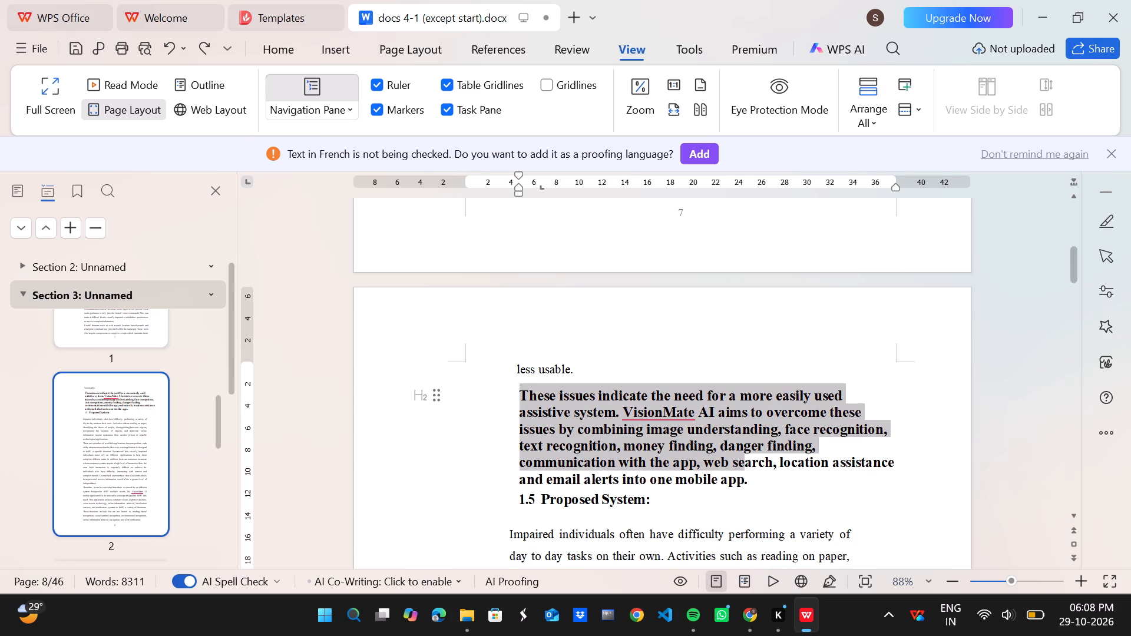
left_click_drag(751, 472, 763, 477)
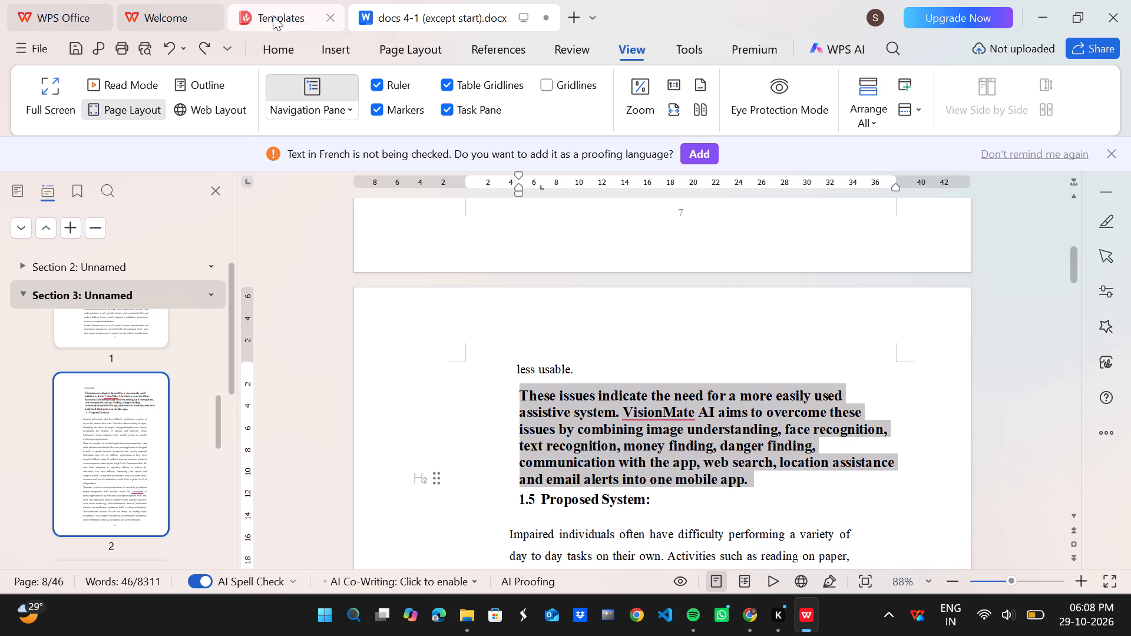
left_click(282, 39)
left_click(311, 91)
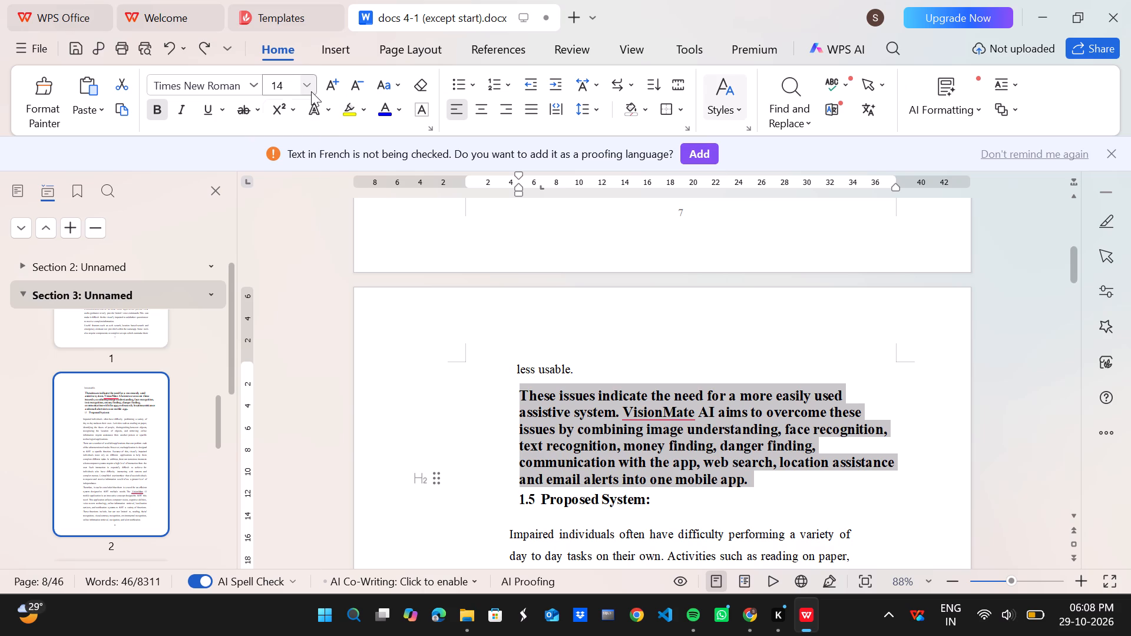
left_click(295, 217)
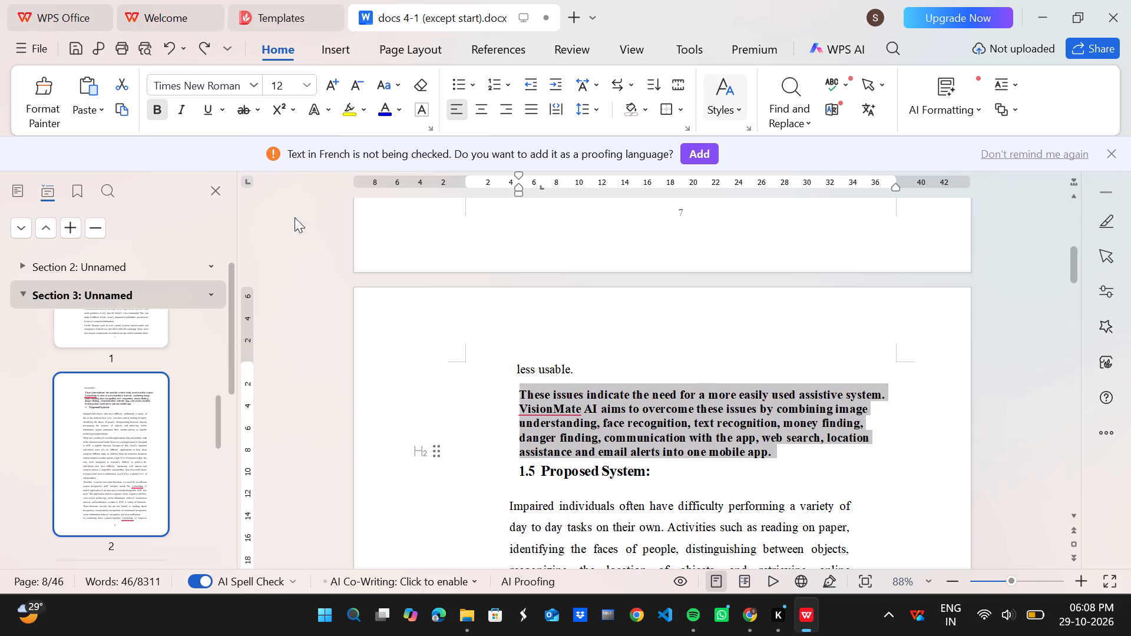
left_click(153, 108)
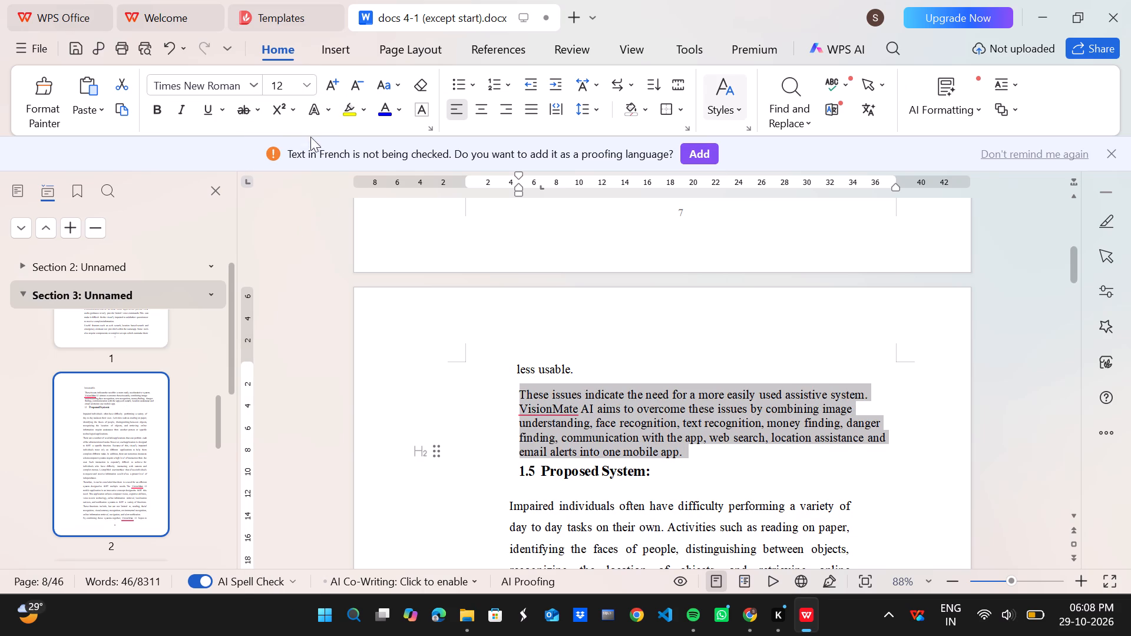
left_click(529, 110)
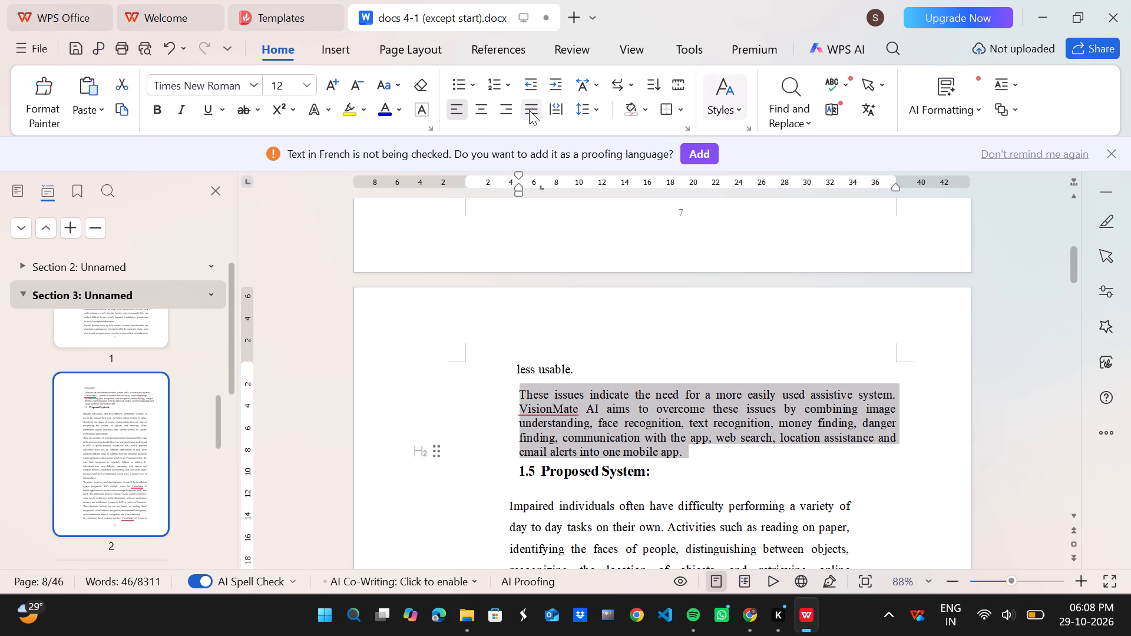
left_click(600, 111)
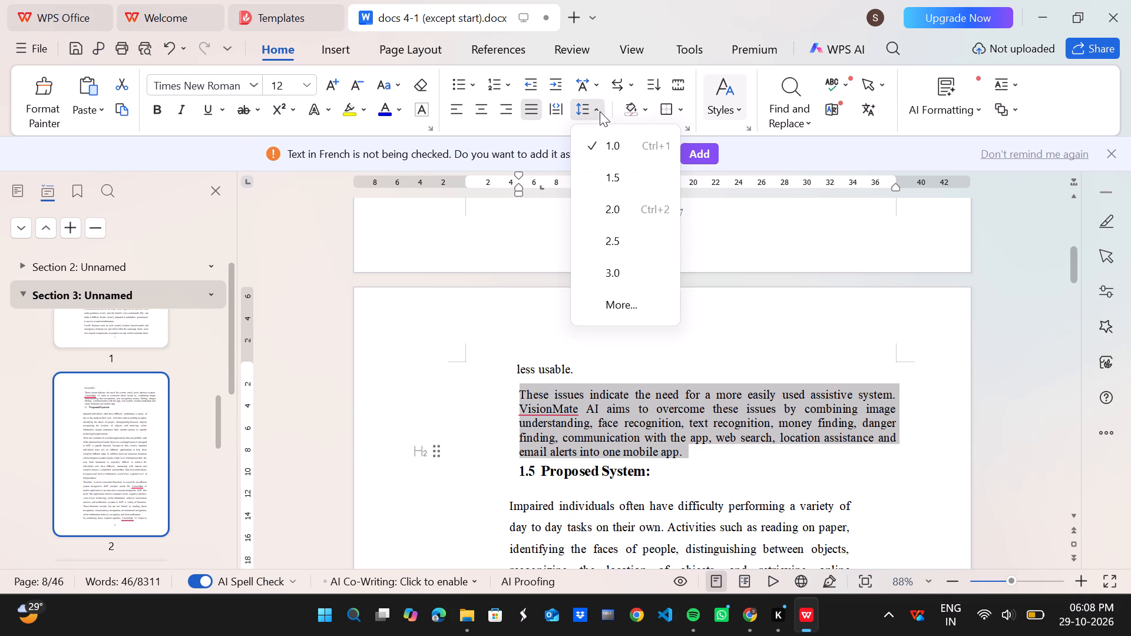
left_click(614, 176)
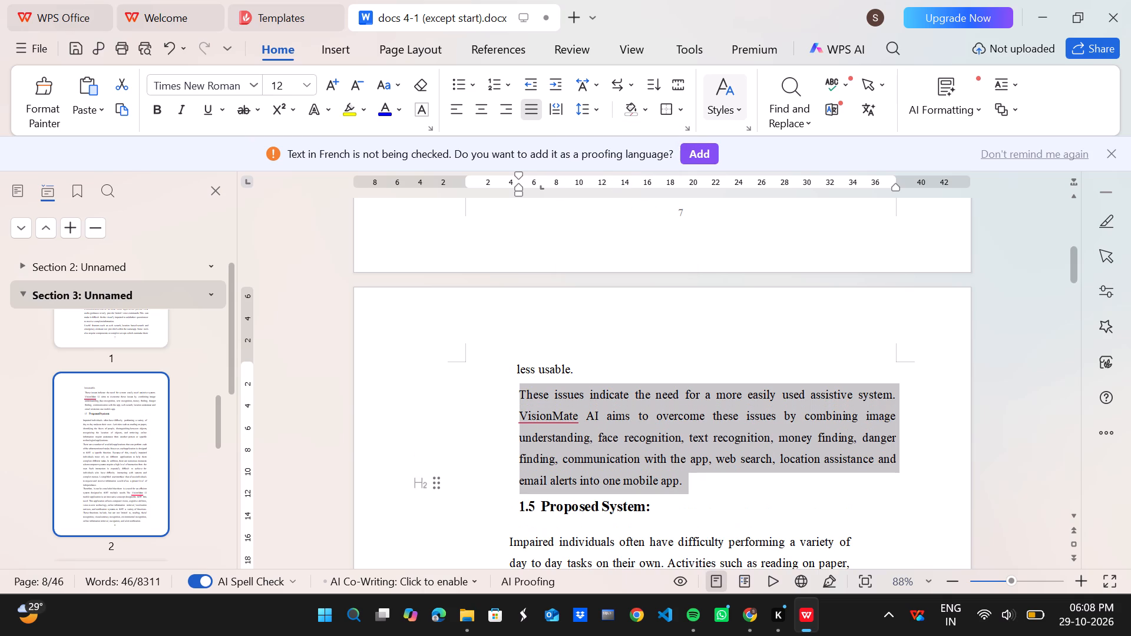
left_click(729, 321)
Merge Section 4, which starts with the 1.6 Objectives heading, into Section 3.
scroll(704, 422, "down", 1)
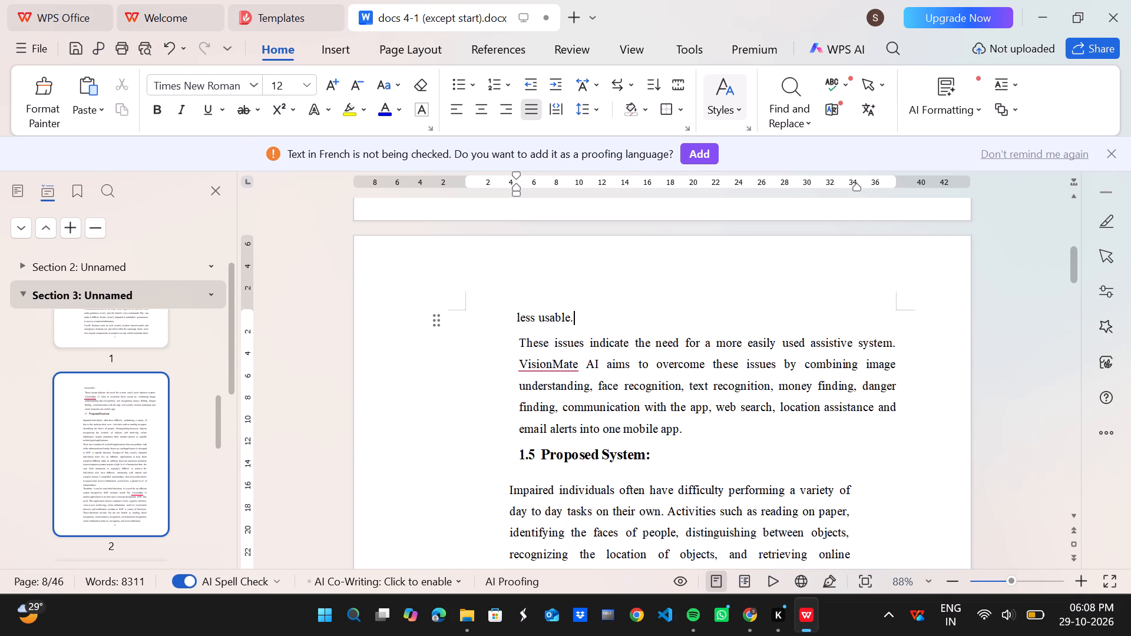
scroll(704, 422, "down", 8)
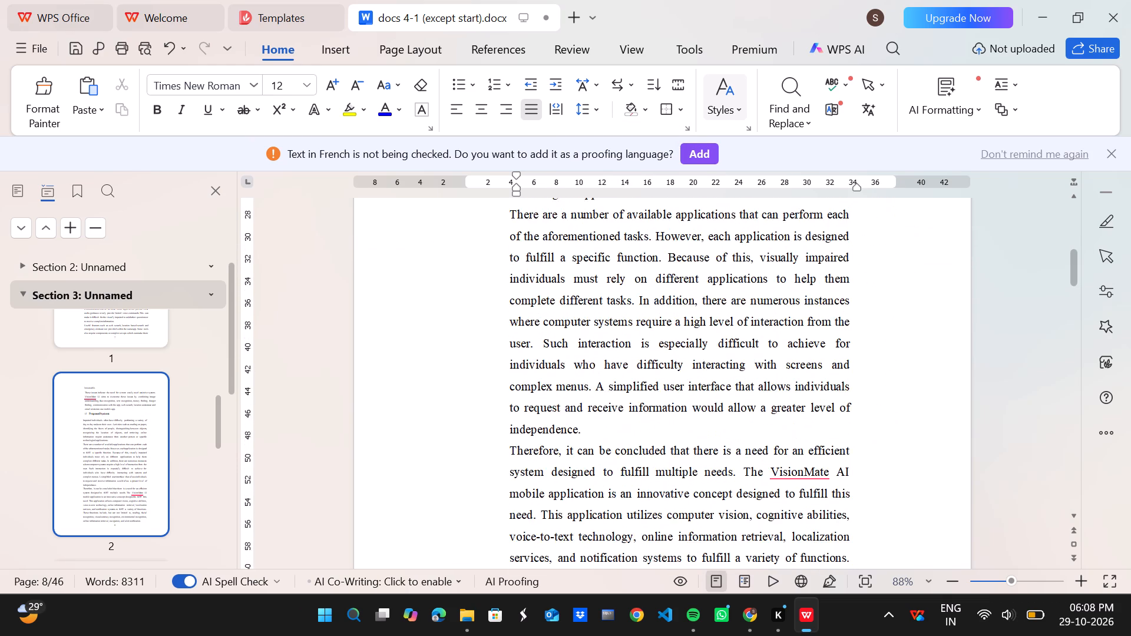
scroll(704, 422, "down", 9)
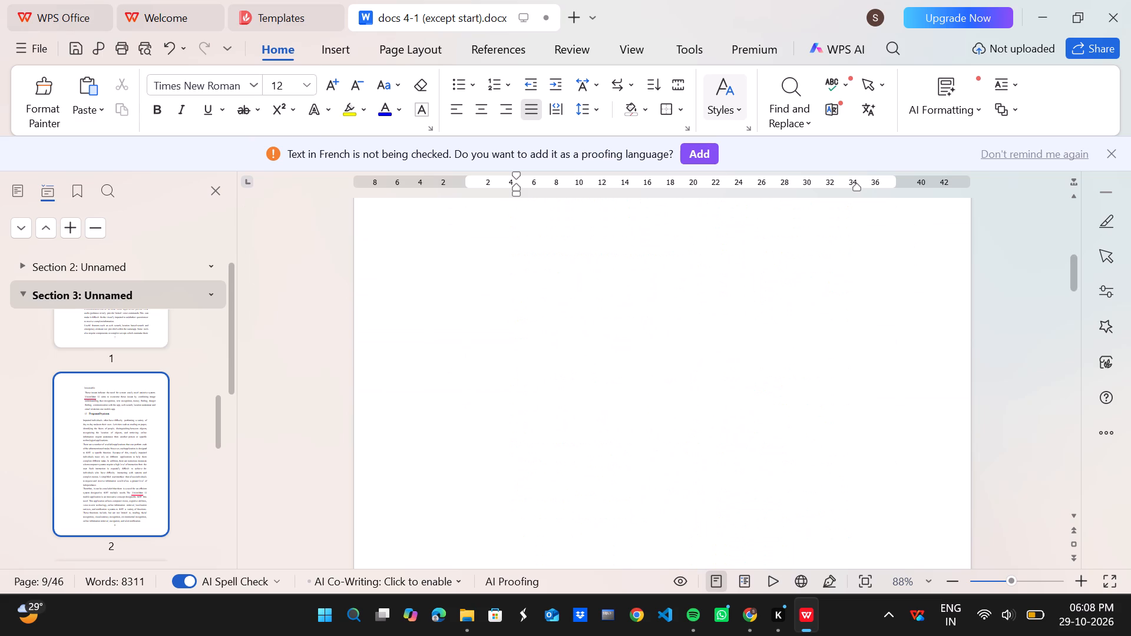
scroll(704, 422, "down", 7)
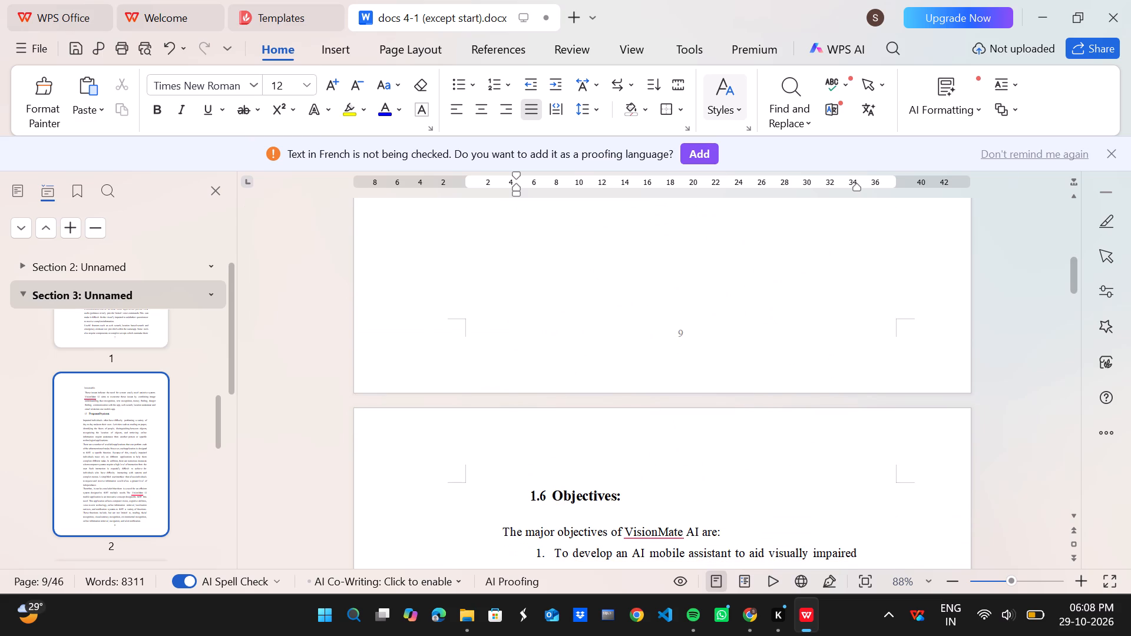
scroll(178, 508, "down", 1)
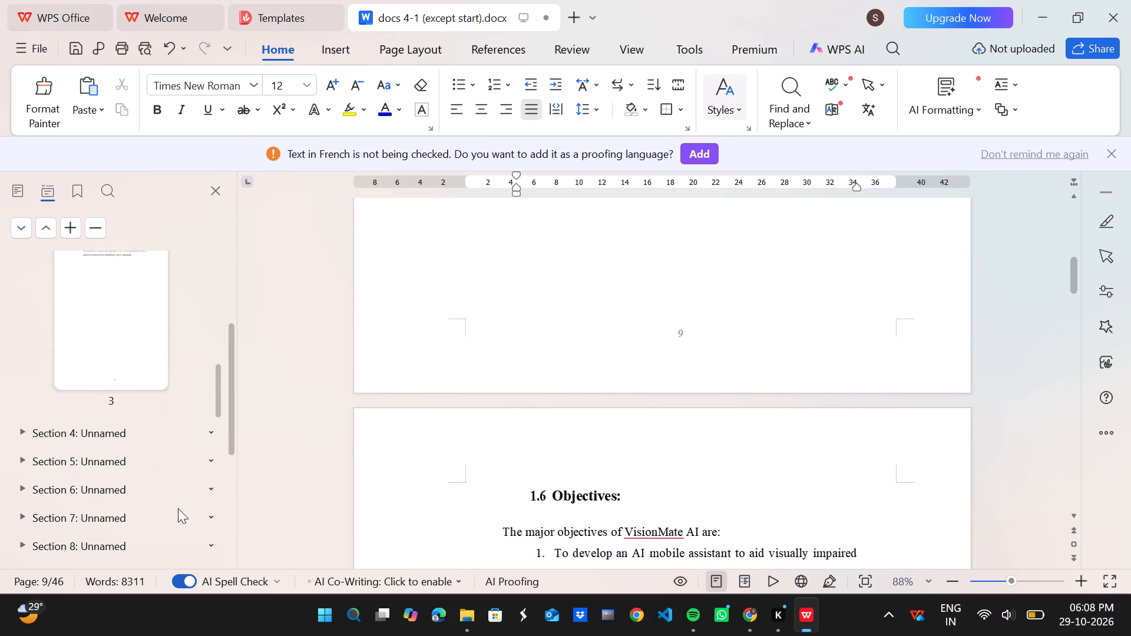
scroll(178, 508, "down", 1)
left_click(164, 494)
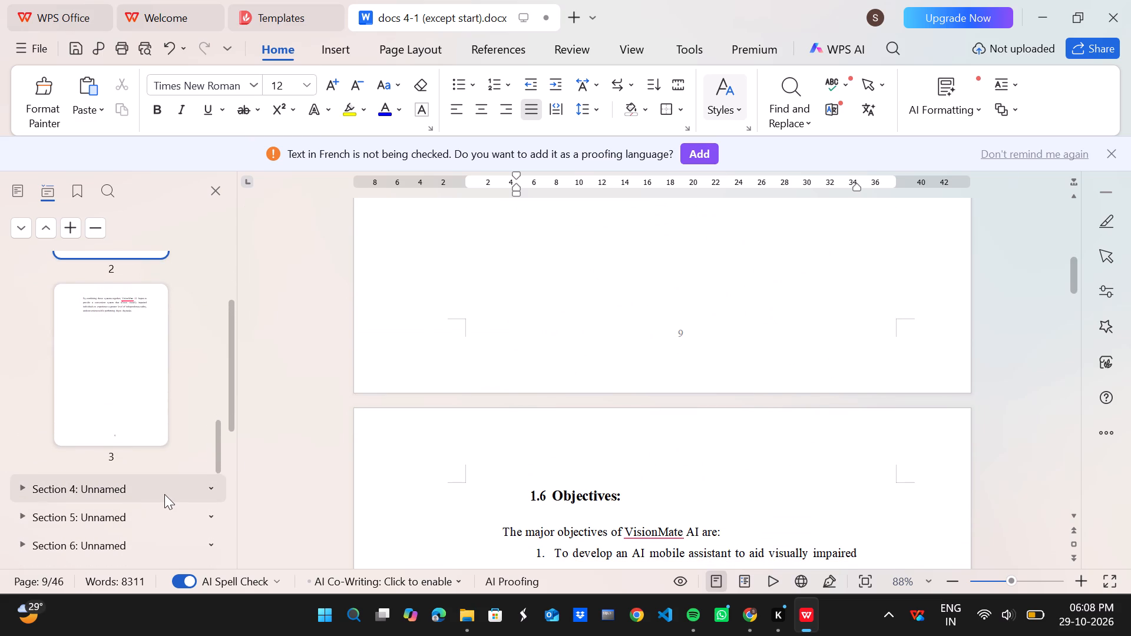
scroll(164, 494, "down", 1)
scroll(171, 405, "up", 1)
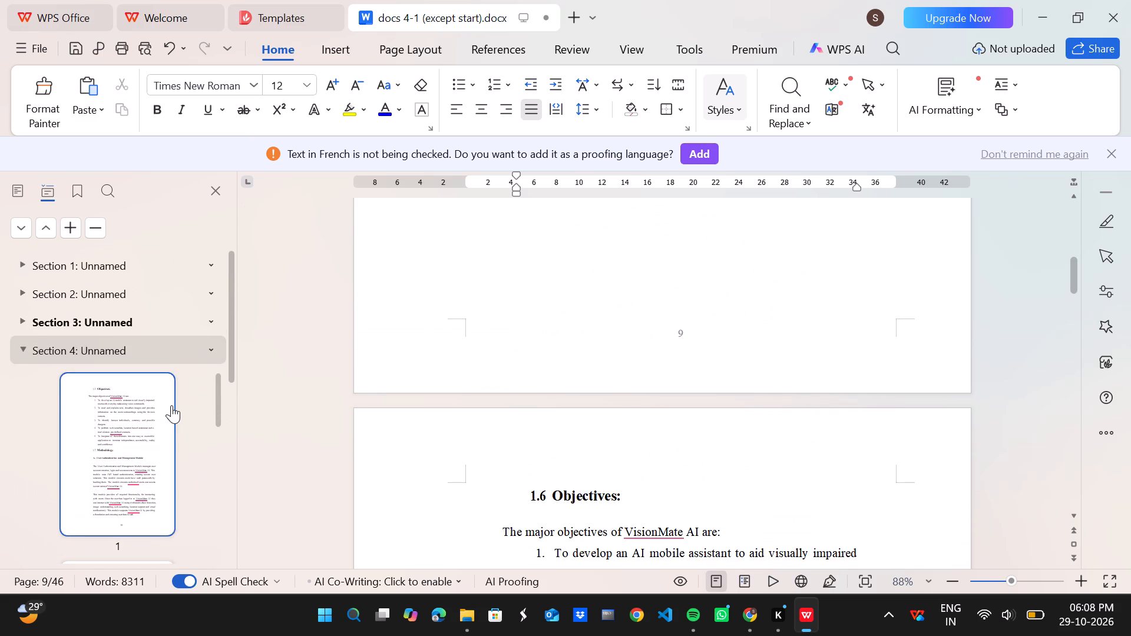
scroll(171, 405, "up", 1)
left_click(210, 348)
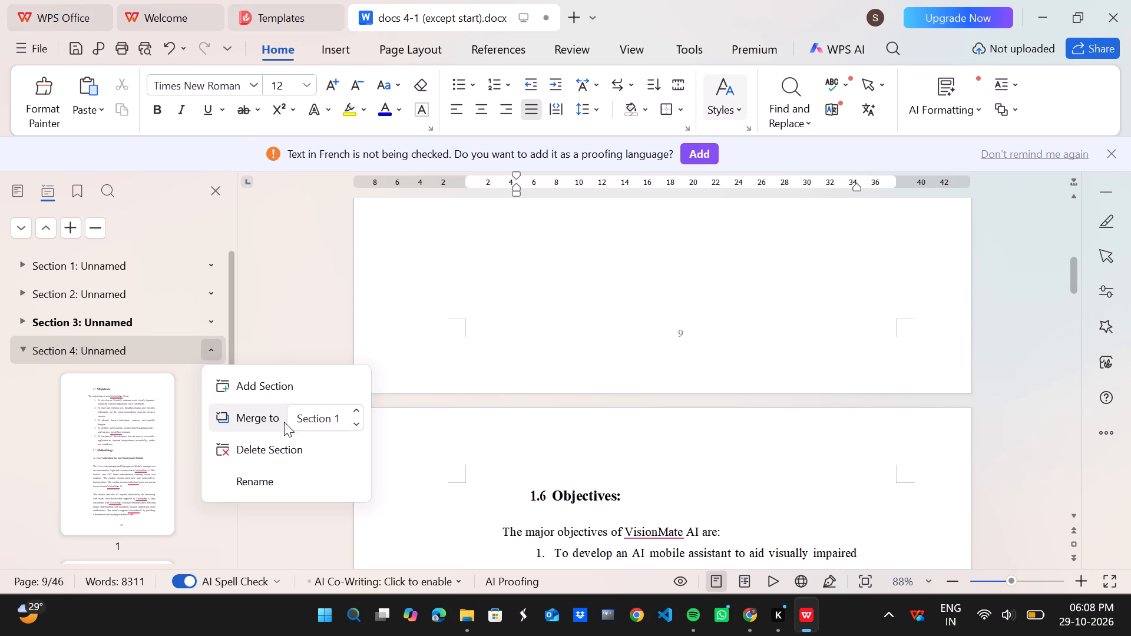
left_click(356, 412)
left_click(356, 412)
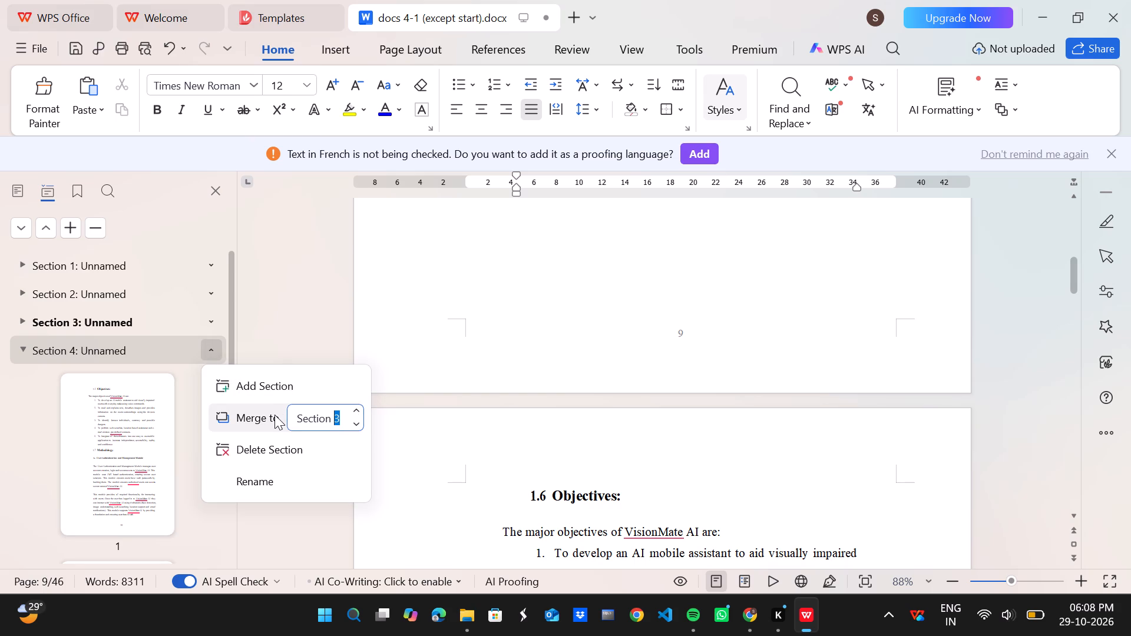
left_click(275, 415)
Review the pages from 1.5 Proposed System through 1.7 Methodology, checking how the merged text flows across page breaks.
scroll(594, 397, "up", 1)
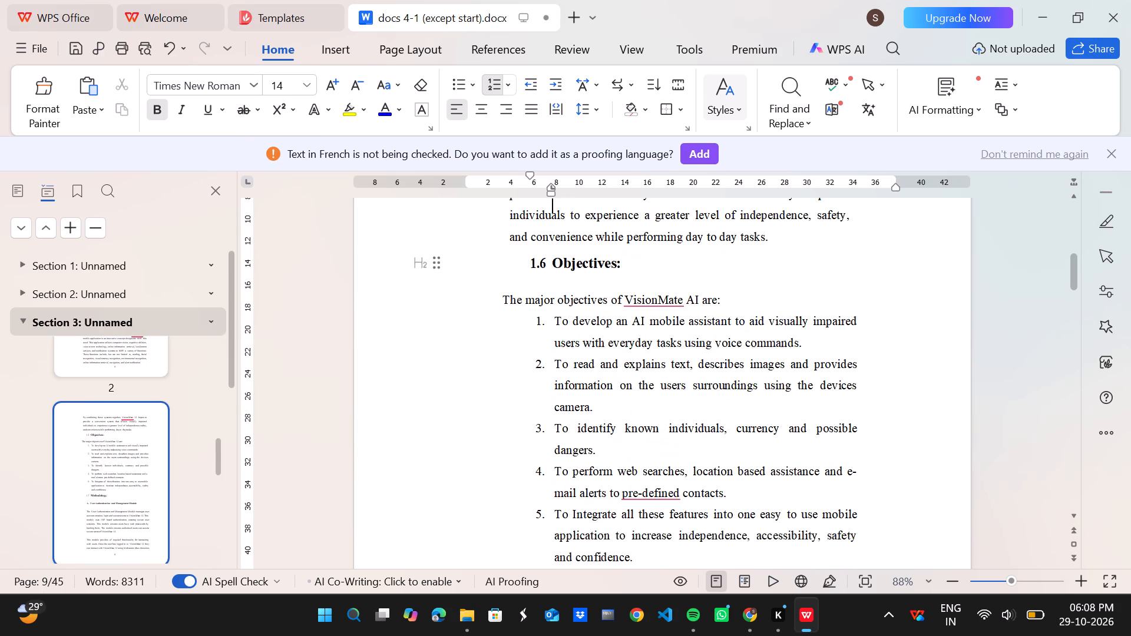
scroll(594, 397, "up", 1)
scroll(594, 397, "down", 3)
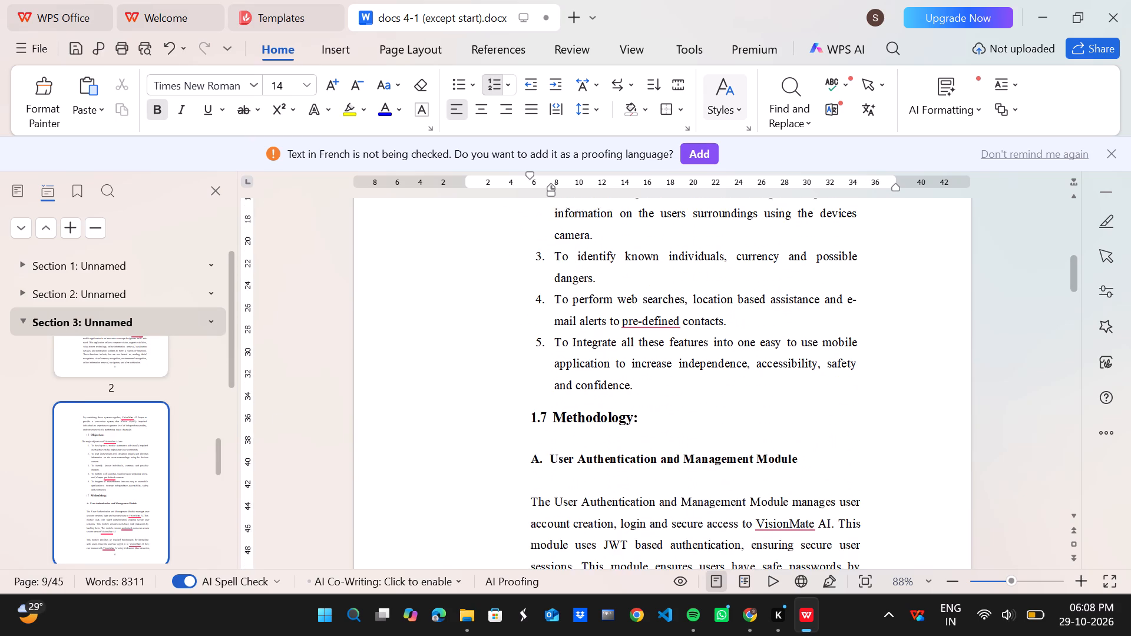
scroll(594, 397, "down", 1)
scroll(594, 397, "up", 4)
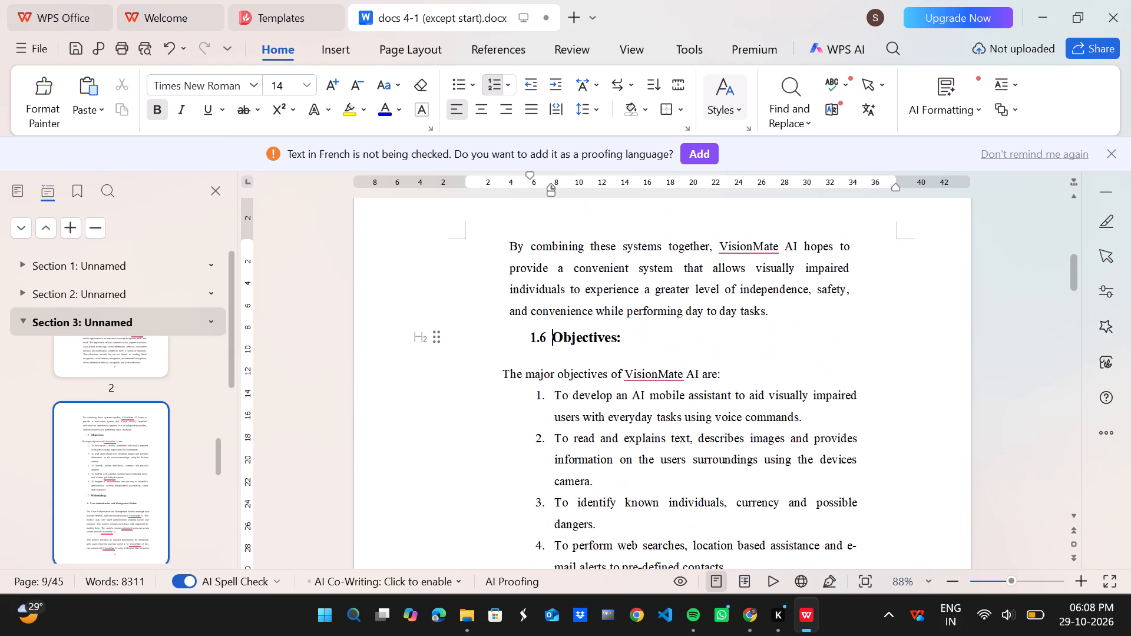
scroll(527, 341, "up", 5)
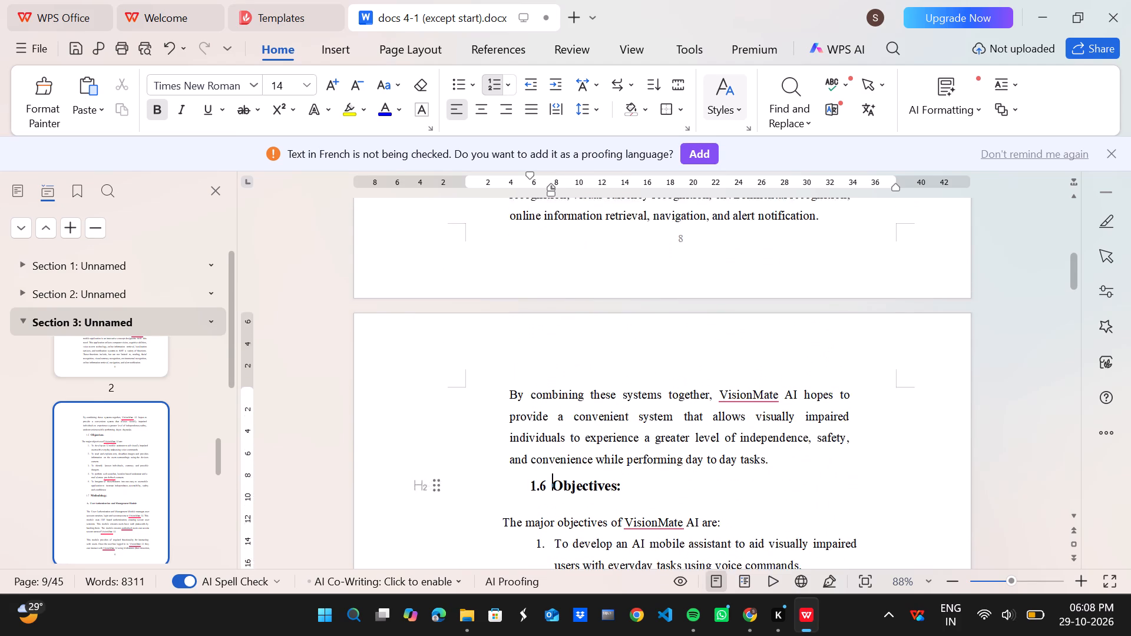
scroll(527, 341, "up", 6)
scroll(527, 341, "down", 2)
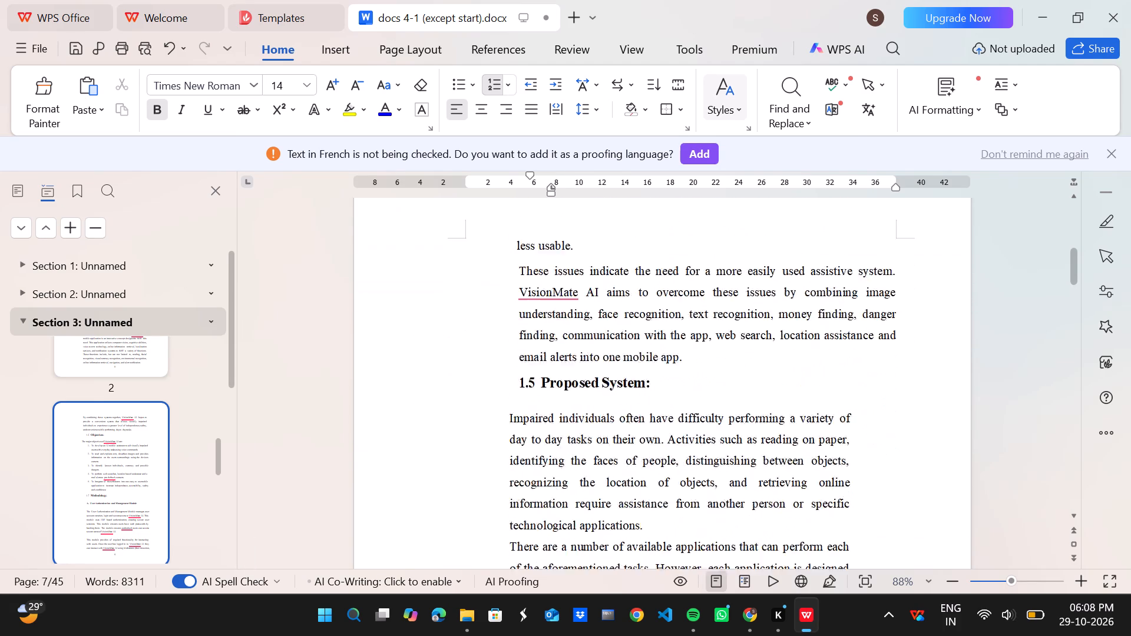
Replace the automatic number of the Objectives heading with a manually entered 1.6 and a space, keeping it on its own line.
scroll(527, 341, "down", 9)
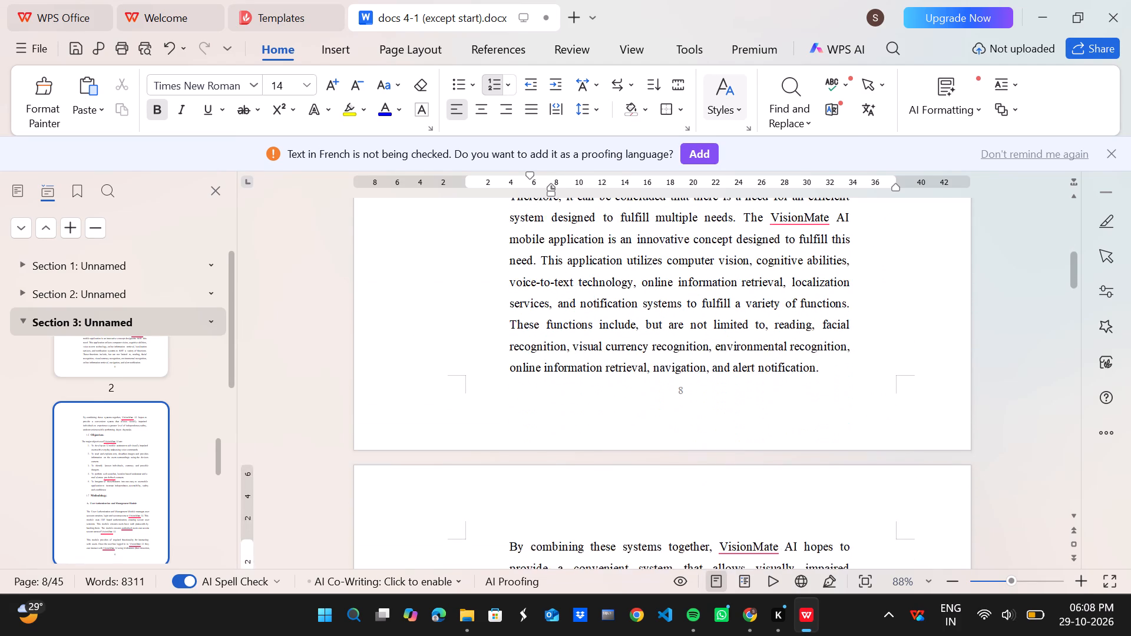
scroll(527, 341, "down", 3)
key("BackSpace")
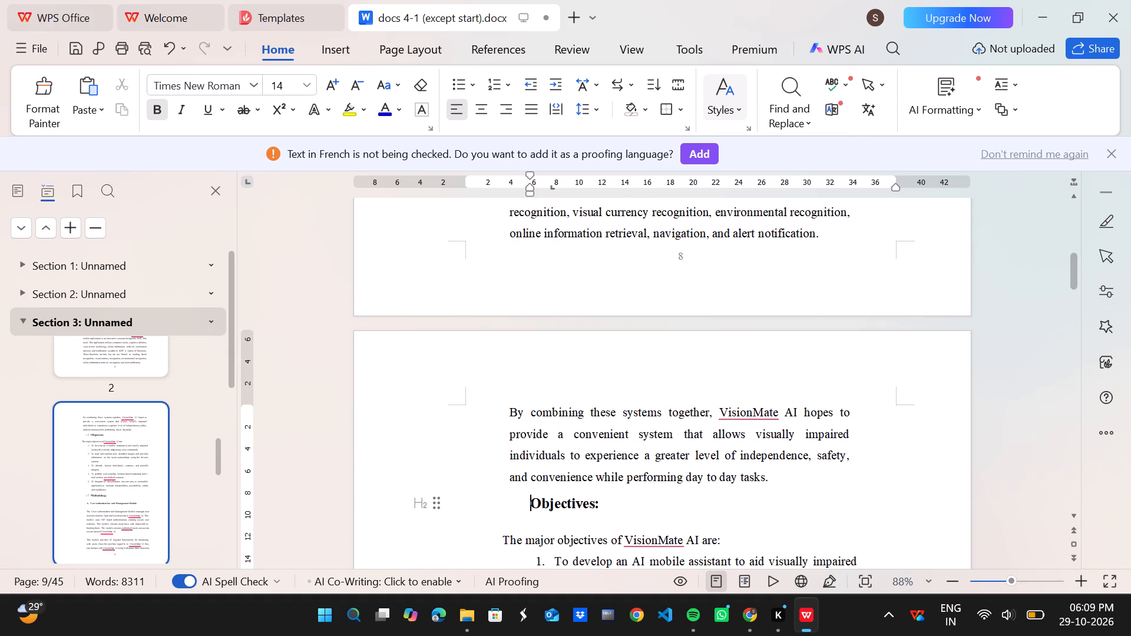
key("BackSpace")
key("BackSpace")
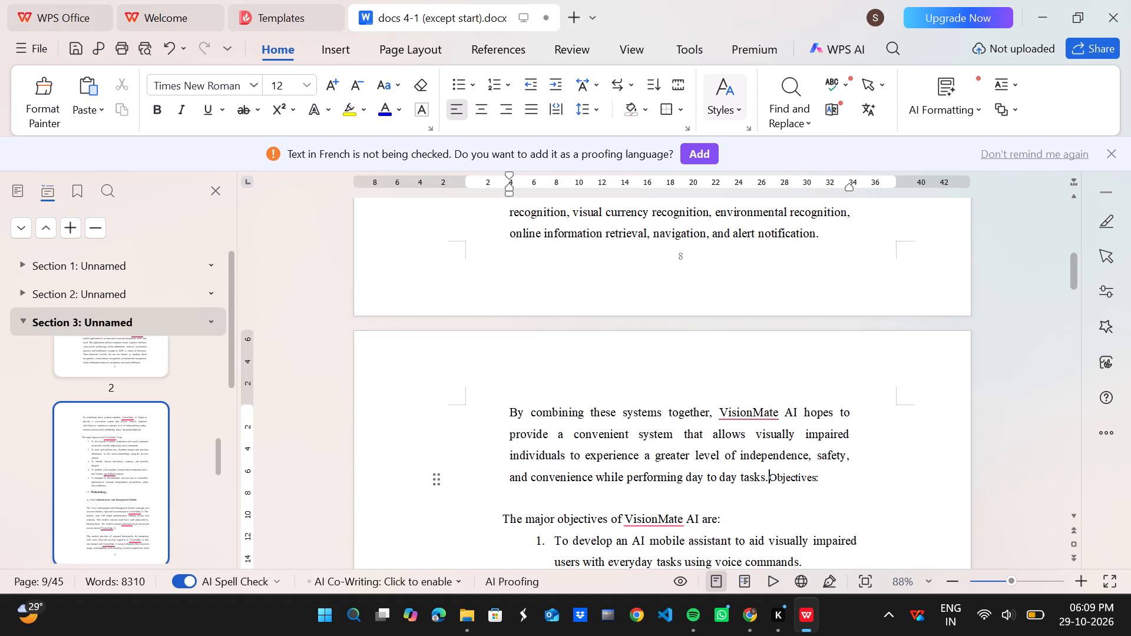
key("Return")
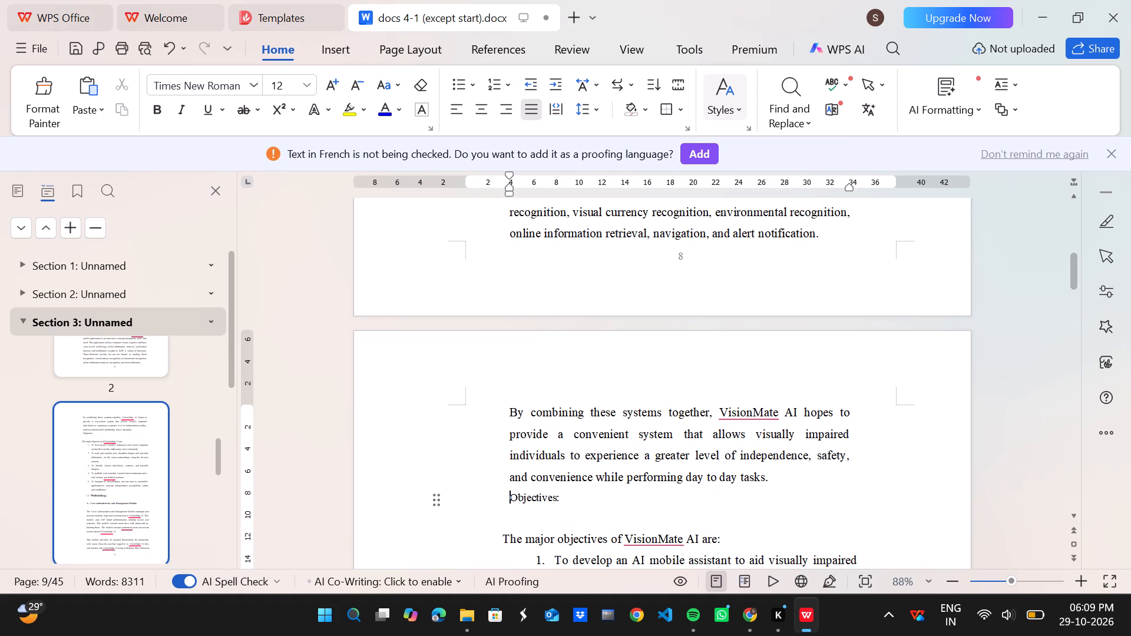
type("1.76")
key("BackSpace")
key("BackSpace")
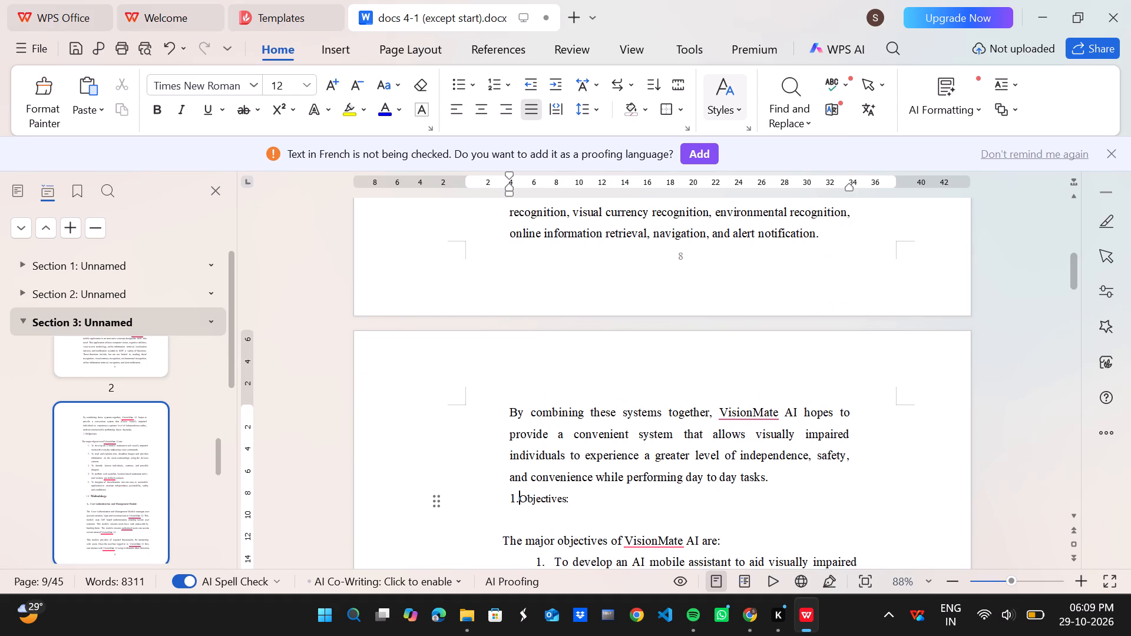
key("6")
key("space")
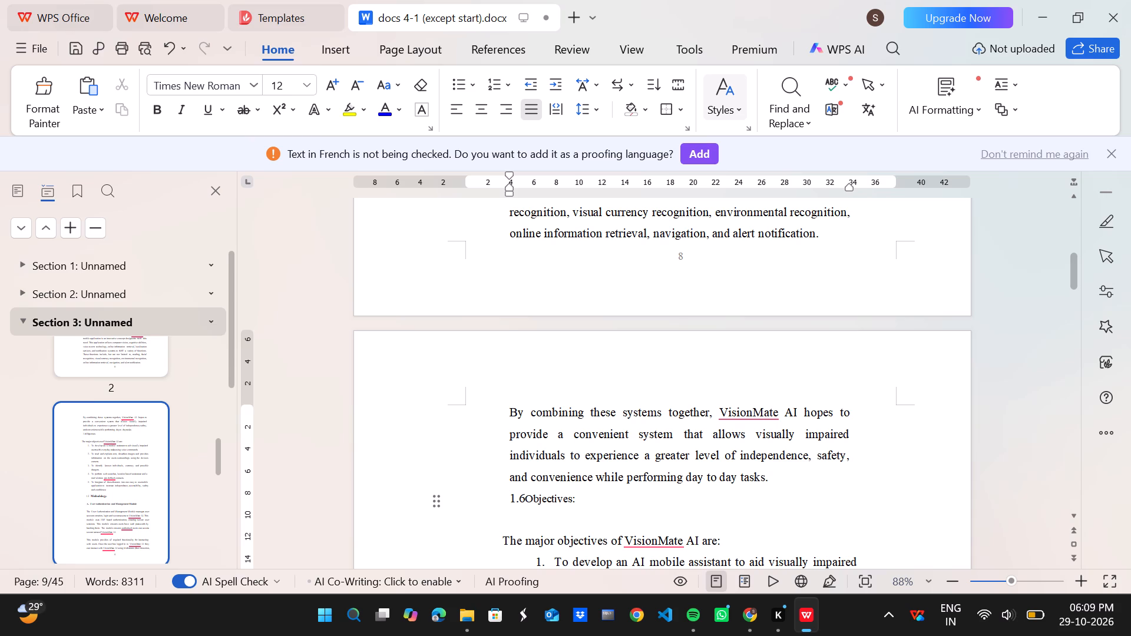
Format the 1.6 Objectives heading as bold 14 pt text.
left_click_drag(511, 498, 618, 495)
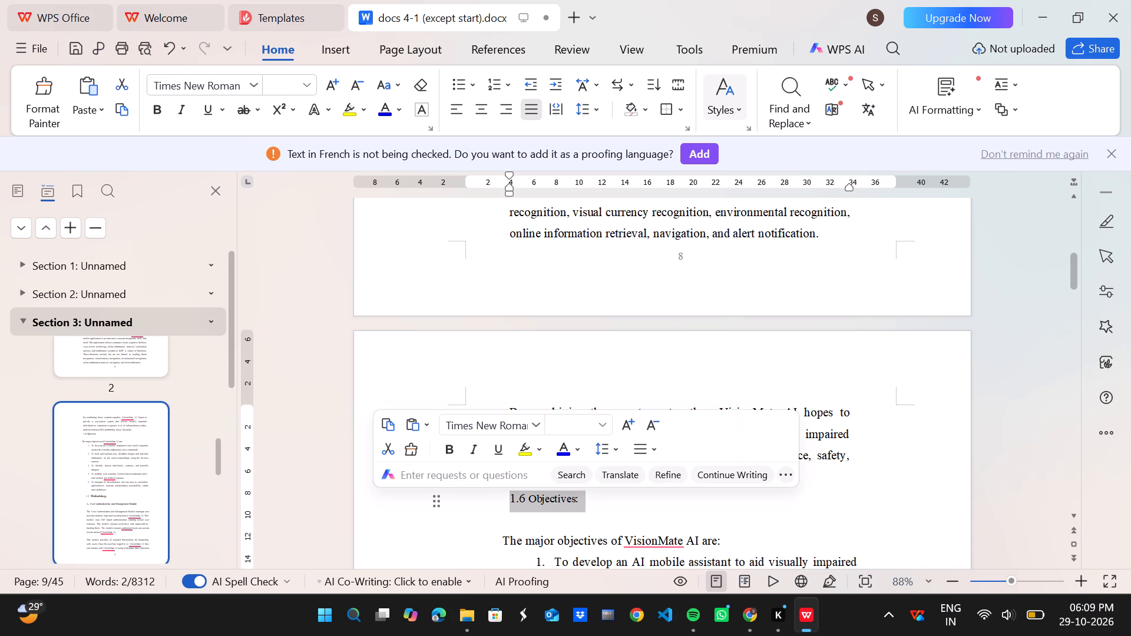
left_click(163, 118)
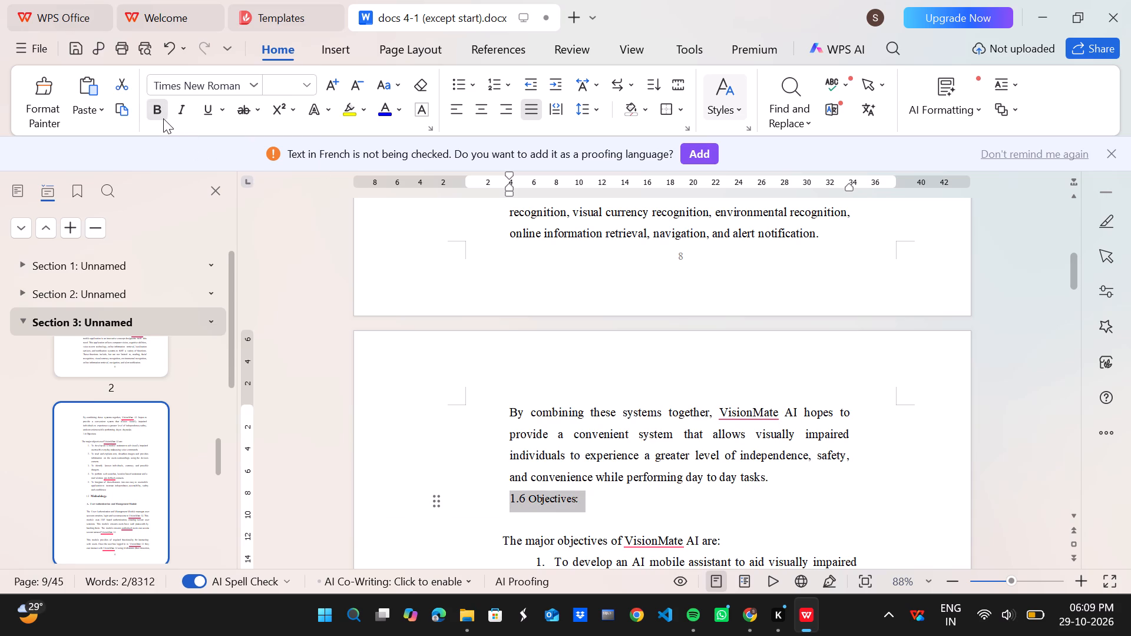
left_click(327, 93)
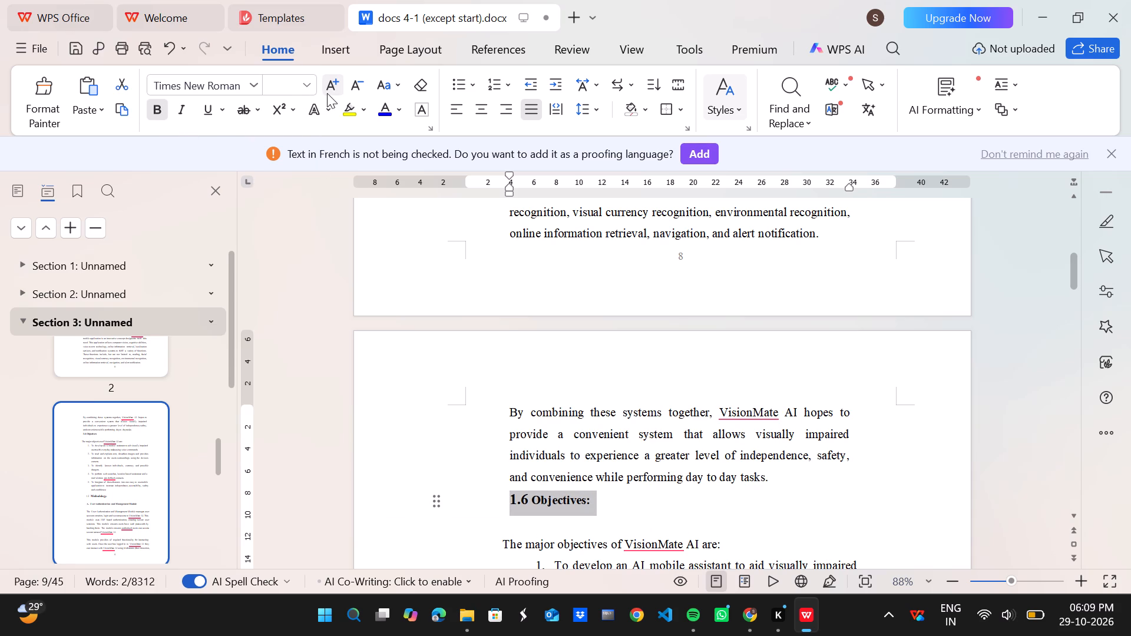
left_click(305, 82)
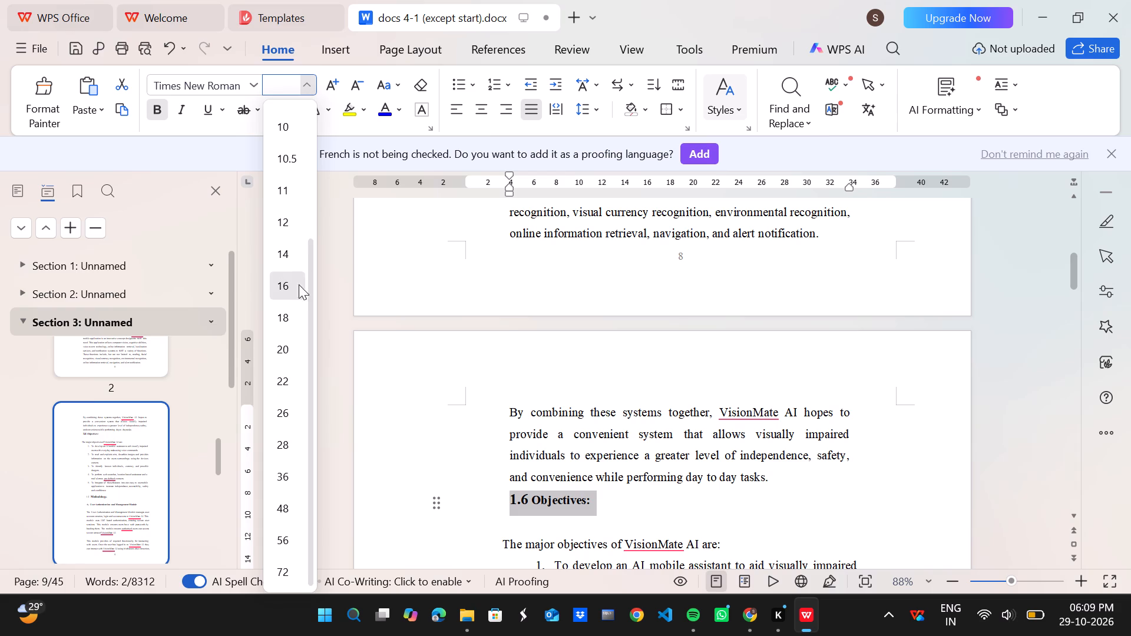
left_click(290, 263)
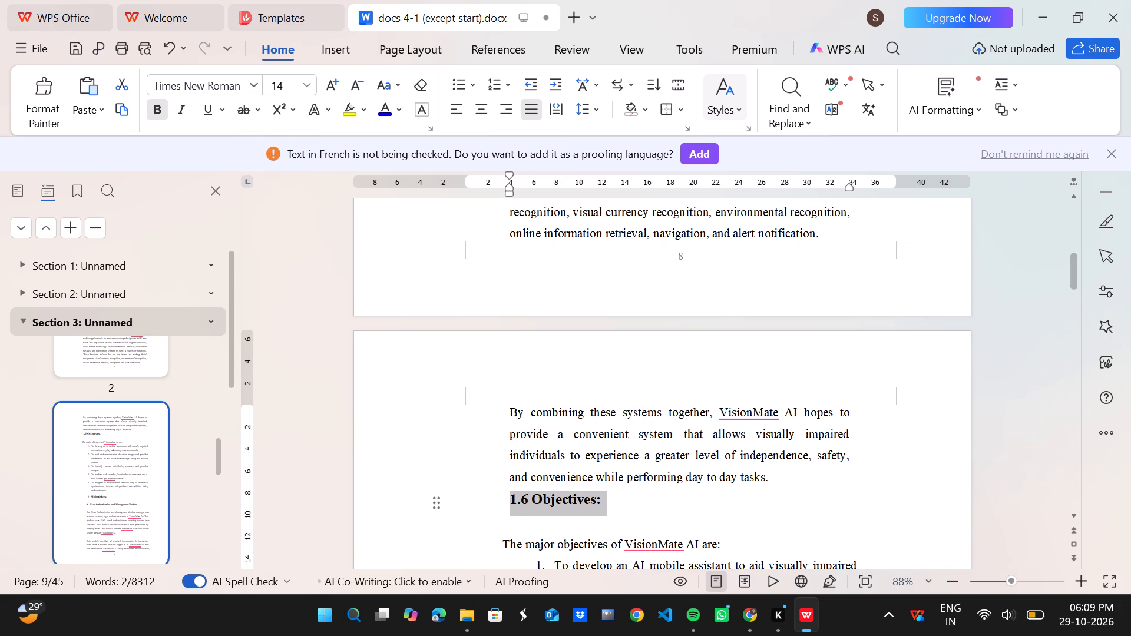
Remove the empty paragraph between the 1.6 Objectives heading and the line "The major objectives of VisionMate AI are".
left_click(584, 528)
left_click(554, 526)
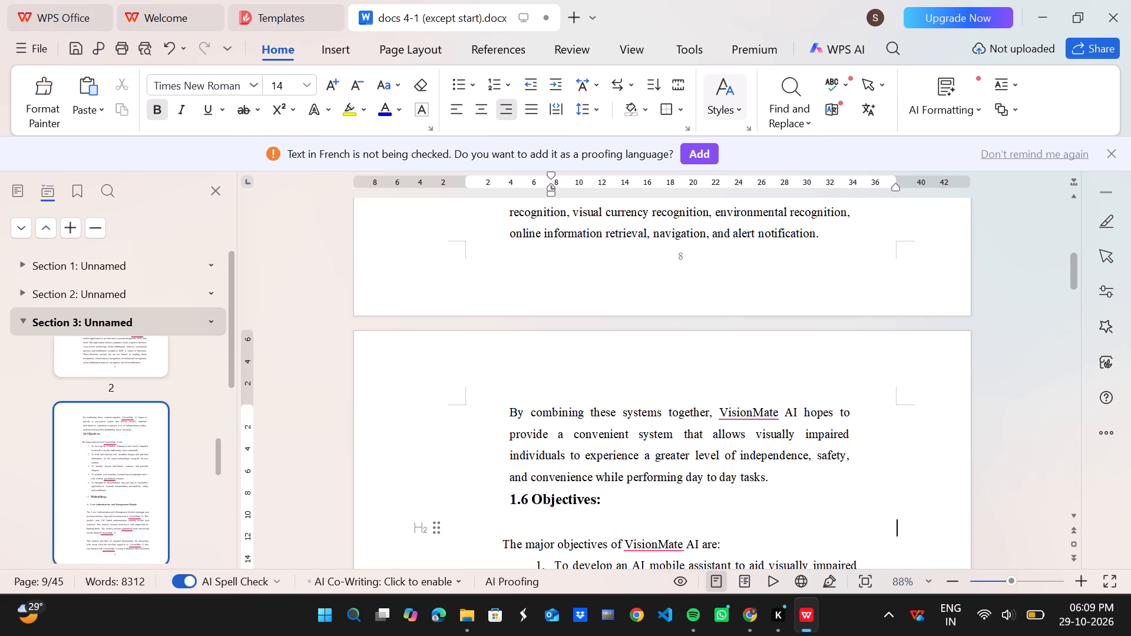
key("BackSpace")
key("BackSpace")
key("BackSpace")
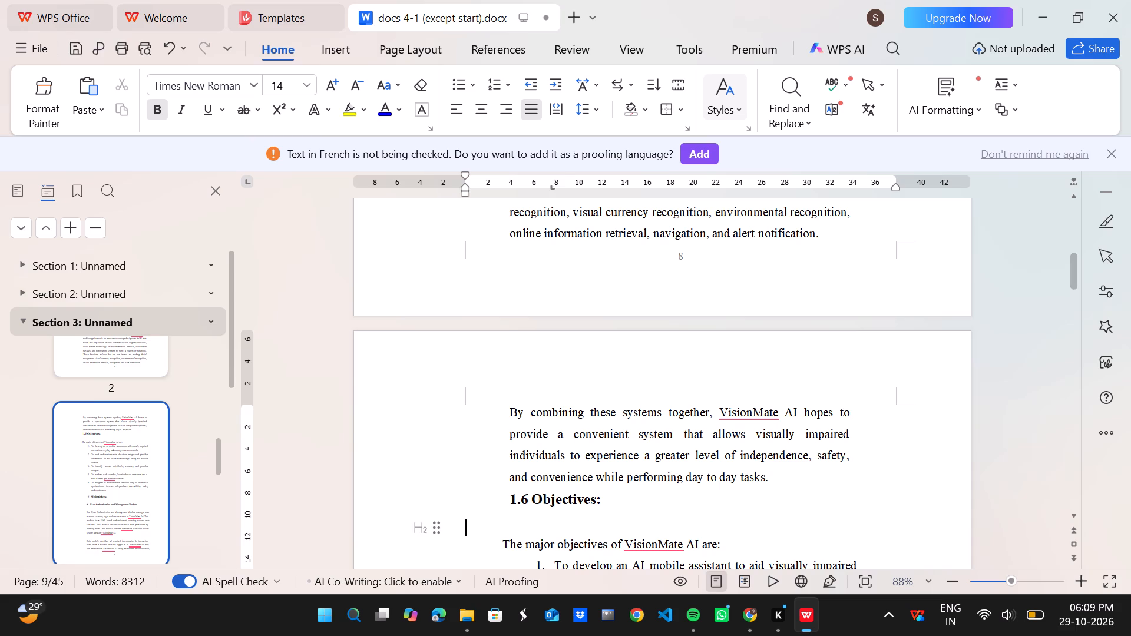
key("BackSpace")
Check the spacing around the 1.5 Proposed System heading against that of the 1.6 Objectives heading.
scroll(554, 526, "up", 2)
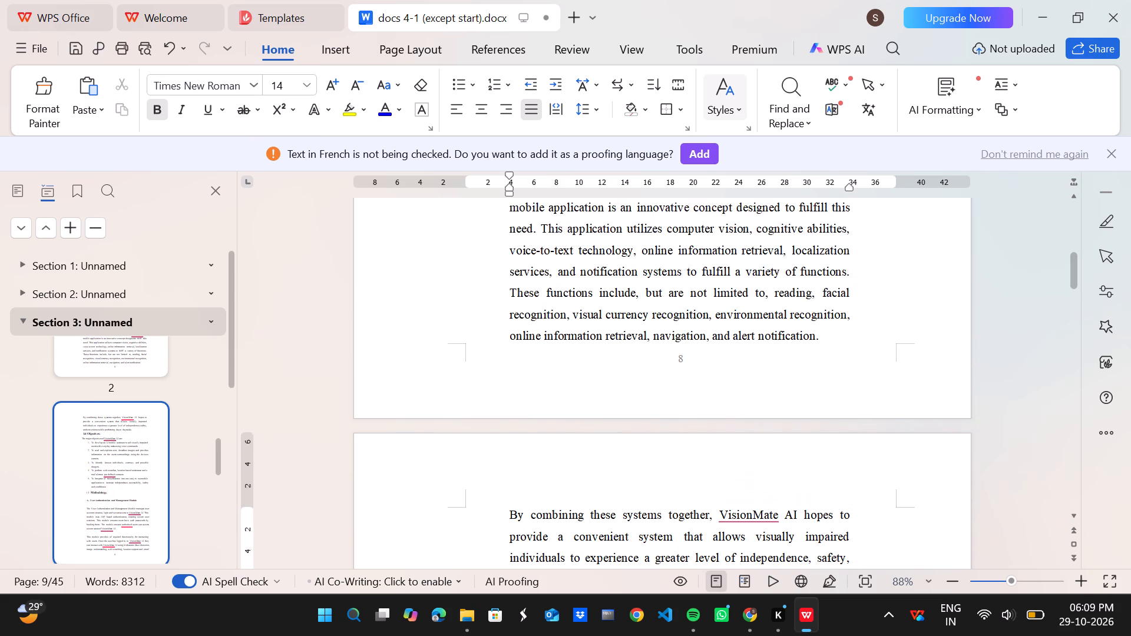
scroll(554, 526, "up", 4)
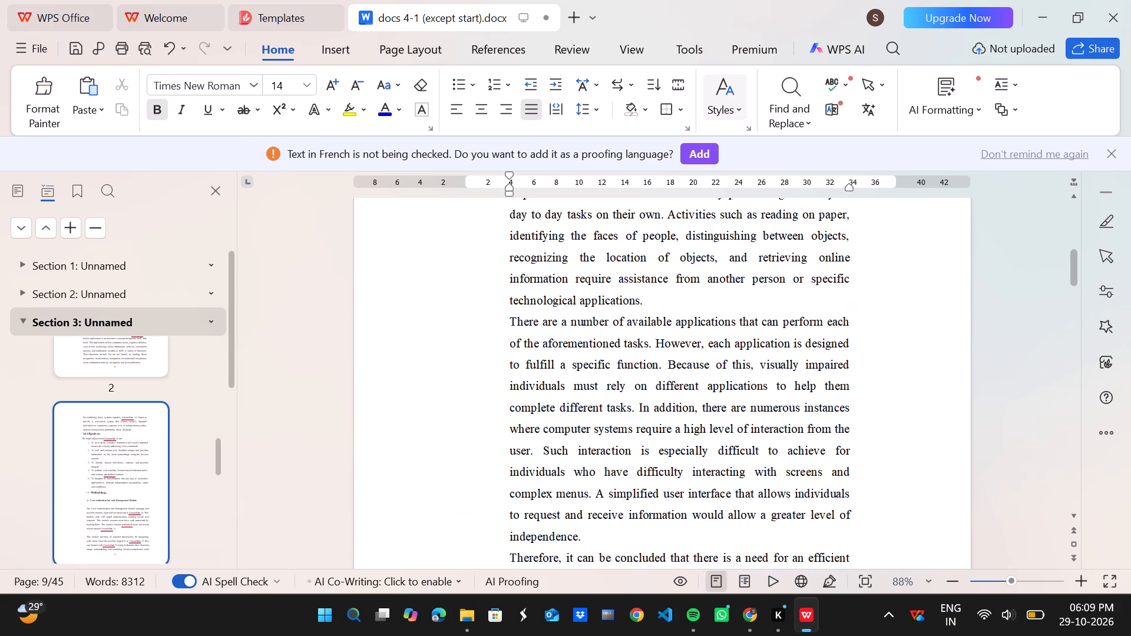
scroll(554, 526, "up", 3)
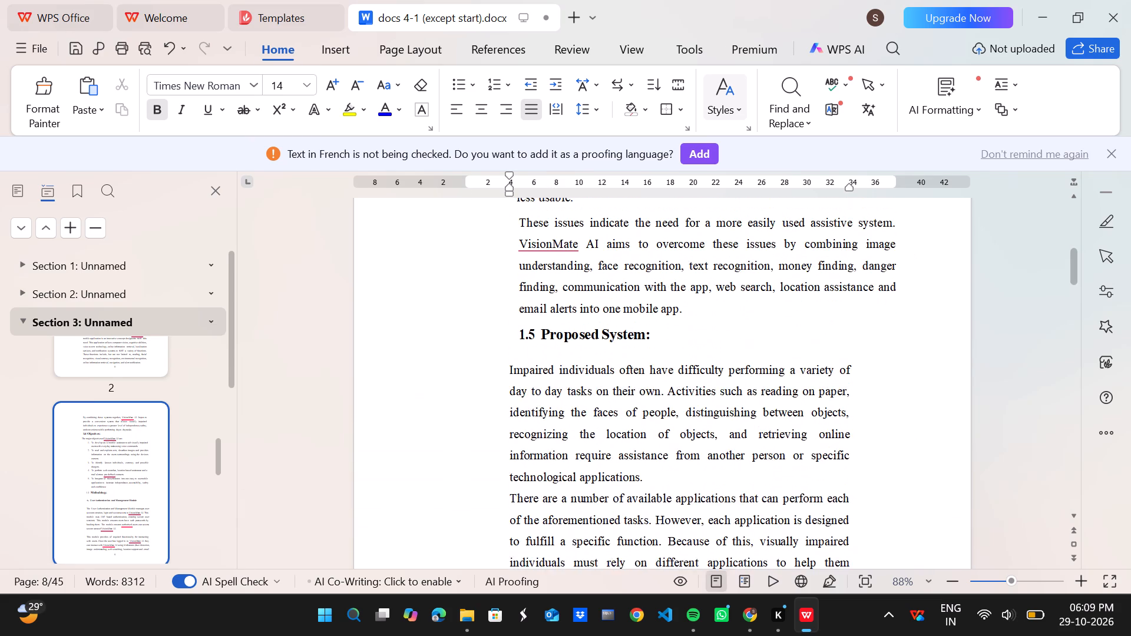
left_click(588, 351)
left_click(585, 333)
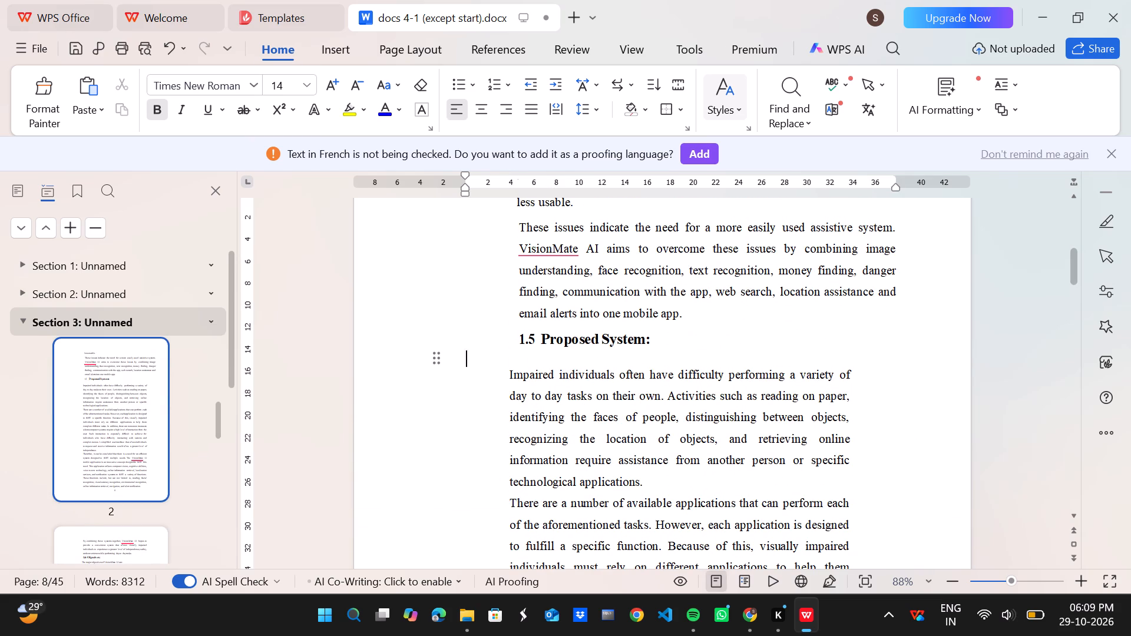
scroll(585, 333, "down", 6)
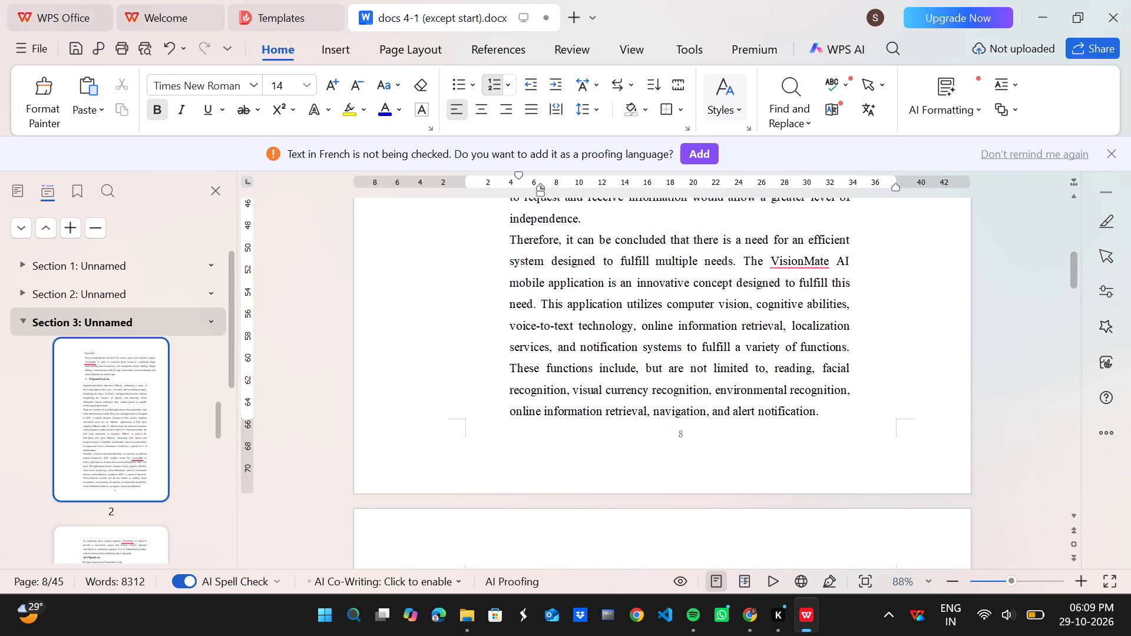
scroll(585, 333, "down", 5)
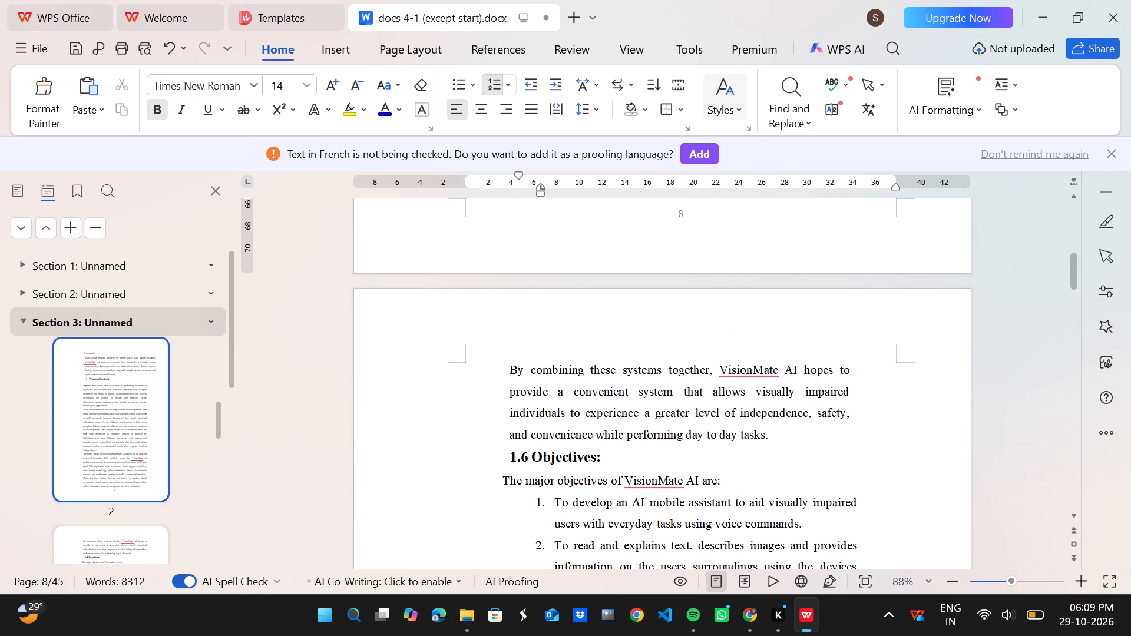
Insert spacing before the colon in the 1.6 Objectives heading.
left_click(597, 456)
key("space")
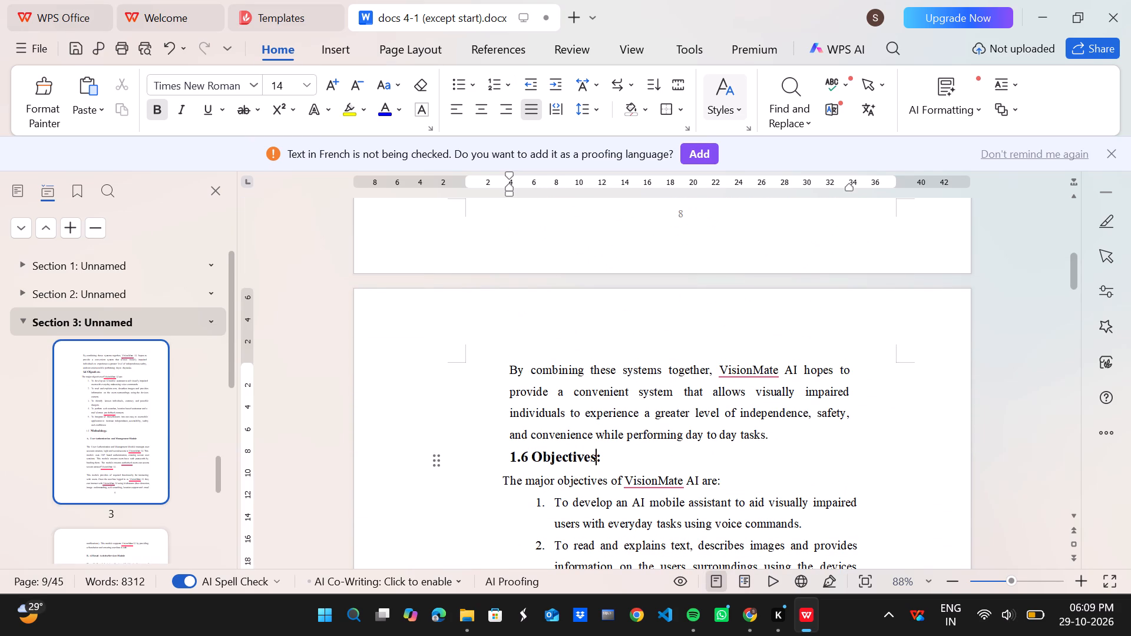
key("space")
Insert a blank line without left indent between the "By combining these systems together" paragraph and the 1.6 Objectives heading.
left_click(778, 431)
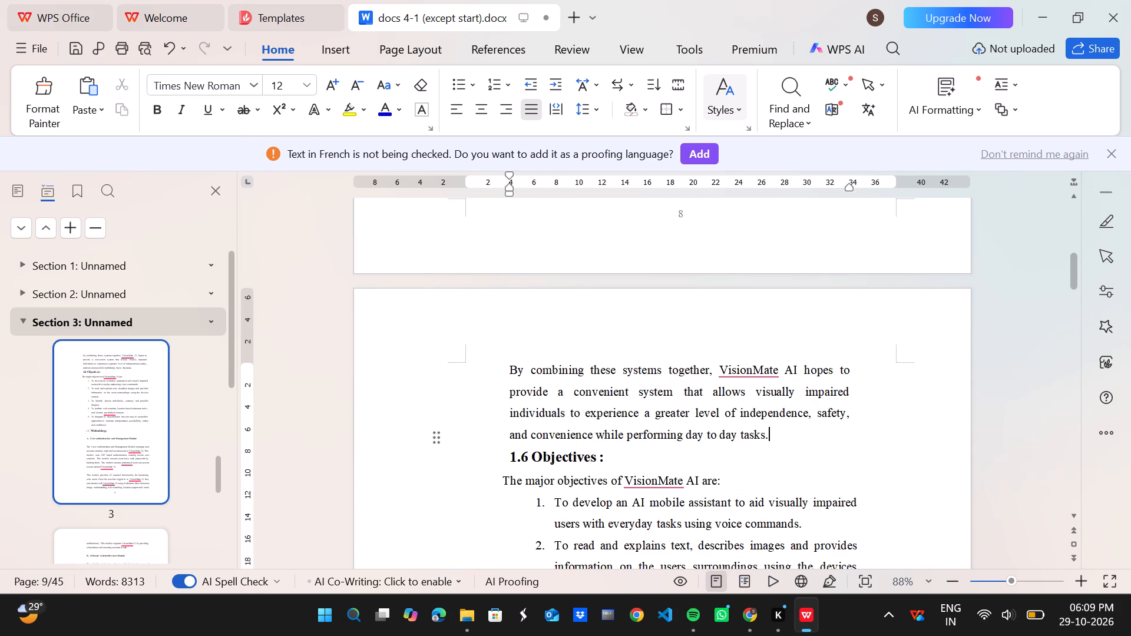
key("Return")
scroll(672, 474, "down", 1)
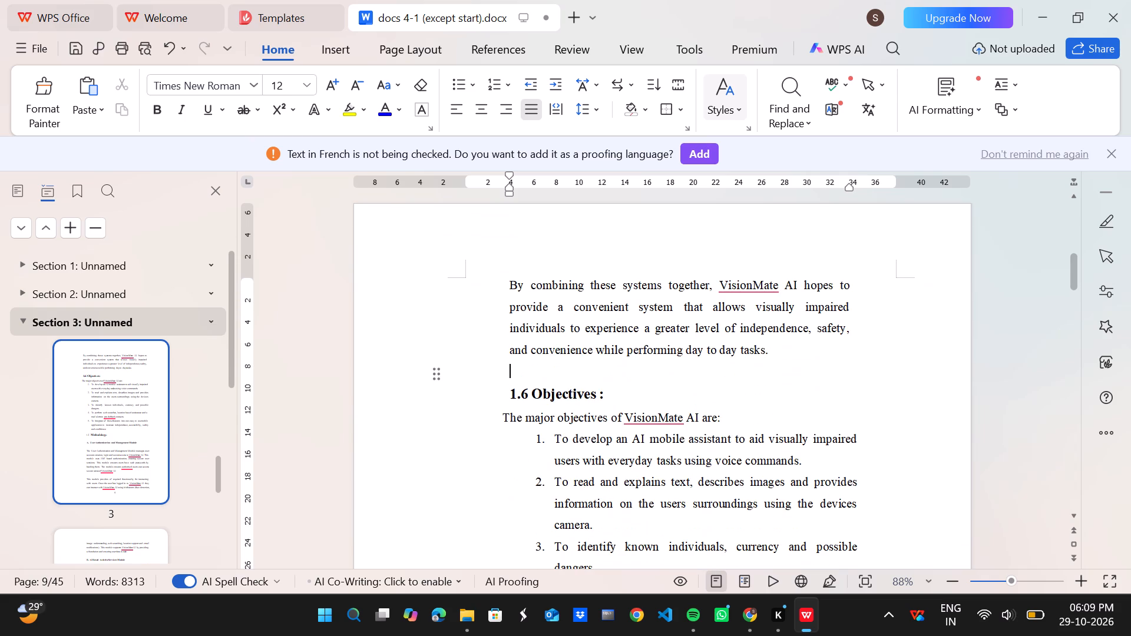
key("BackSpace")
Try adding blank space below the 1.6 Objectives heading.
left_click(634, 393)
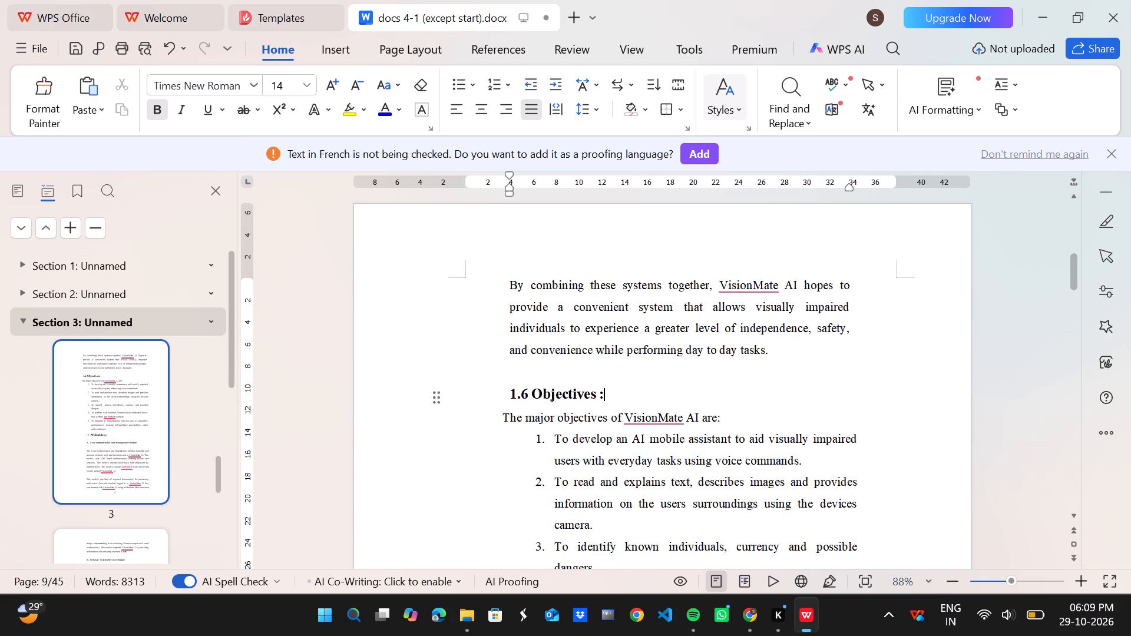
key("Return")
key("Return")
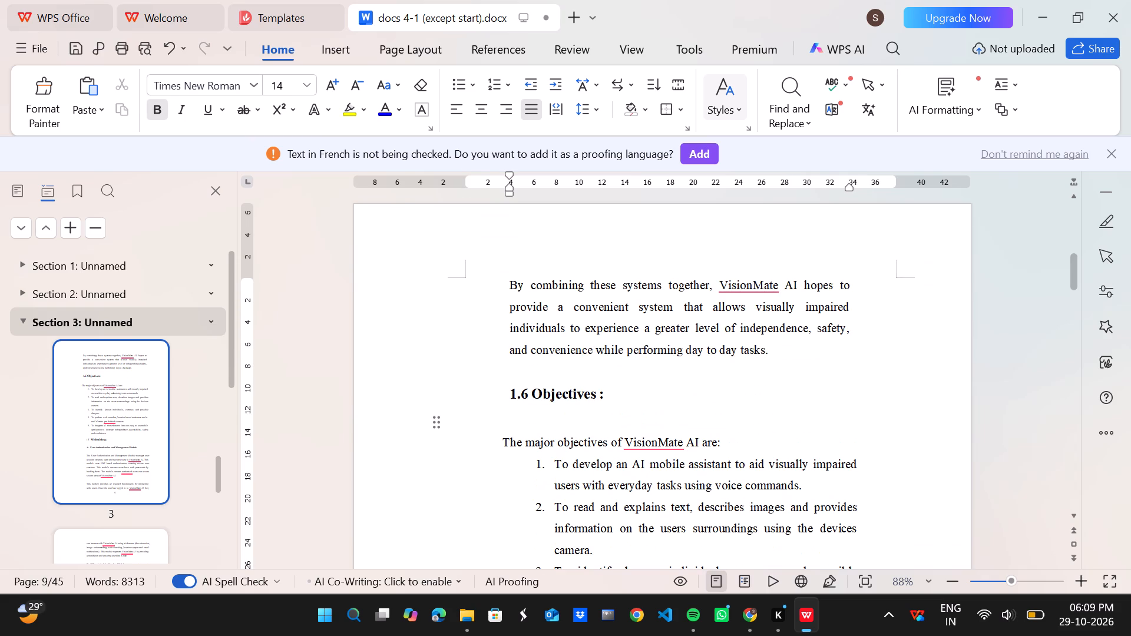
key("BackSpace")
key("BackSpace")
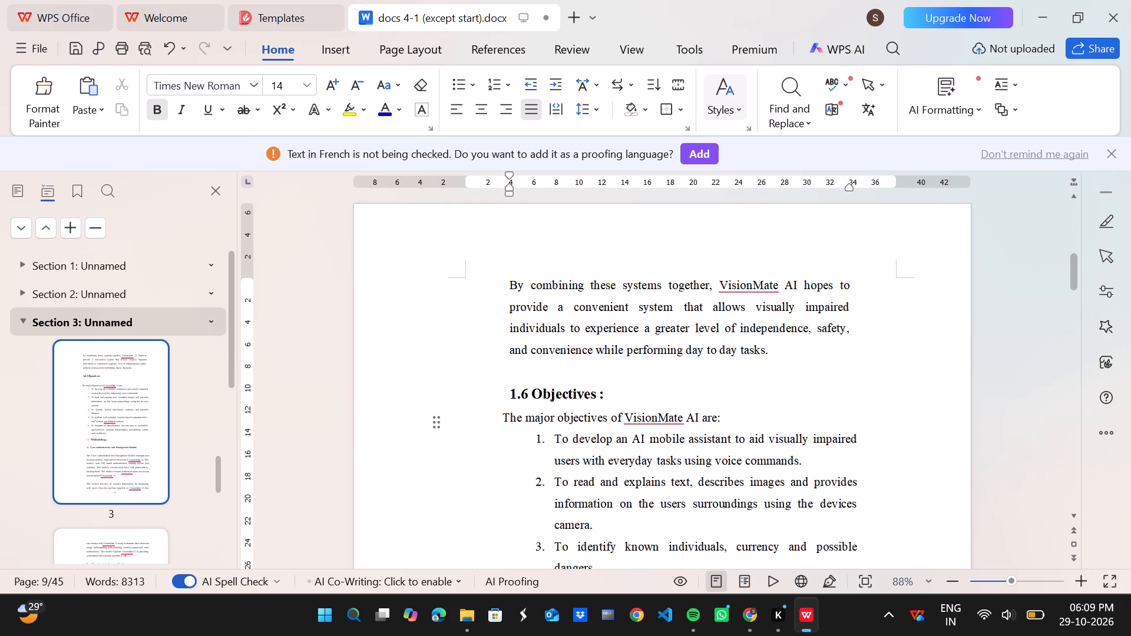
Remove the automatic number and old indent from the Methodology heading, indent its first line, and number it 1.7 followed by a space.
scroll(634, 393, "down", 5)
scroll(634, 393, "up", 1)
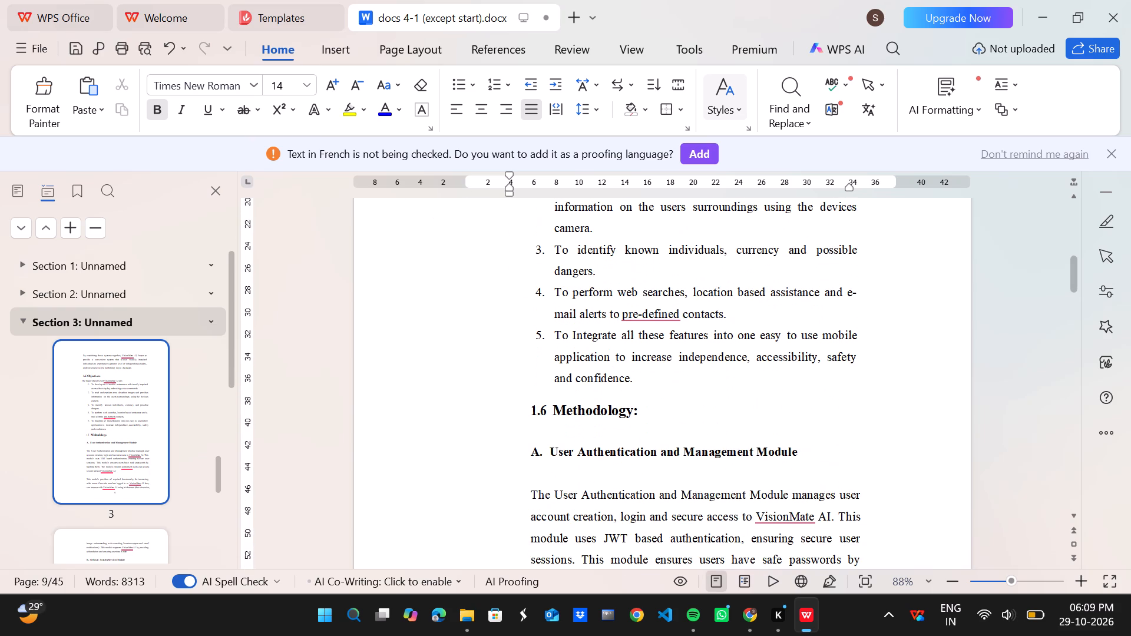
scroll(634, 393, "up", 1)
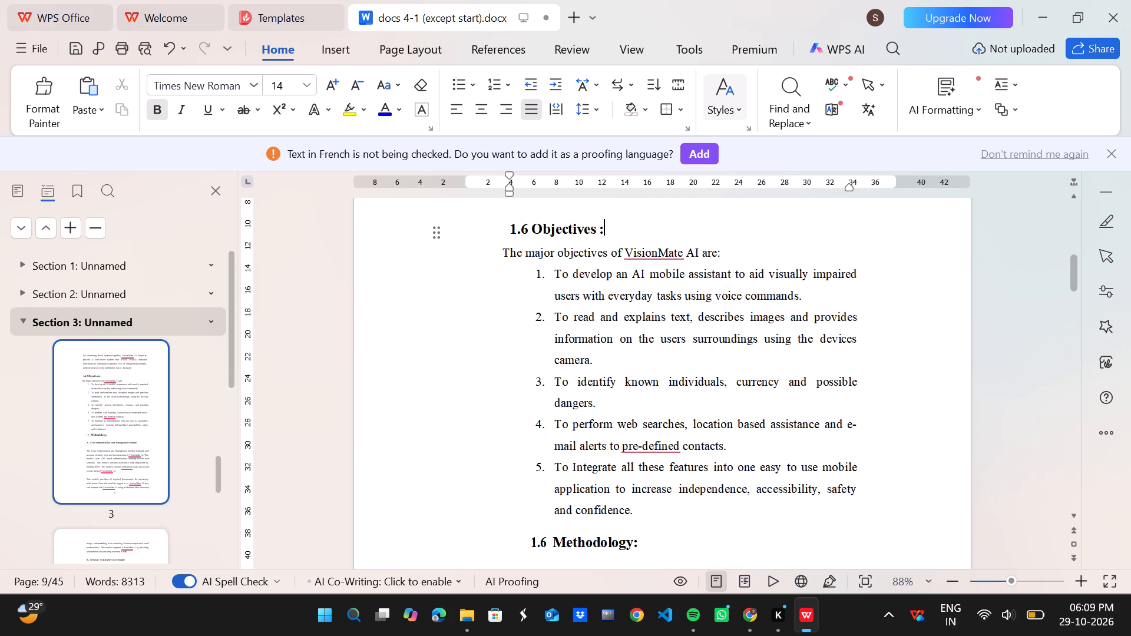
scroll(634, 393, "up", 1)
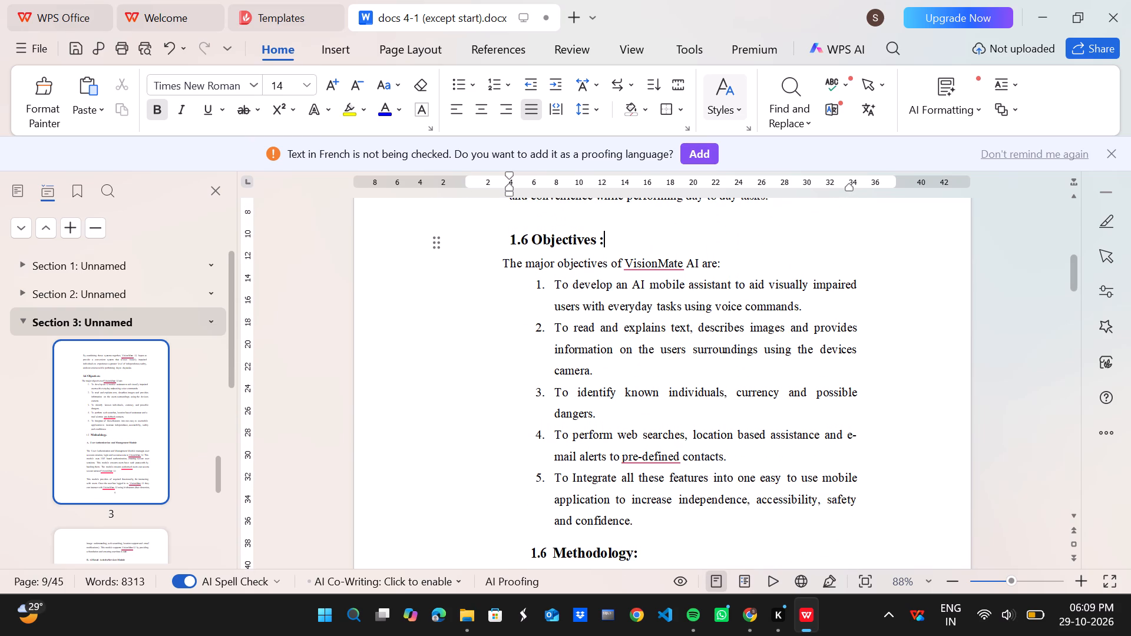
left_click(530, 551)
key("BackSpace")
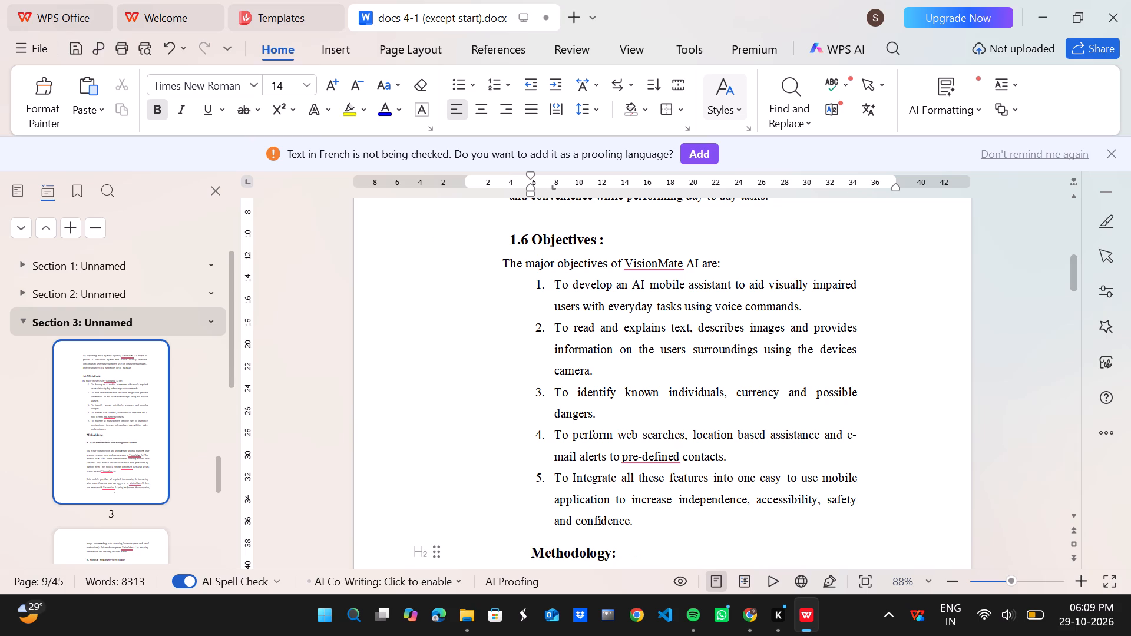
key("BackSpace")
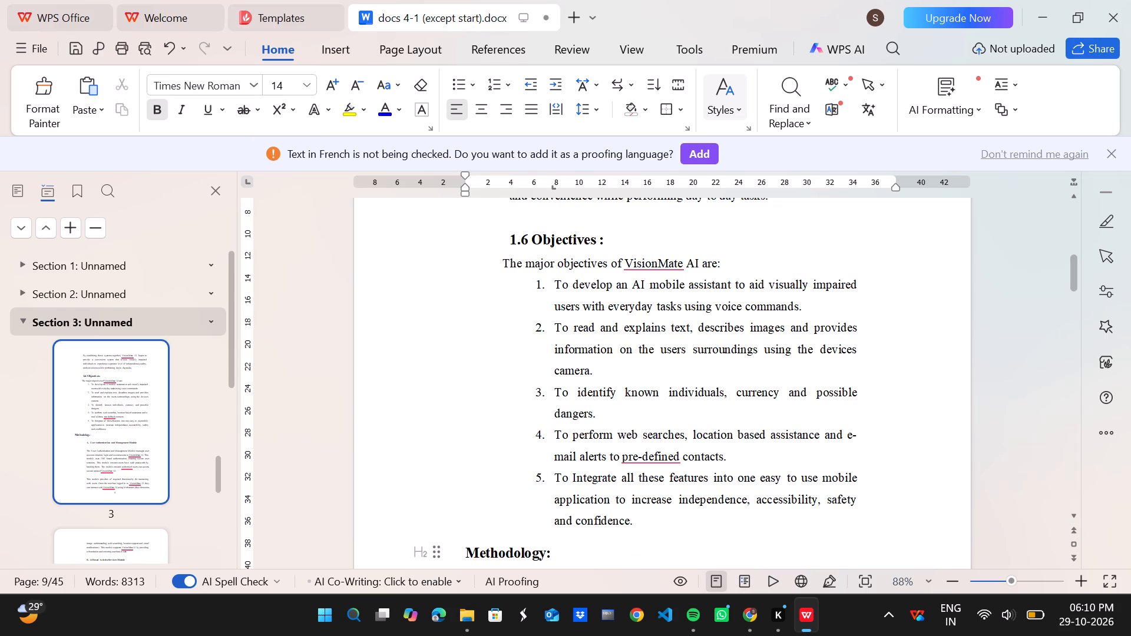
key("BackSpace")
key("Return")
key("BackSpace")
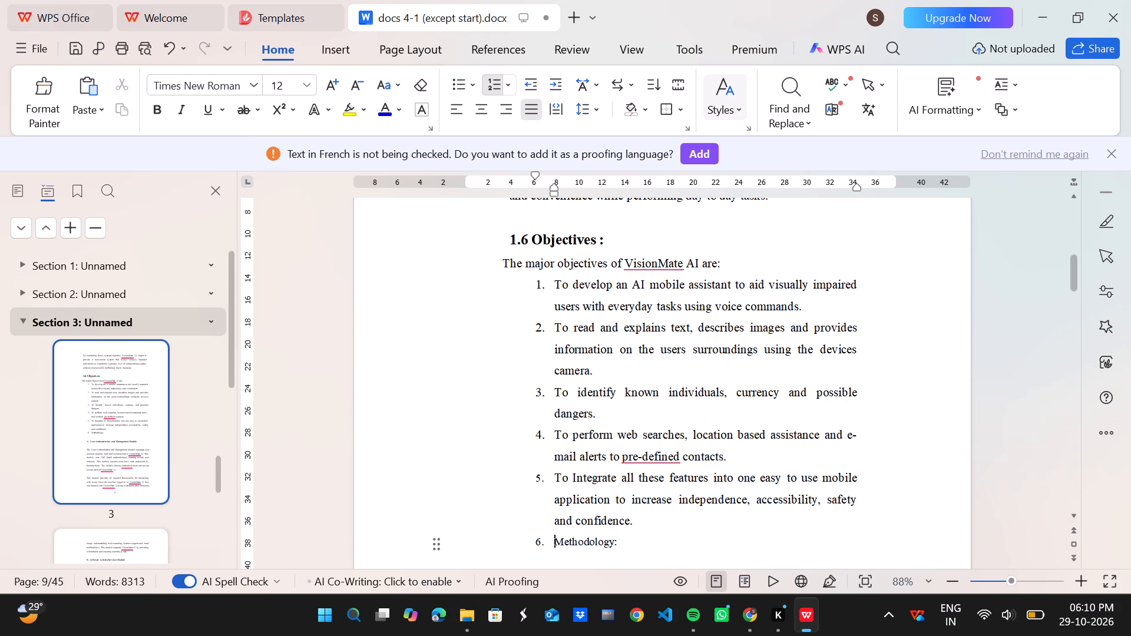
key("BackSpace")
key("space")
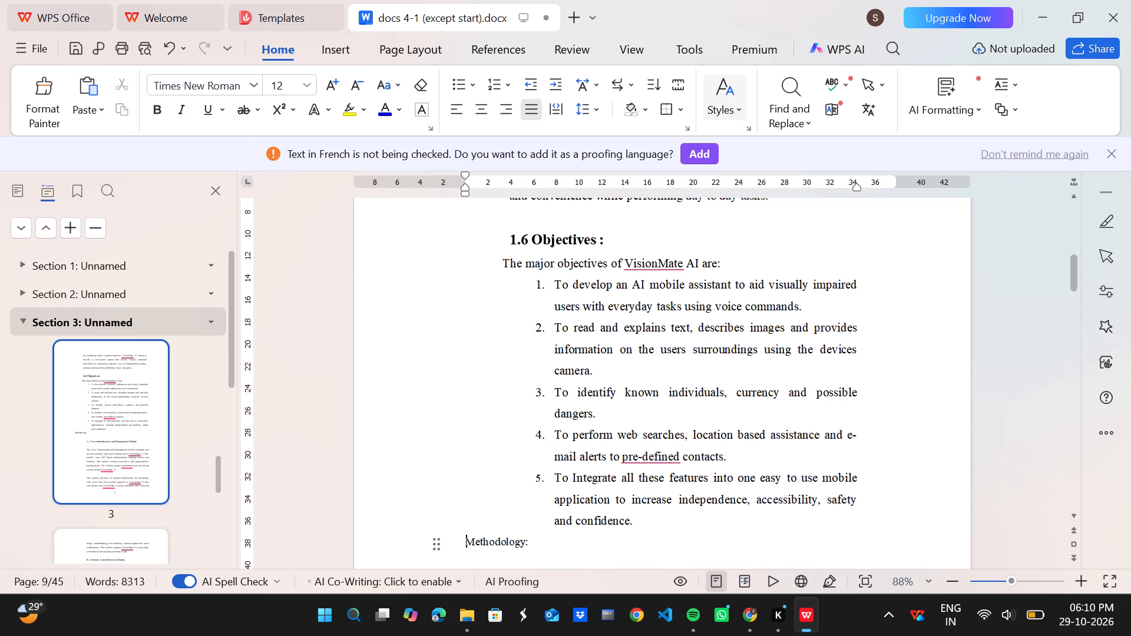
key("BackSpace")
key("Tab")
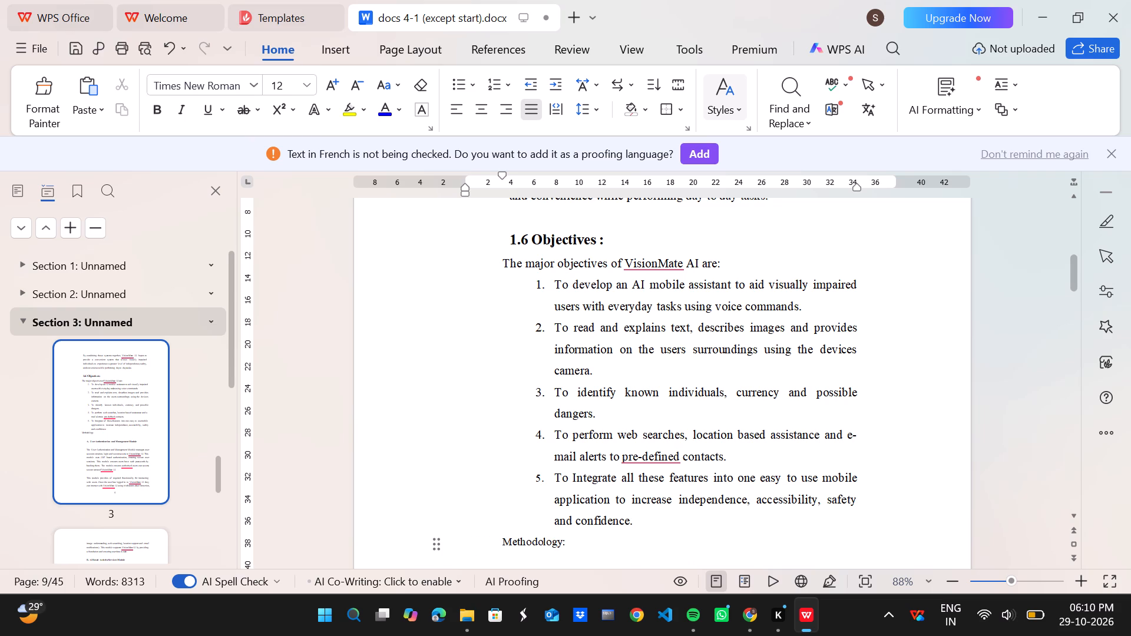
type("1.7")
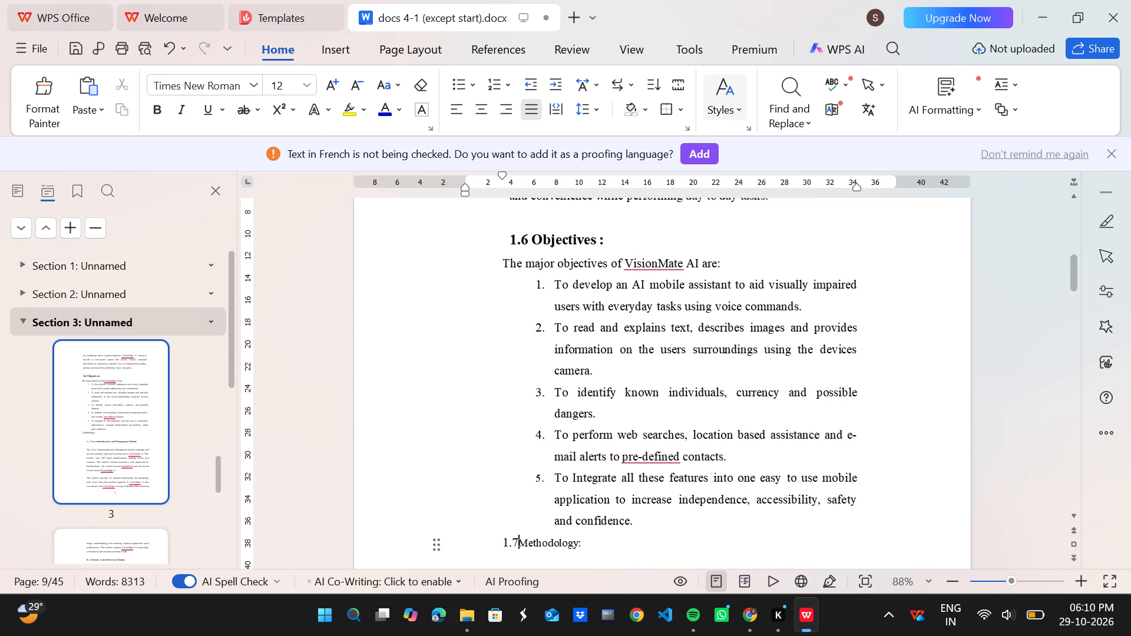
key("space")
Make the 1.7 Methodology heading bold and increase its font size by two steps.
left_click_drag(496, 542, 593, 542)
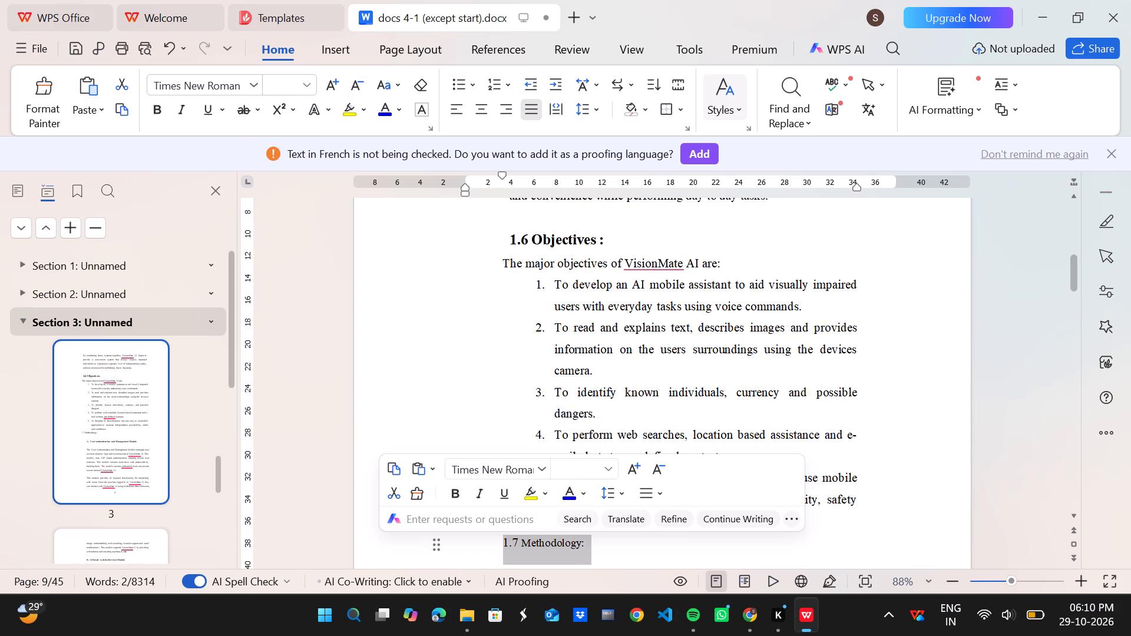
left_click(331, 88)
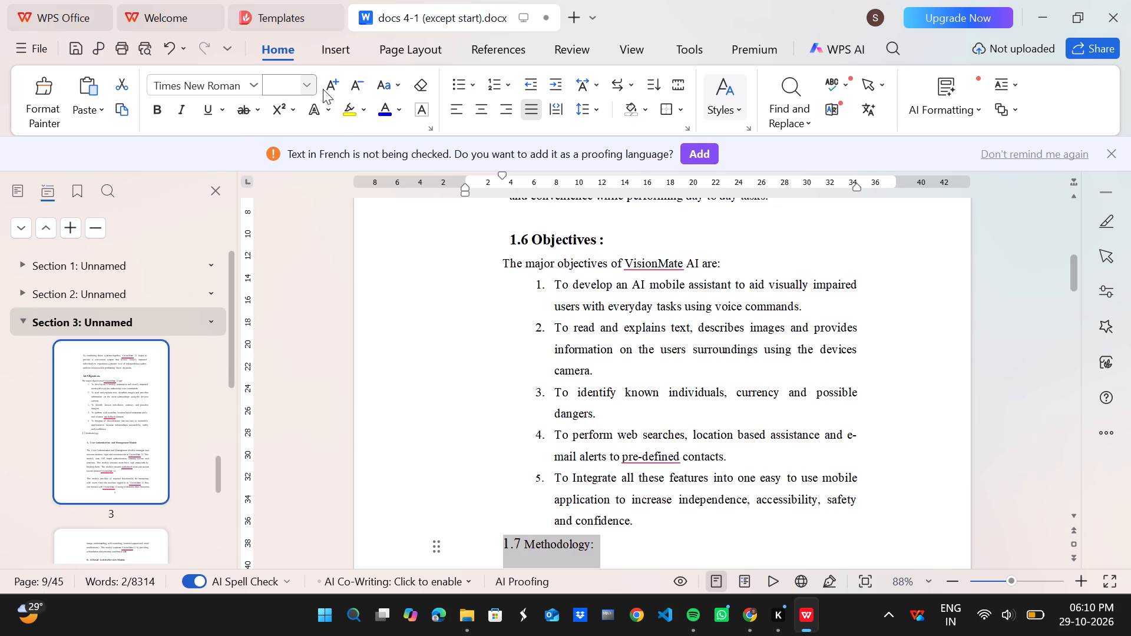
left_click(155, 111)
left_click(333, 81)
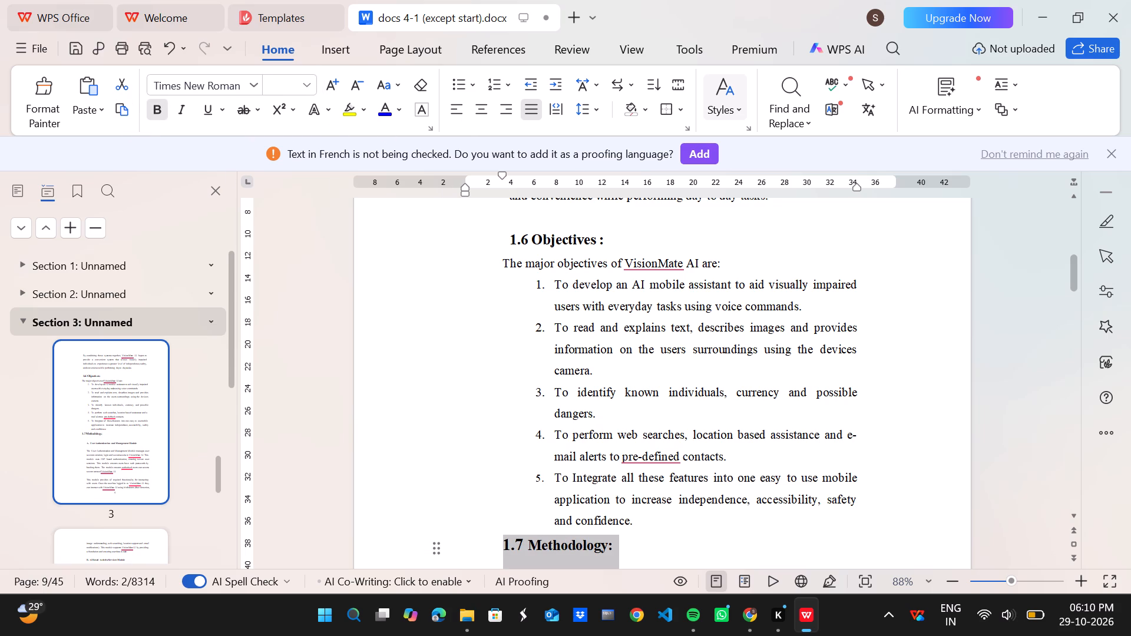
left_click(689, 541)
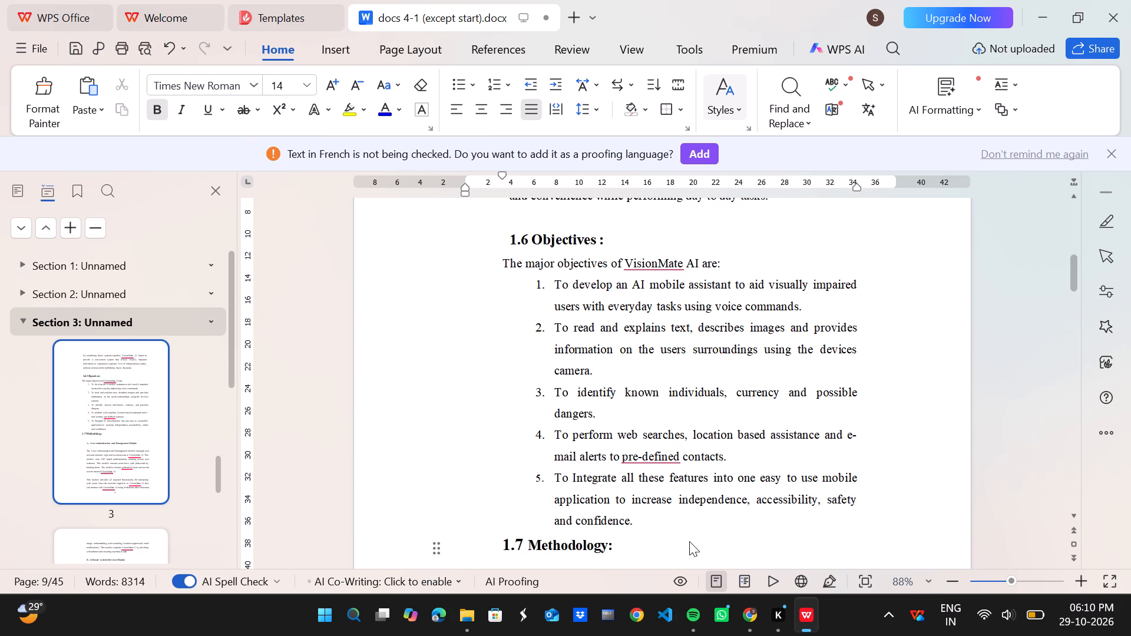
Review the layout and blank space from the 1.7 Methodology section through to the 1.9 Organization of the project heading.
scroll(689, 541, "down", 6)
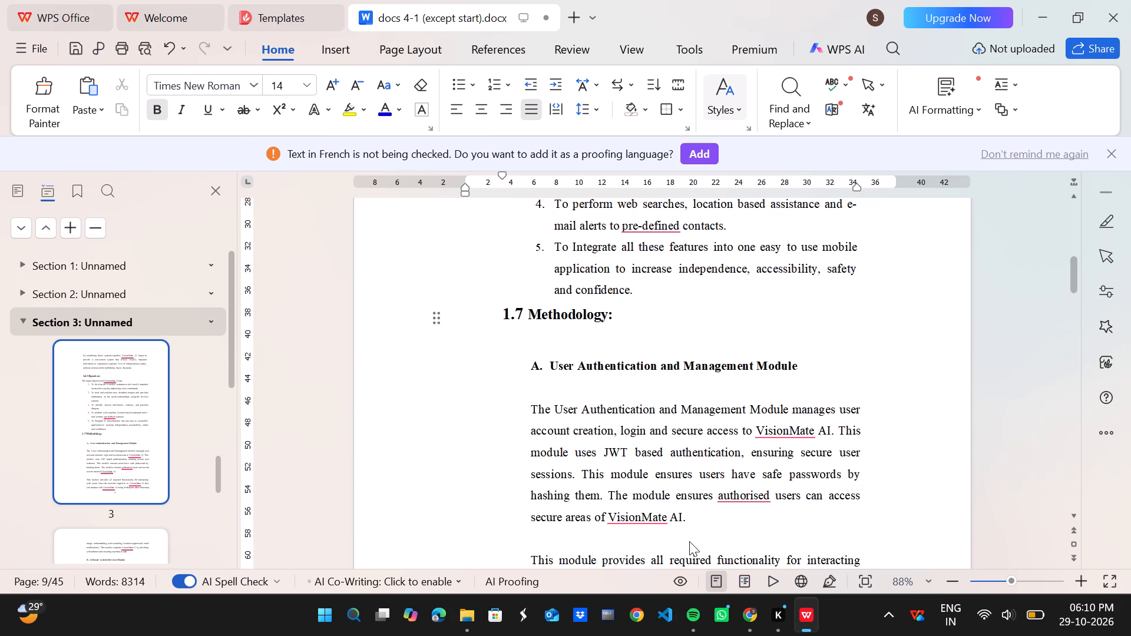
scroll(689, 541, "down", 9)
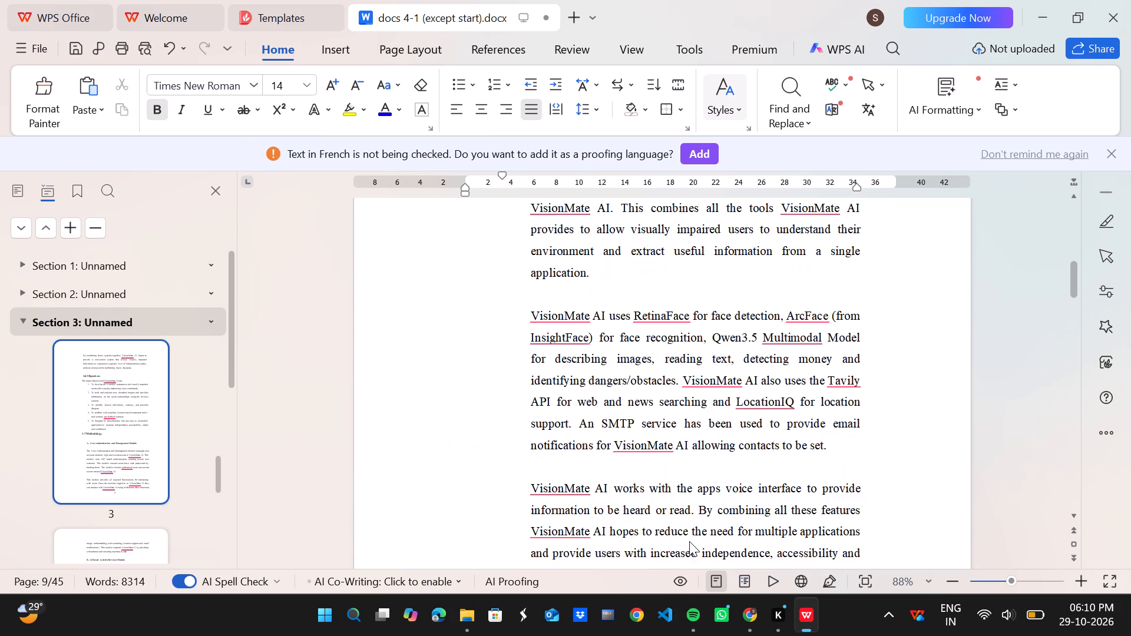
scroll(689, 541, "down", 9)
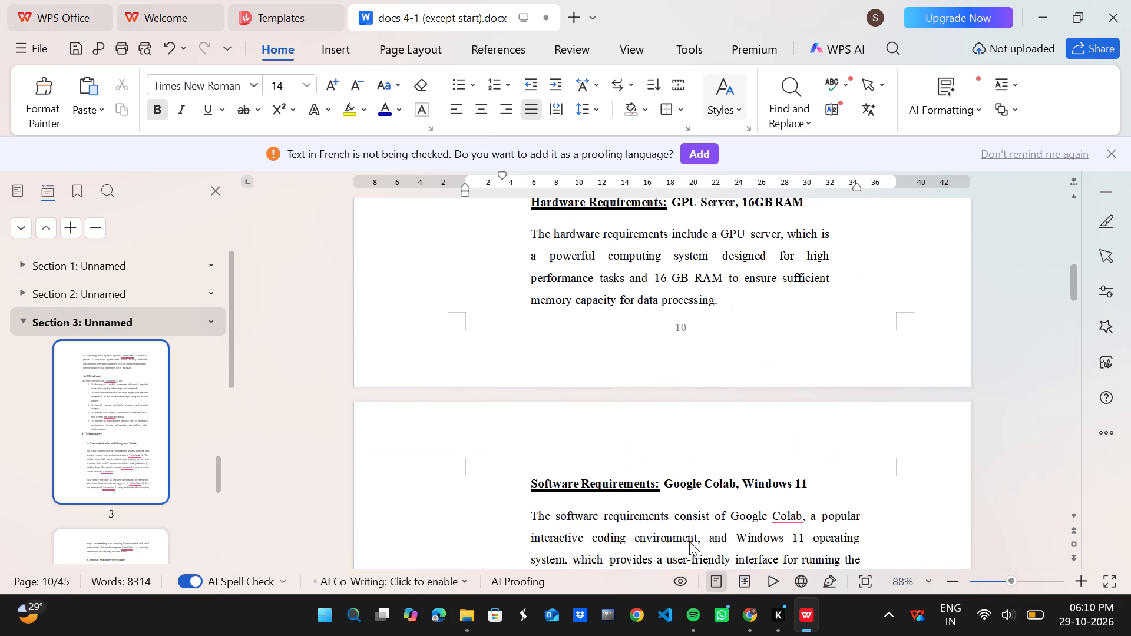
scroll(689, 541, "down", 6)
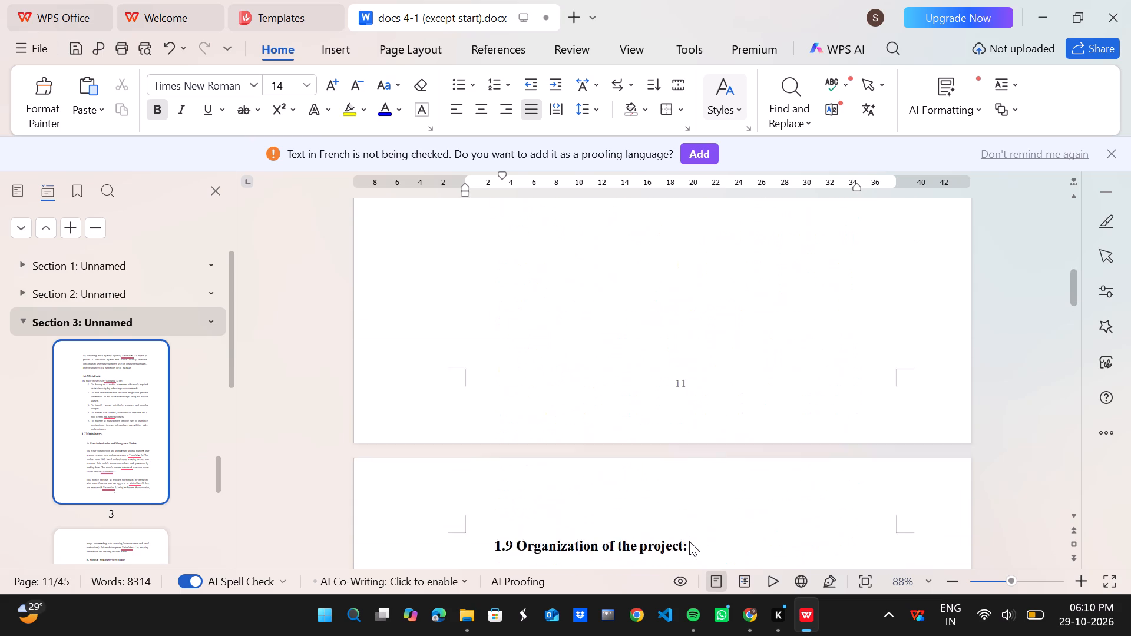
scroll(689, 541, "up", 5)
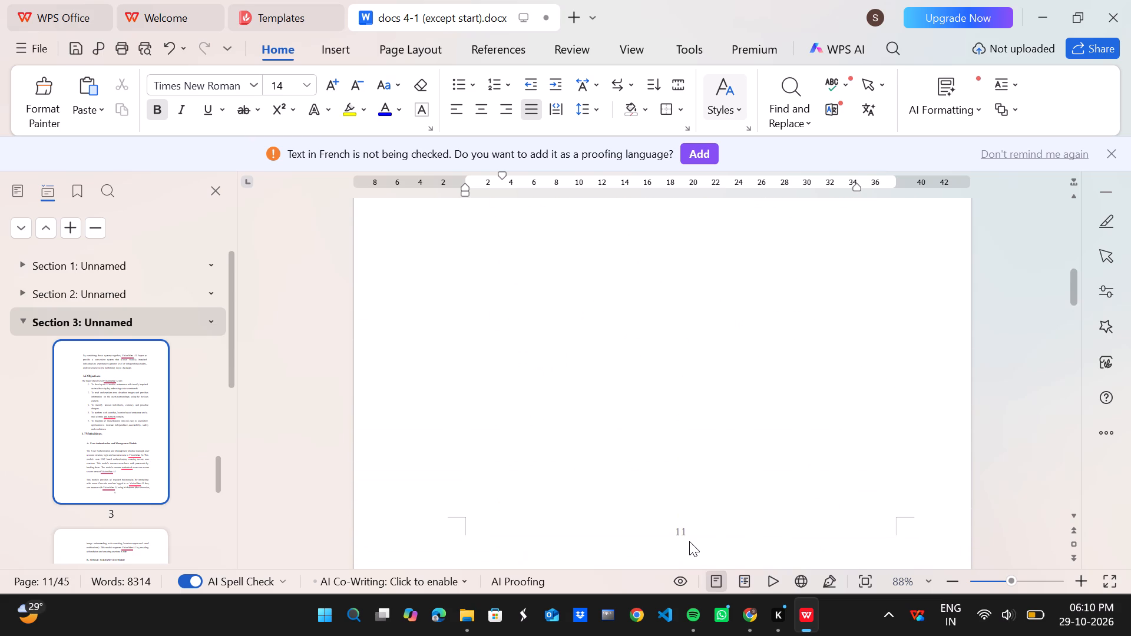
scroll(110, 448, "up", 7)
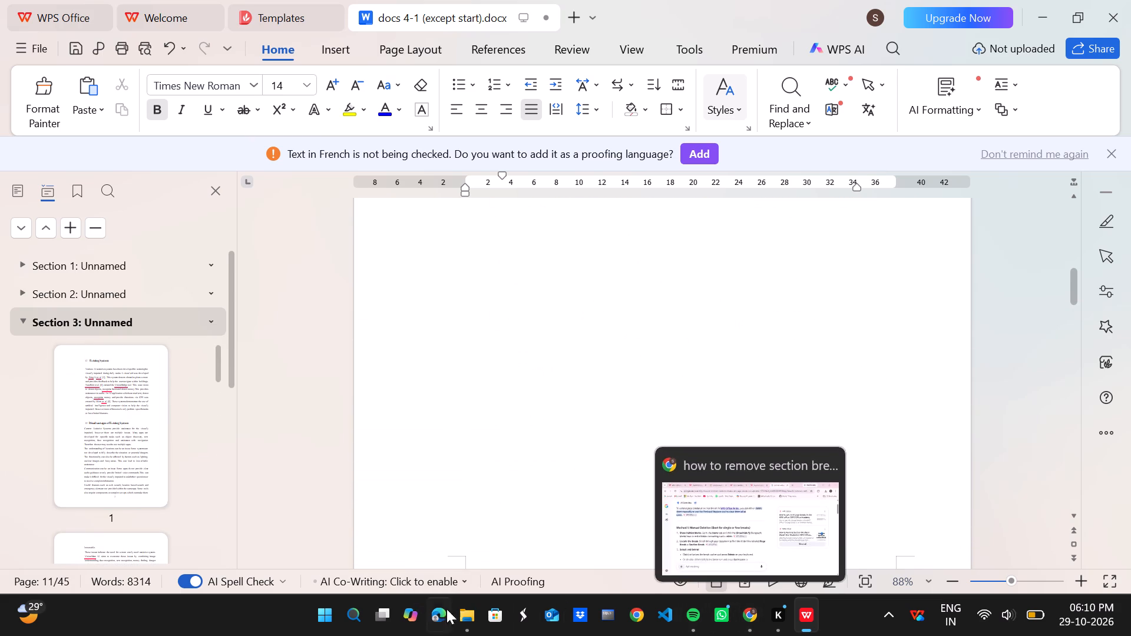
Switch to File Explorer and open the docs 4-1 Word document from the user's Downloads folder.
left_click(466, 610)
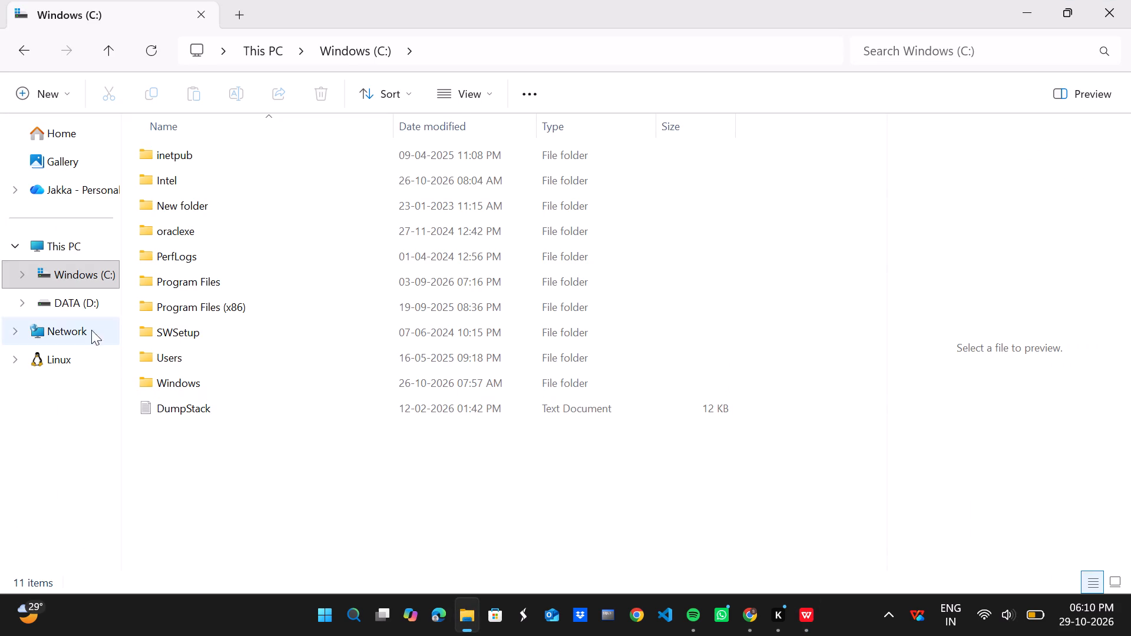
left_click(85, 260)
left_click(82, 240)
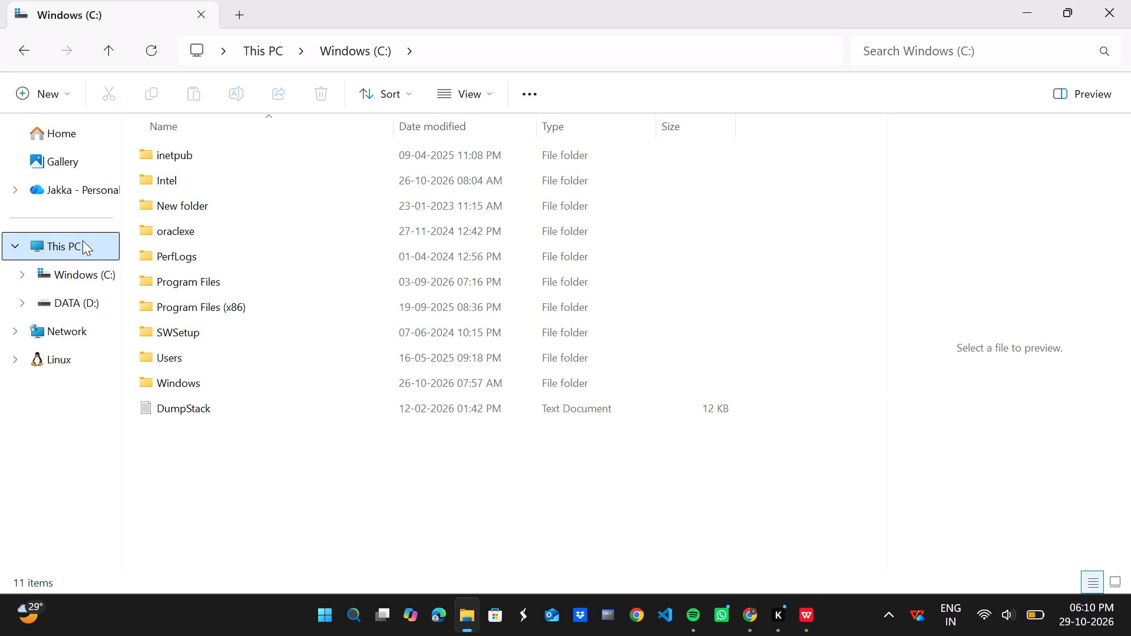
double_click(226, 180)
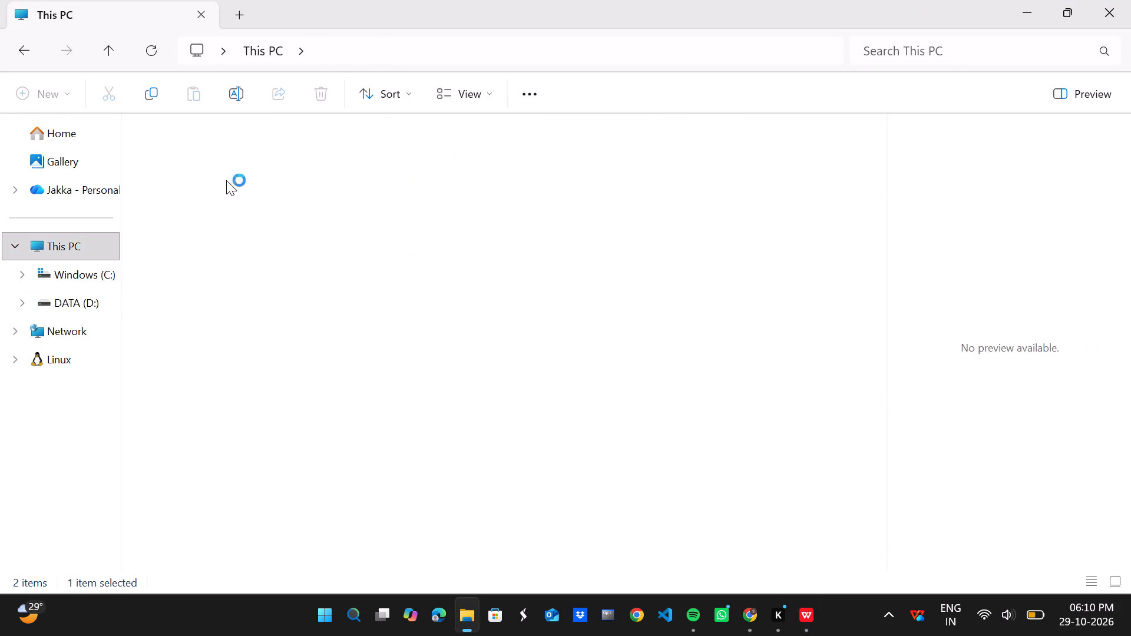
double_click(190, 359)
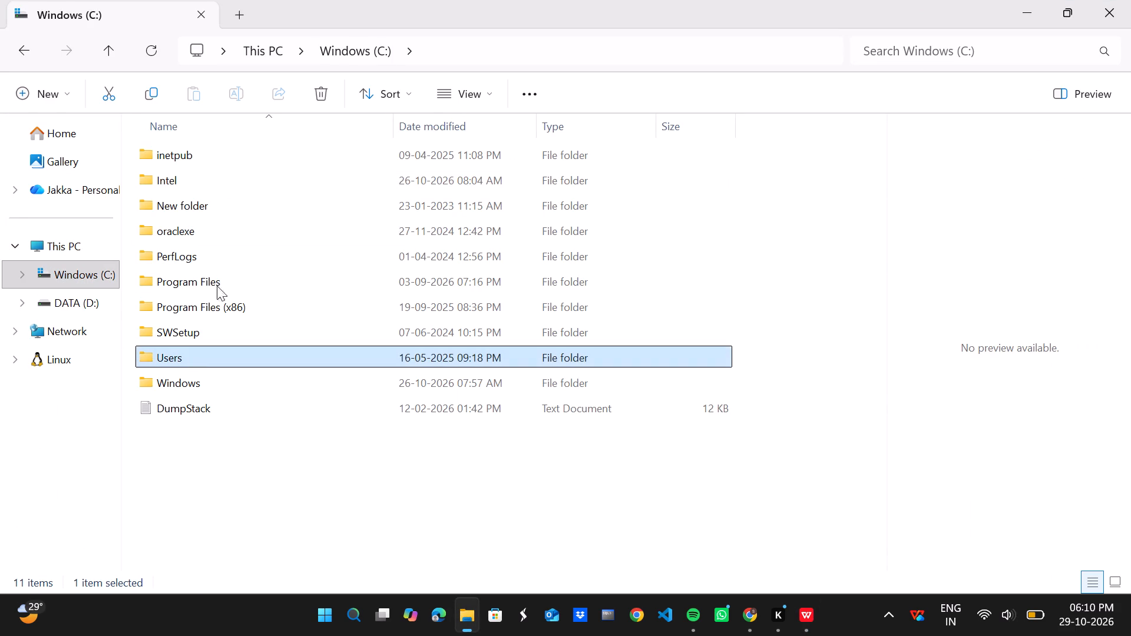
double_click(218, 158)
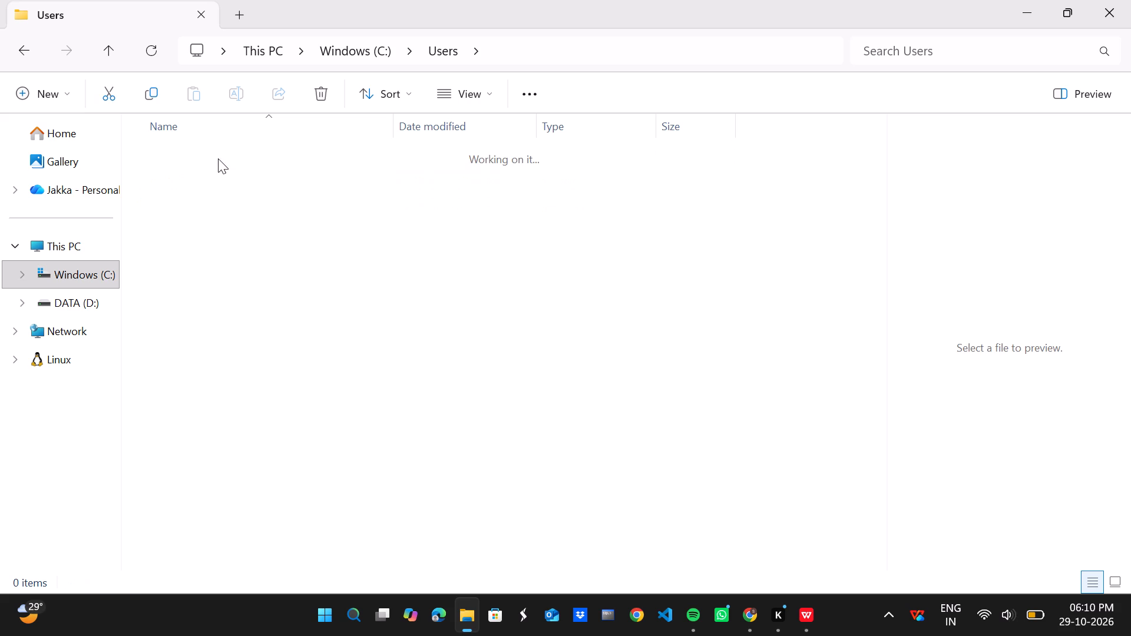
scroll(257, 436, "down", 3)
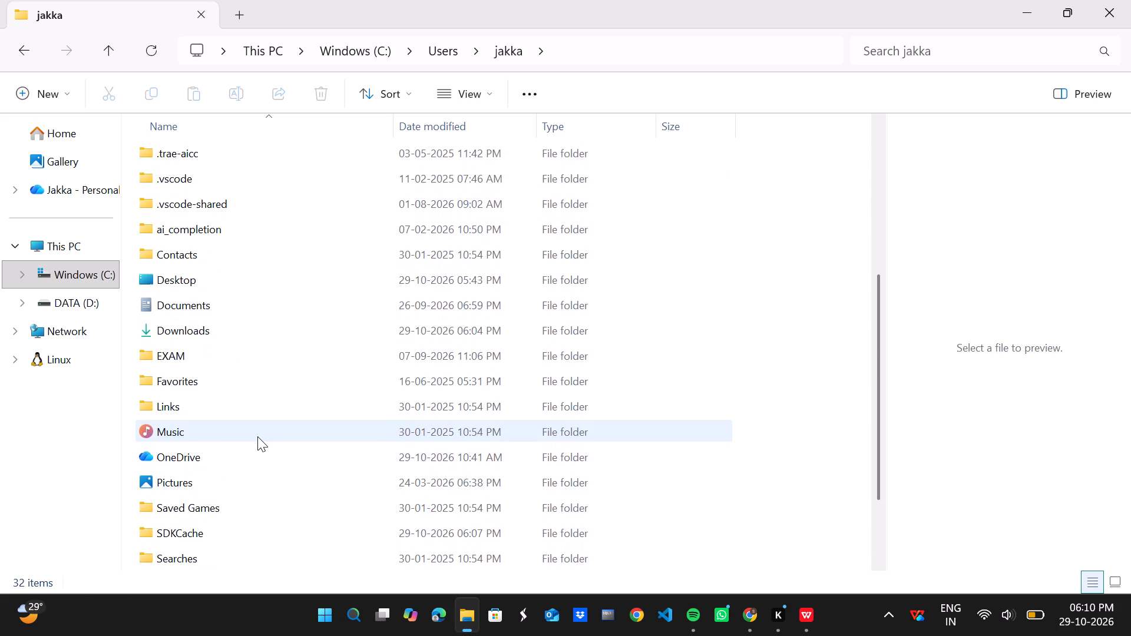
double_click(240, 340)
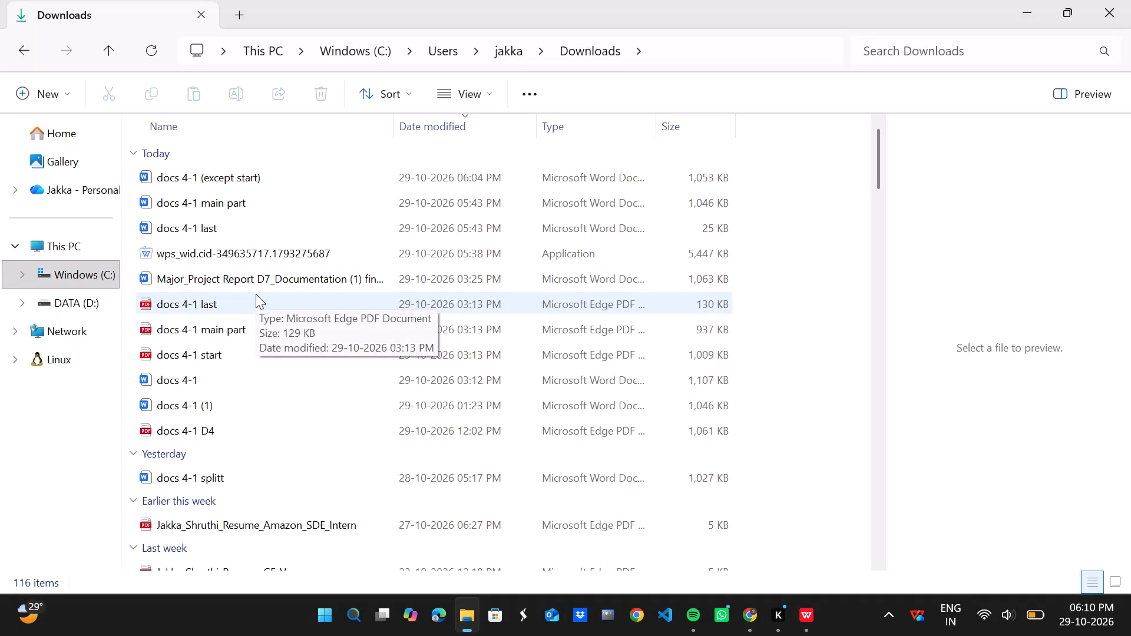
double_click(247, 372)
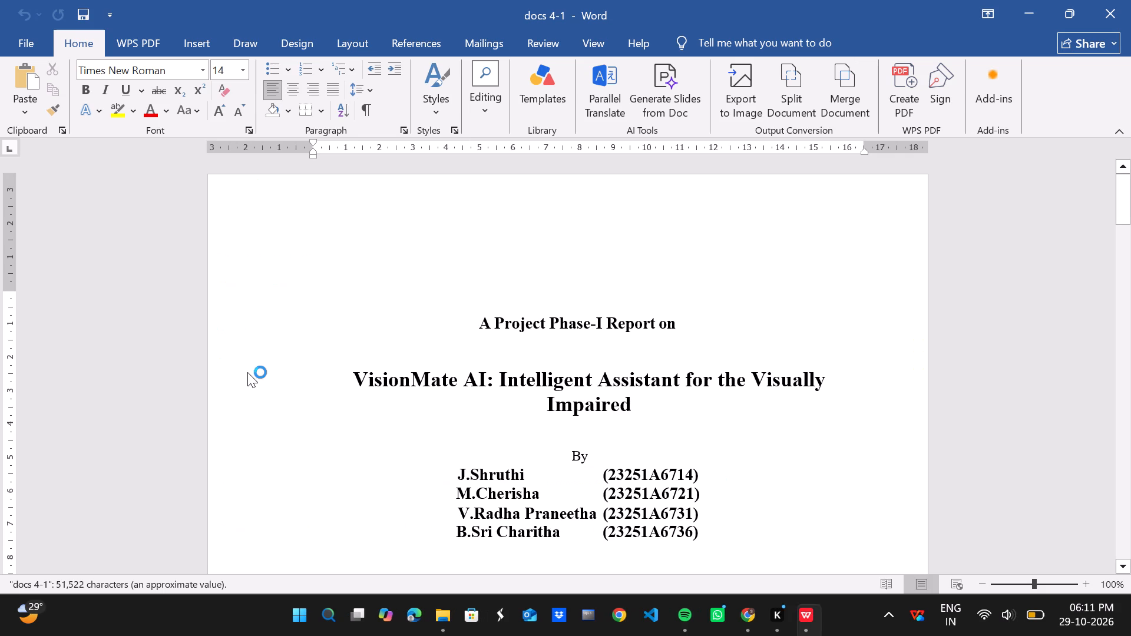
Examine the original docs 4-1 front matter, including the table of contents, list of figures and list of tables.
scroll(500, 404, "down", 3)
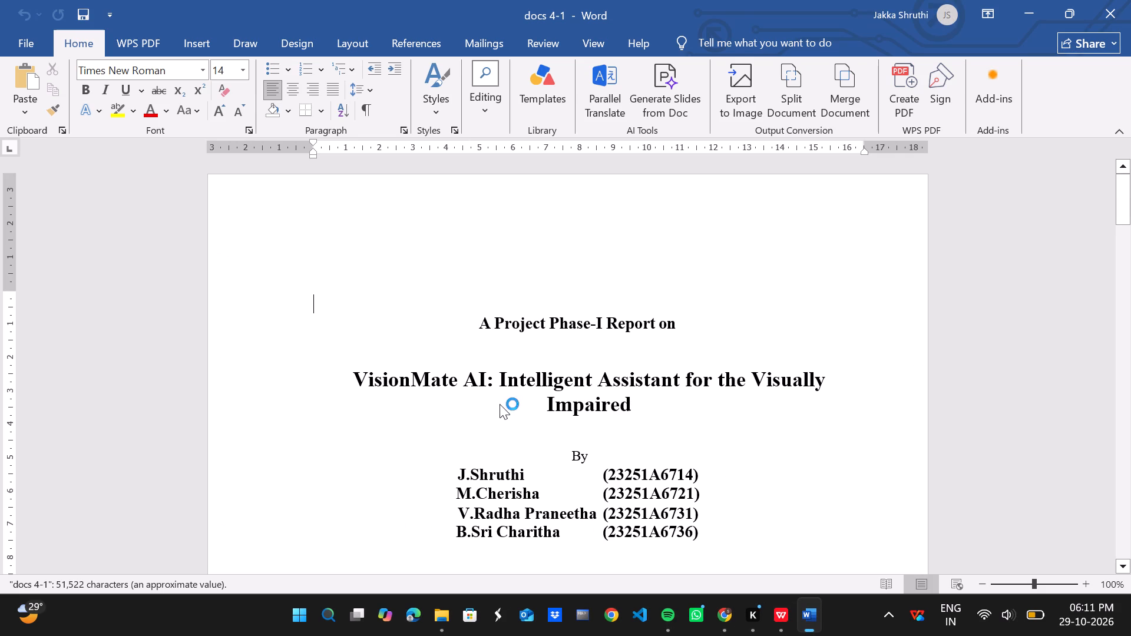
scroll(500, 404, "down", 8)
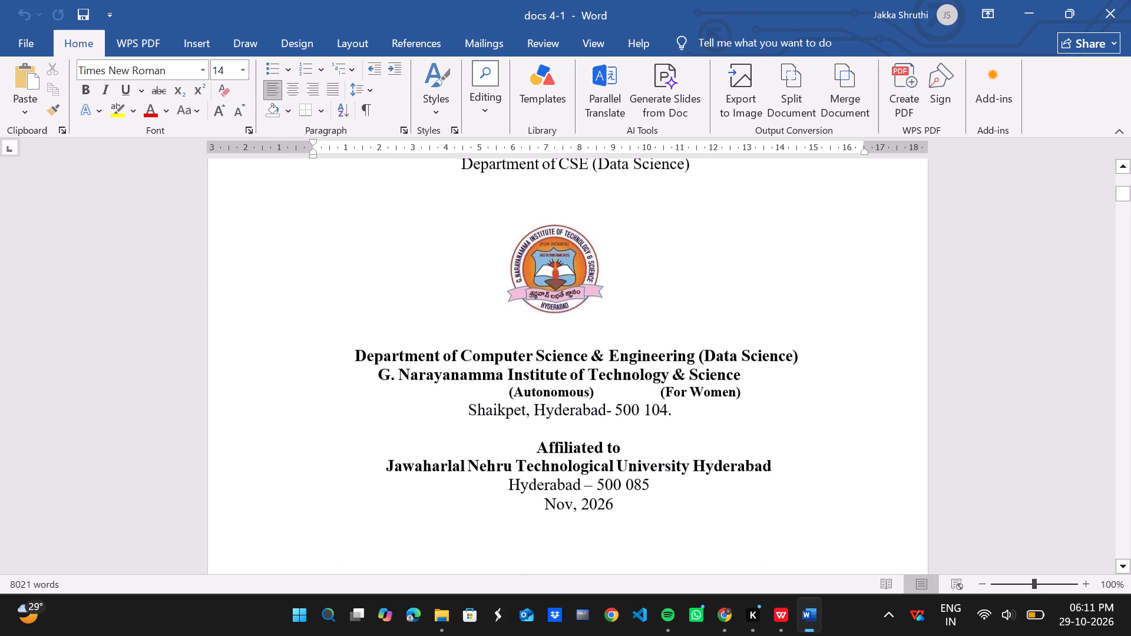
scroll(500, 404, "down", 10)
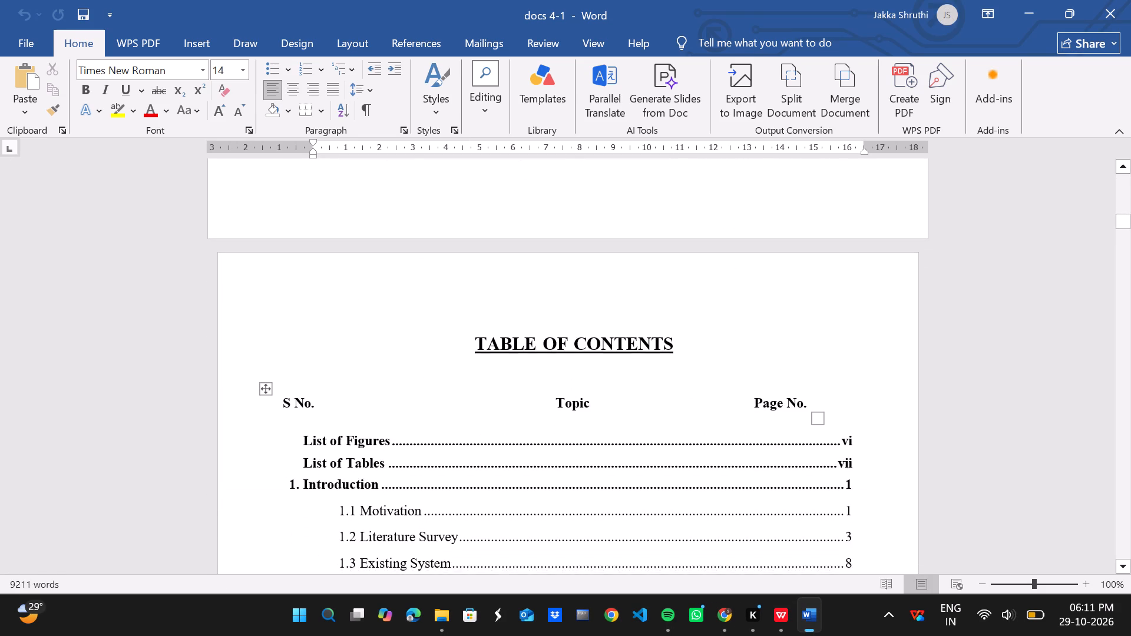
scroll(607, 363, "down", 8)
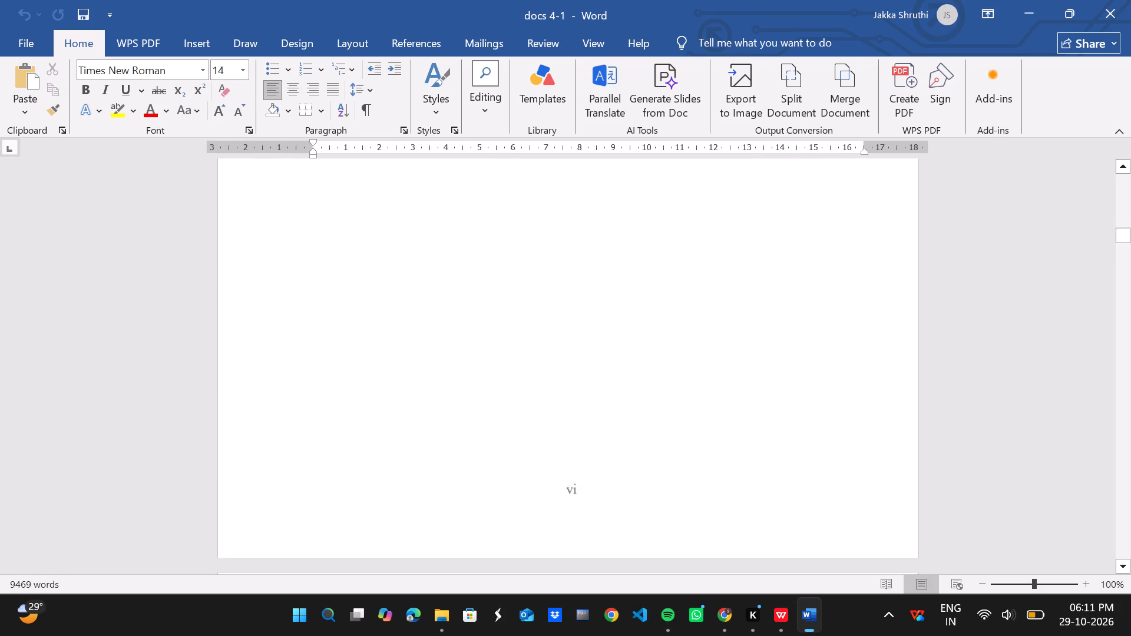
scroll(607, 363, "down", 3)
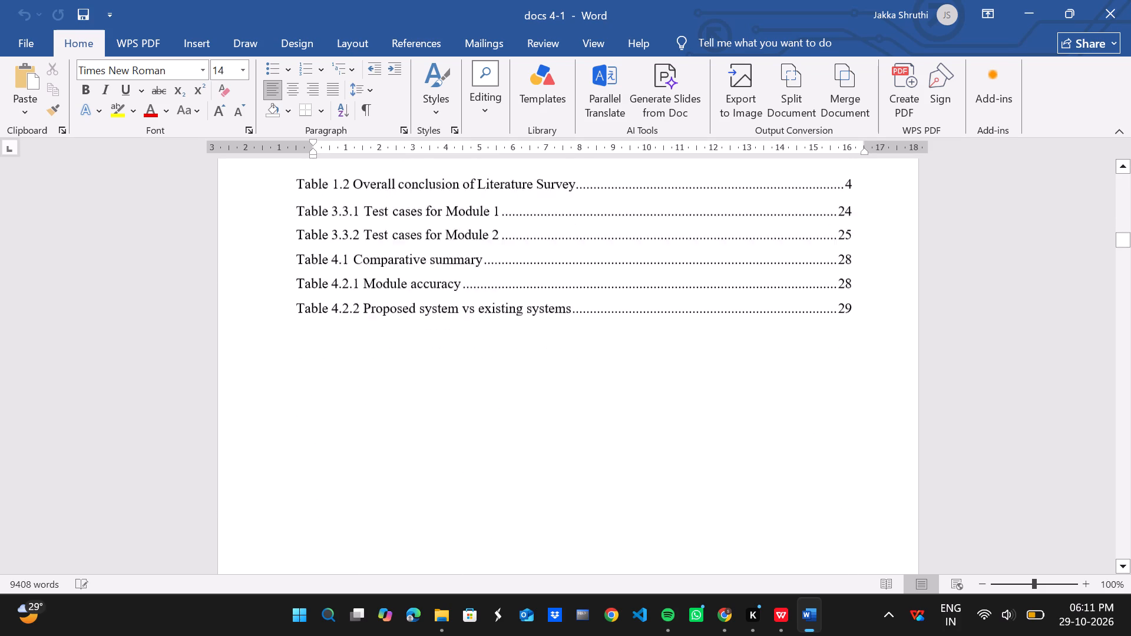
scroll(607, 363, "up", 5)
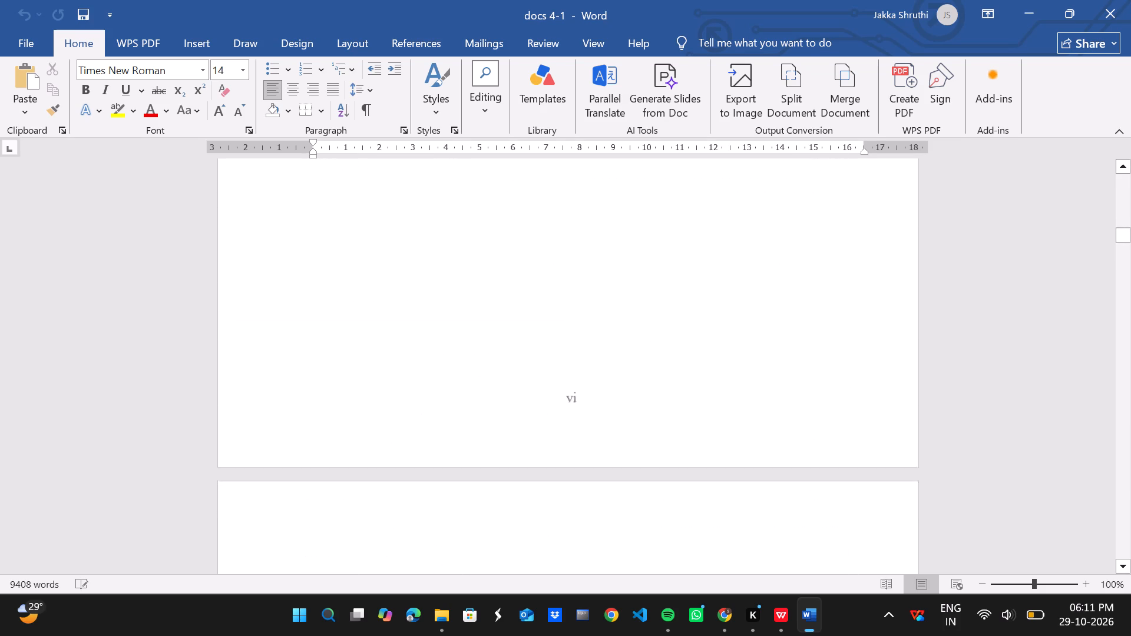
scroll(607, 363, "up", 5)
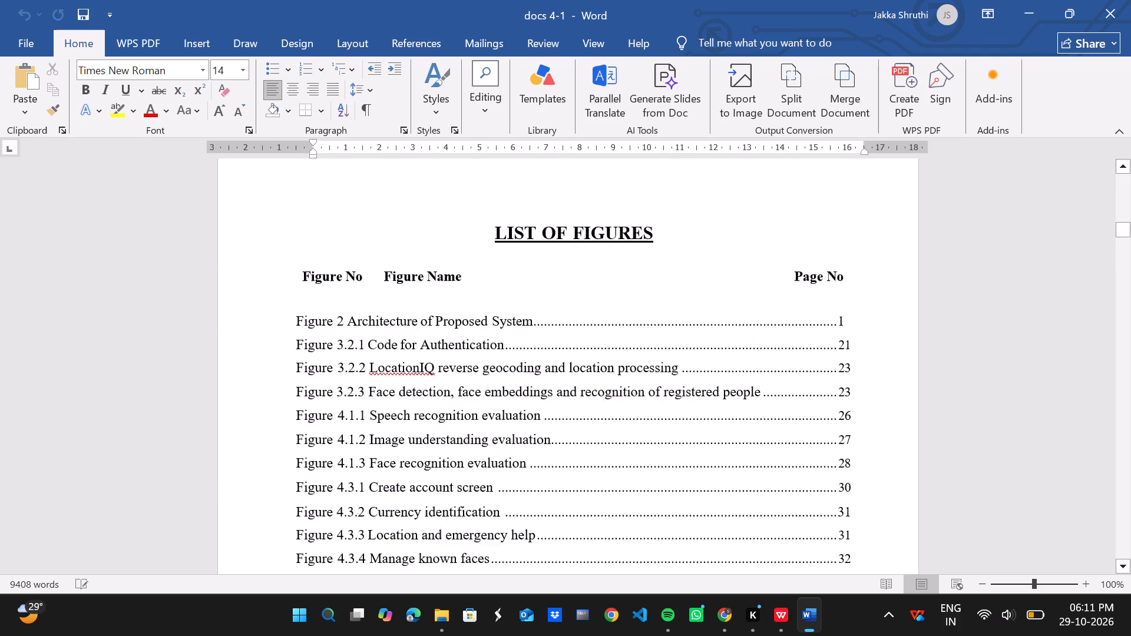
scroll(607, 363, "up", 4)
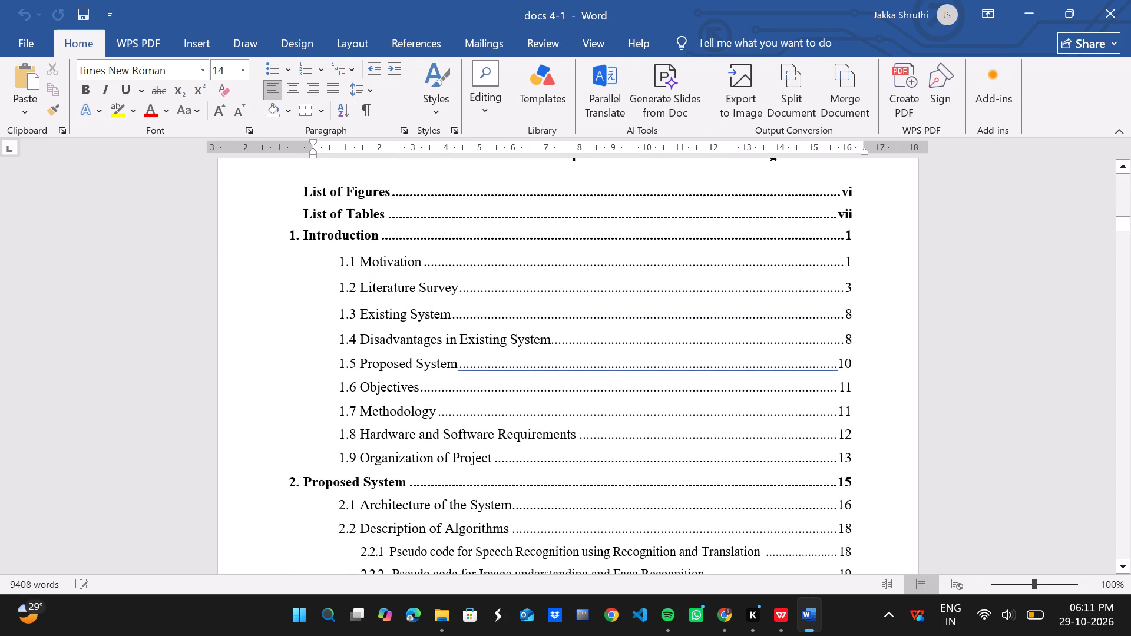
Switch to the docs 4-1 (except start) report in WPS Office and check the chapter 1 section headings, numbering and page layout.
left_click(769, 618)
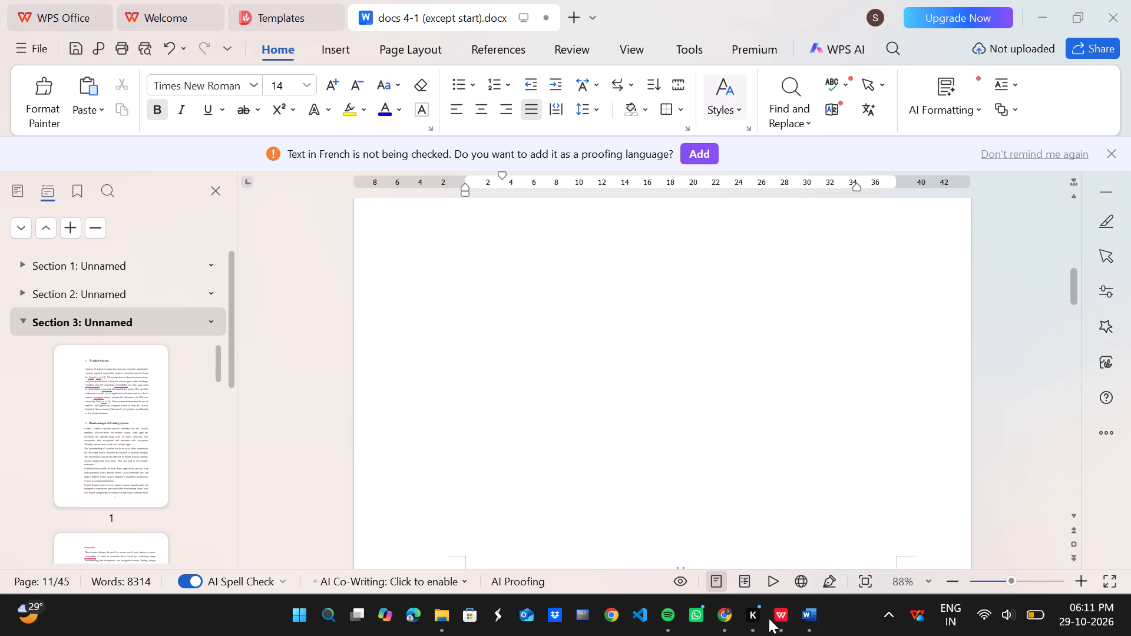
scroll(716, 385, "up", 20)
scroll(716, 385, "up", 11)
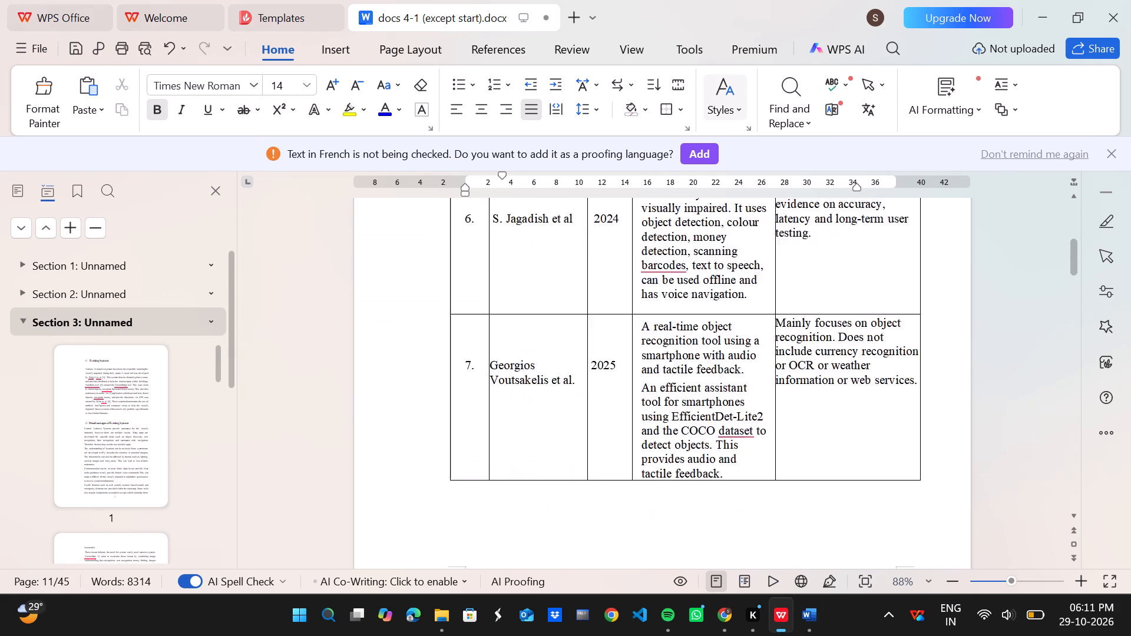
scroll(716, 385, "up", 20)
scroll(716, 385, "up", 4)
scroll(716, 385, "down", 4)
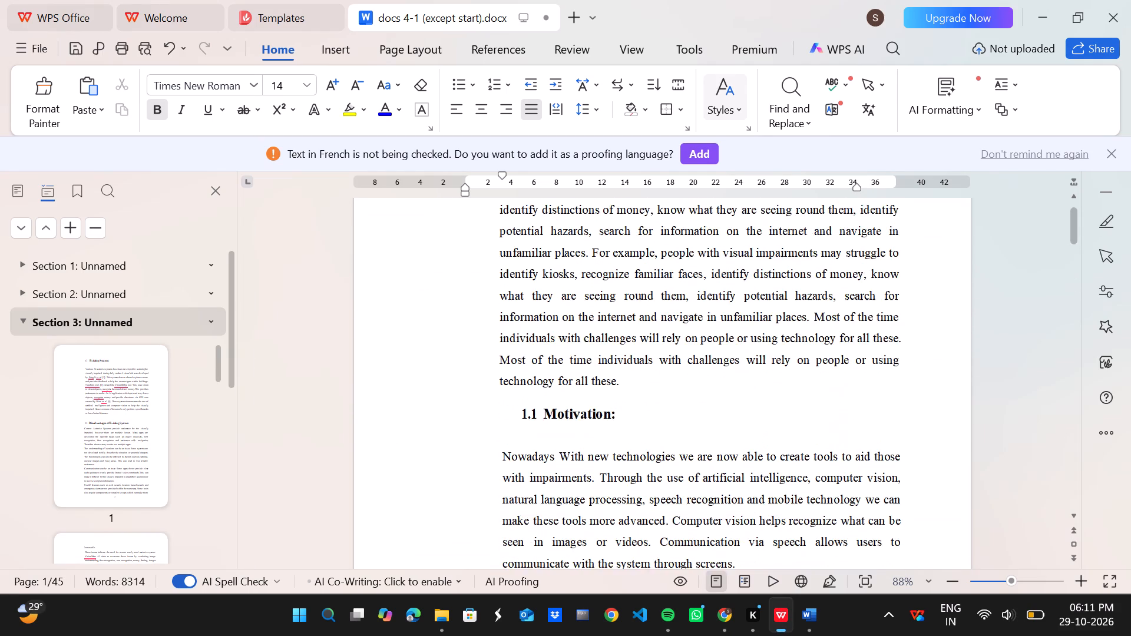
scroll(716, 385, "down", 9)
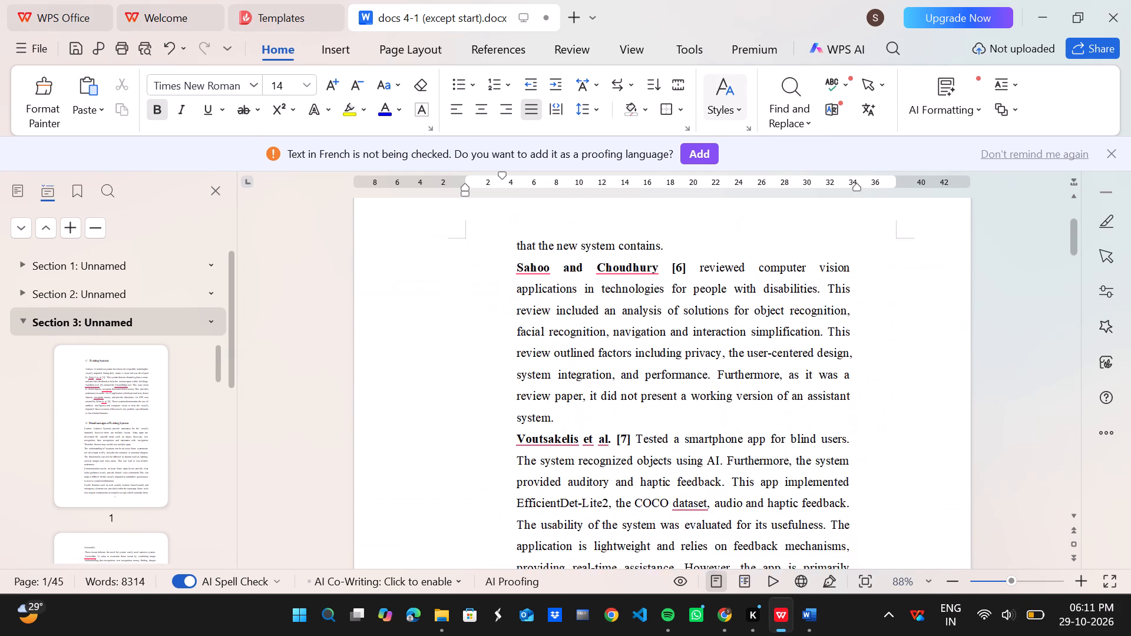
scroll(716, 385, "up", 6)
scroll(716, 385, "down", 3)
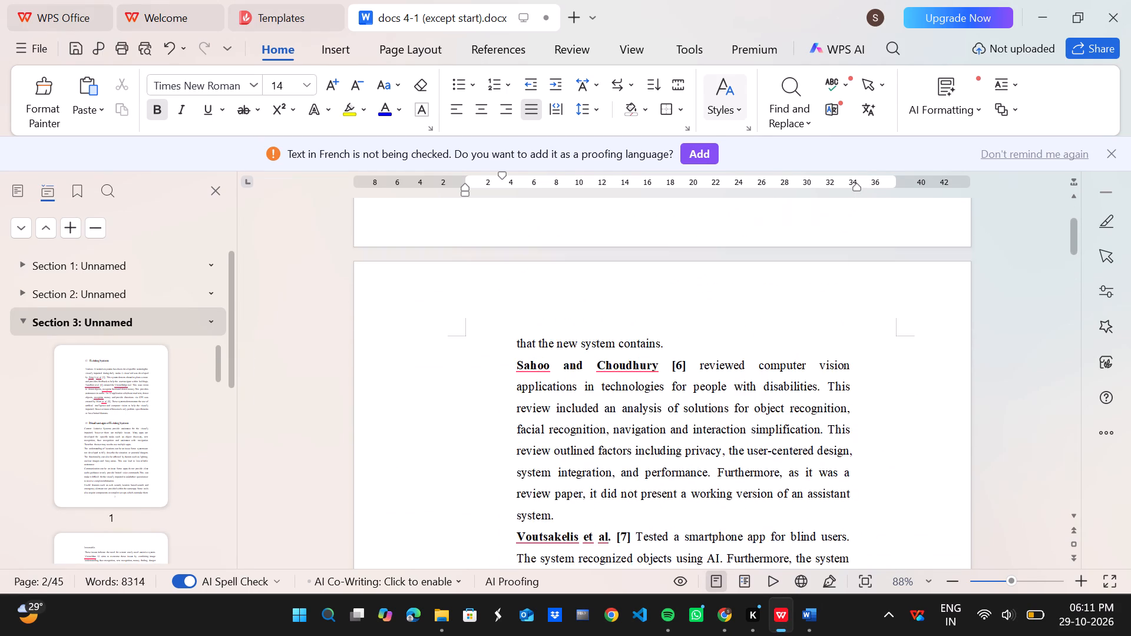
scroll(716, 385, "down", 11)
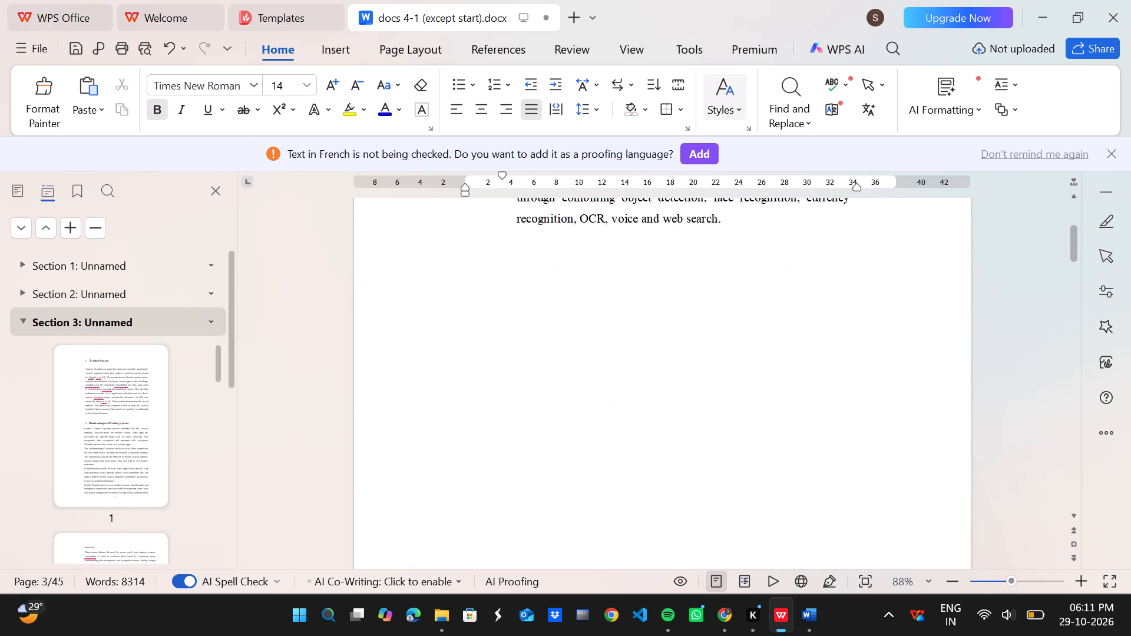
scroll(716, 385, "down", 9)
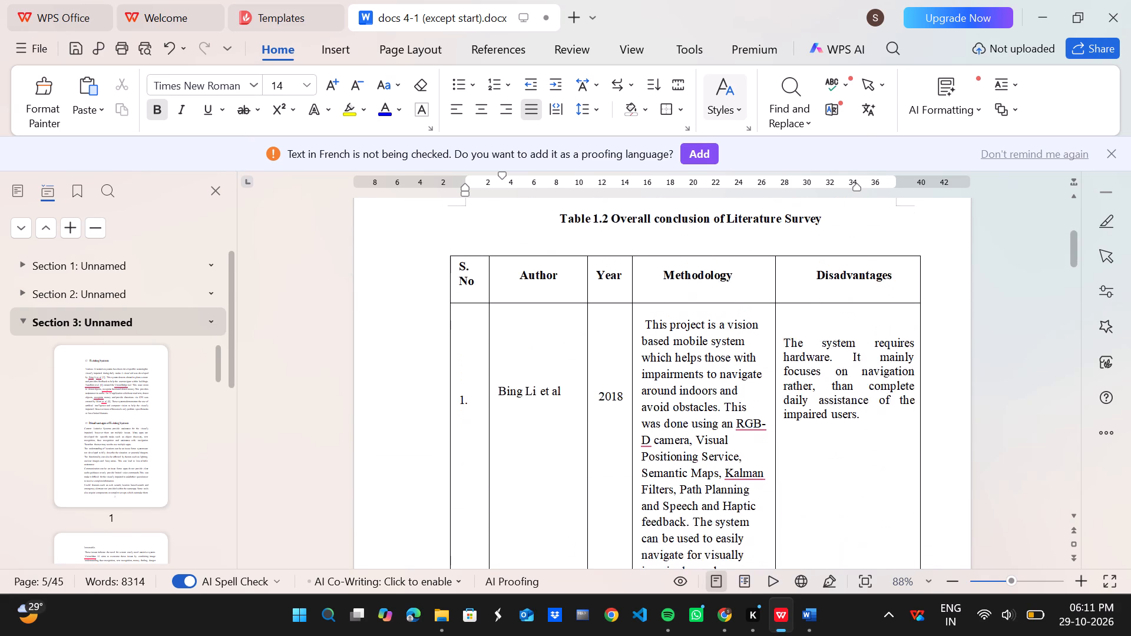
scroll(716, 385, "down", 9)
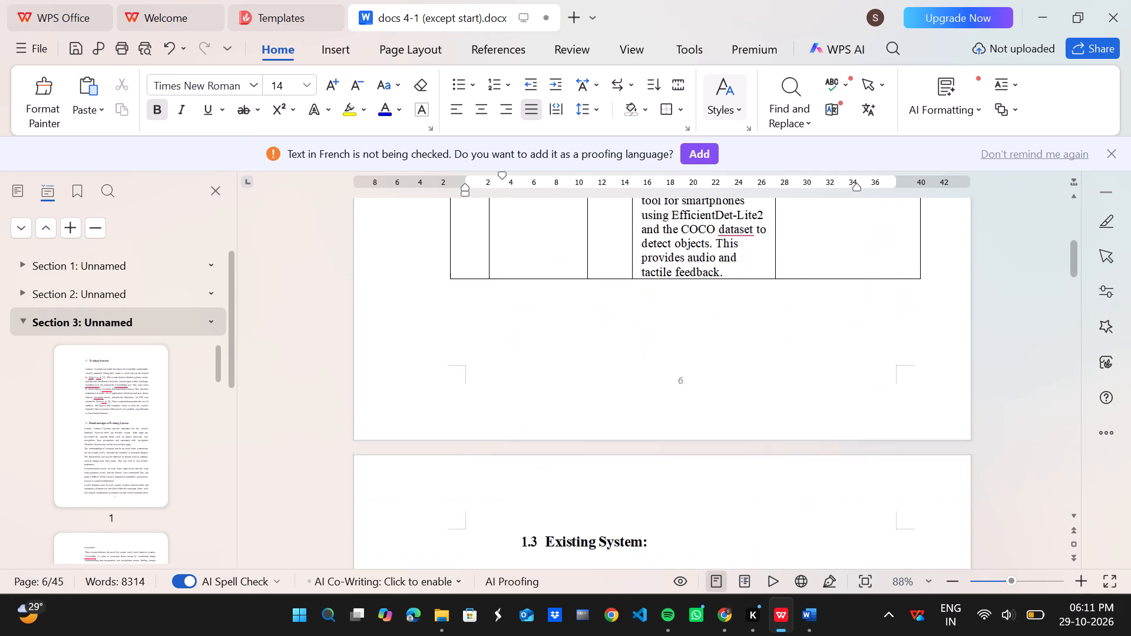
scroll(716, 385, "down", 8)
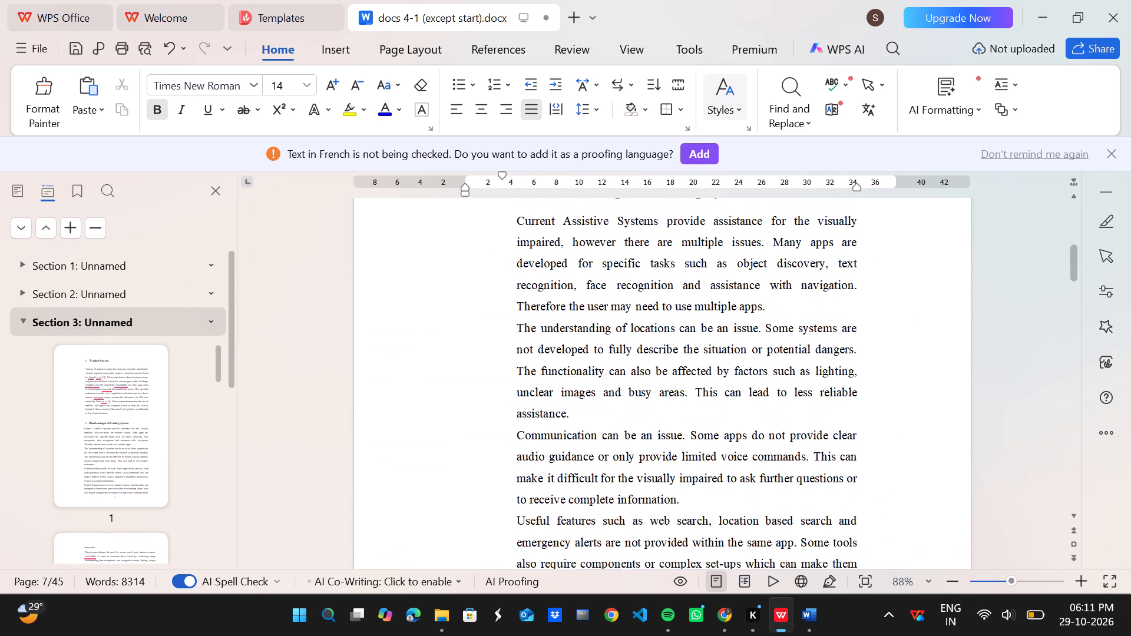
scroll(716, 385, "down", 5)
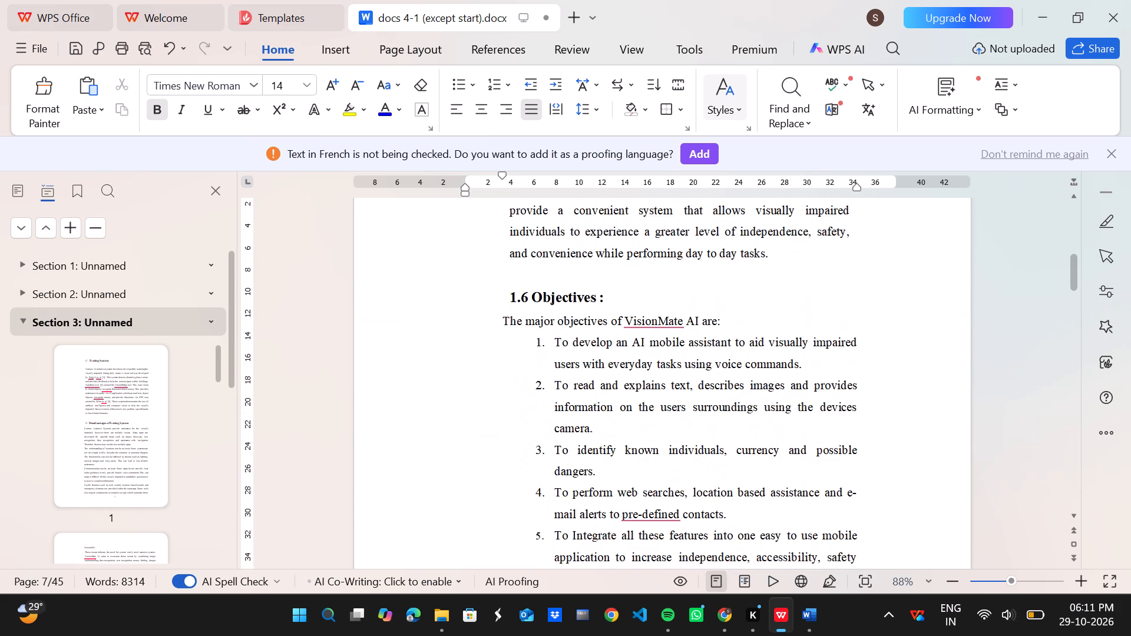
scroll(716, 385, "down", 6)
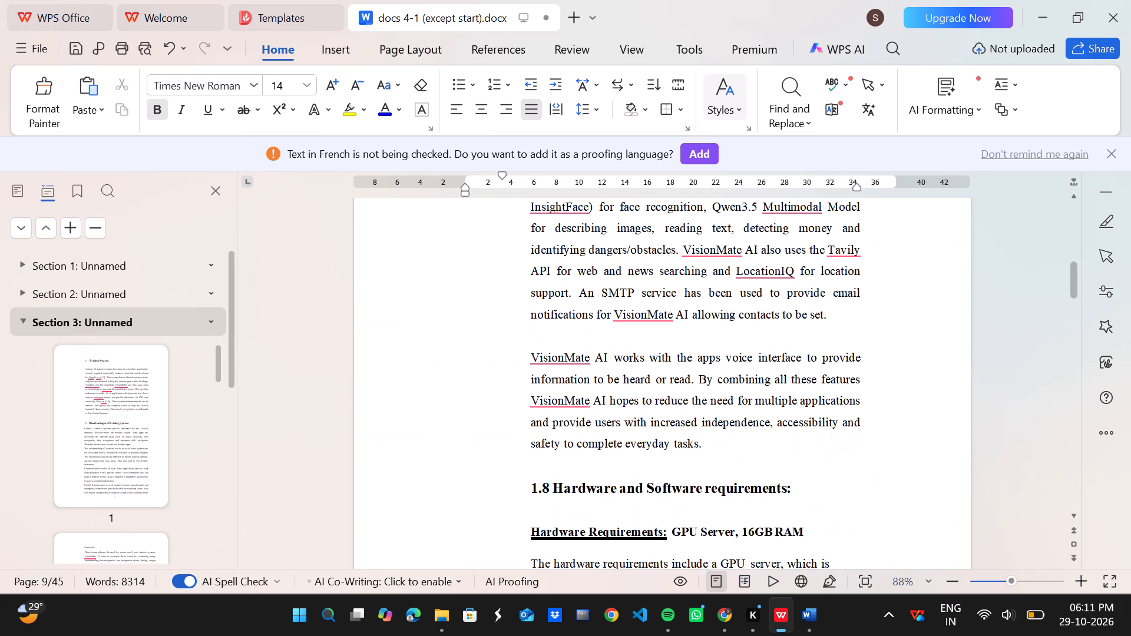
scroll(716, 385, "down", 7)
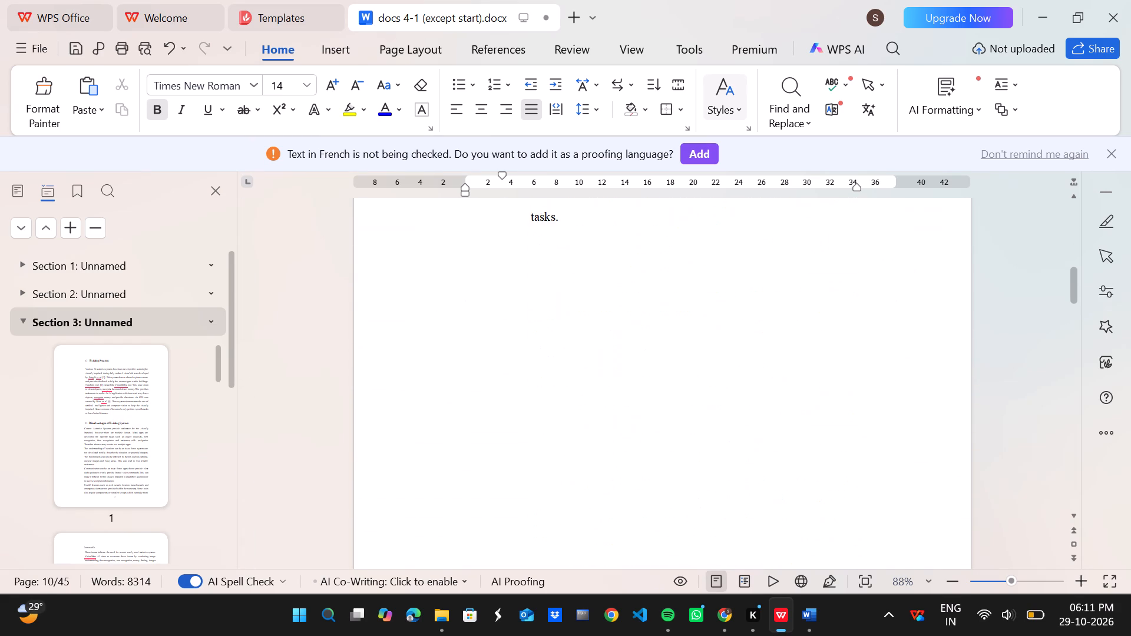
scroll(716, 385, "down", 3)
Recheck the pages from the software requirements back through the 1.8 and 1.5 Proposed System sections.
scroll(716, 385, "up", 3)
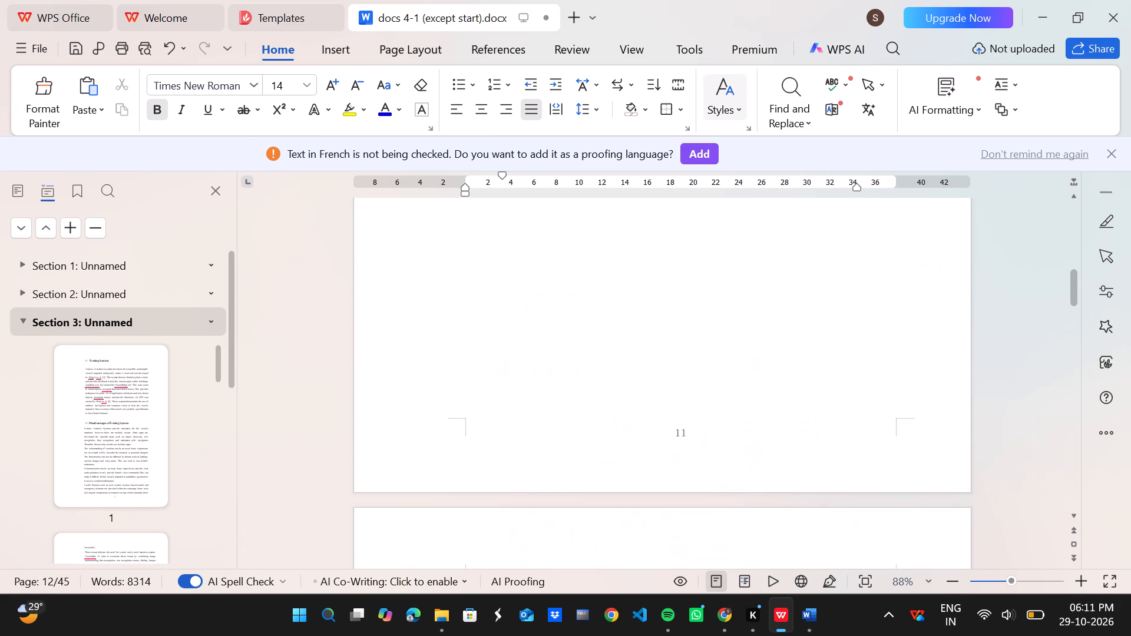
scroll(716, 385, "up", 7)
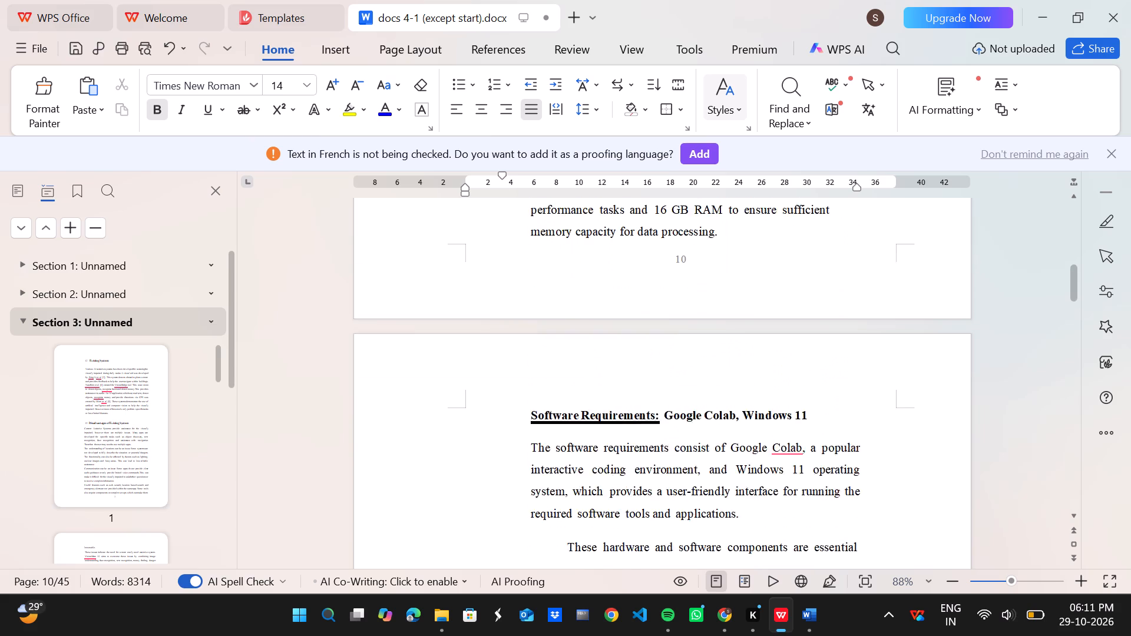
scroll(716, 385, "up", 7)
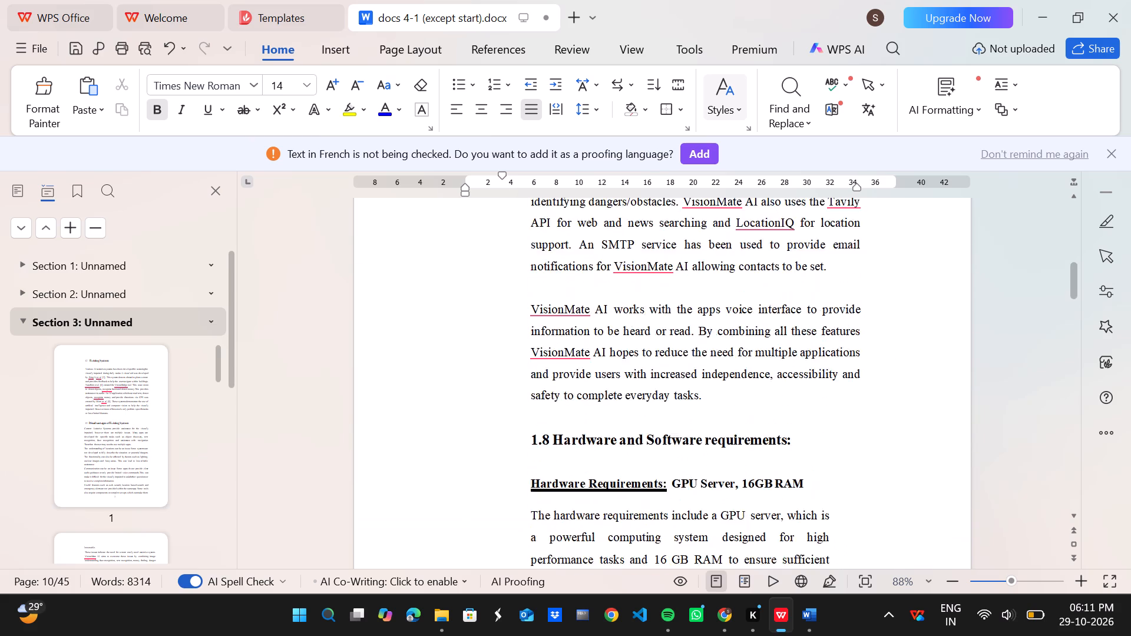
scroll(716, 385, "up", 9)
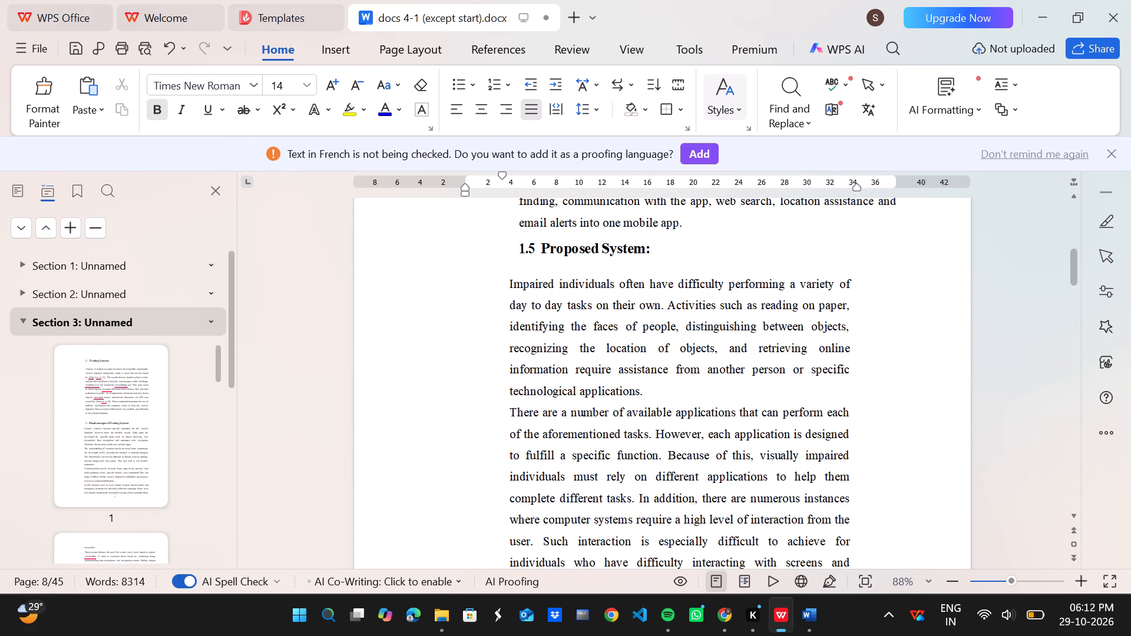
scroll(716, 385, "up", 11)
Remove the automatic number and indent from the PROPOSED SYSTEM chapter heading.
scroll(716, 385, "down", 10)
scroll(716, 385, "down", 13)
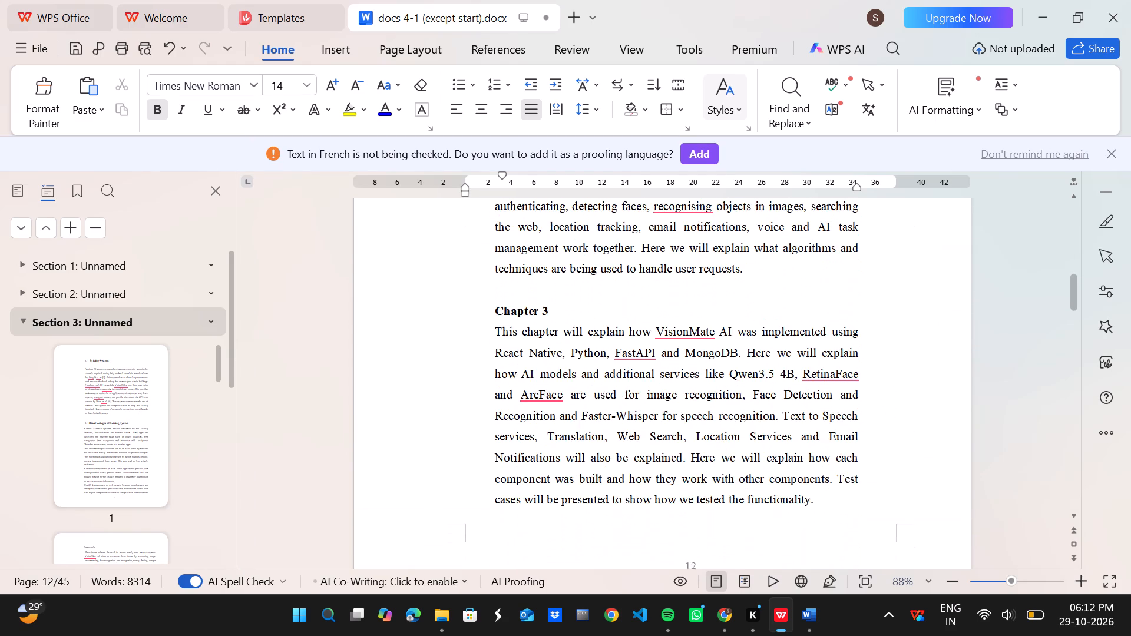
scroll(716, 385, "down", 12)
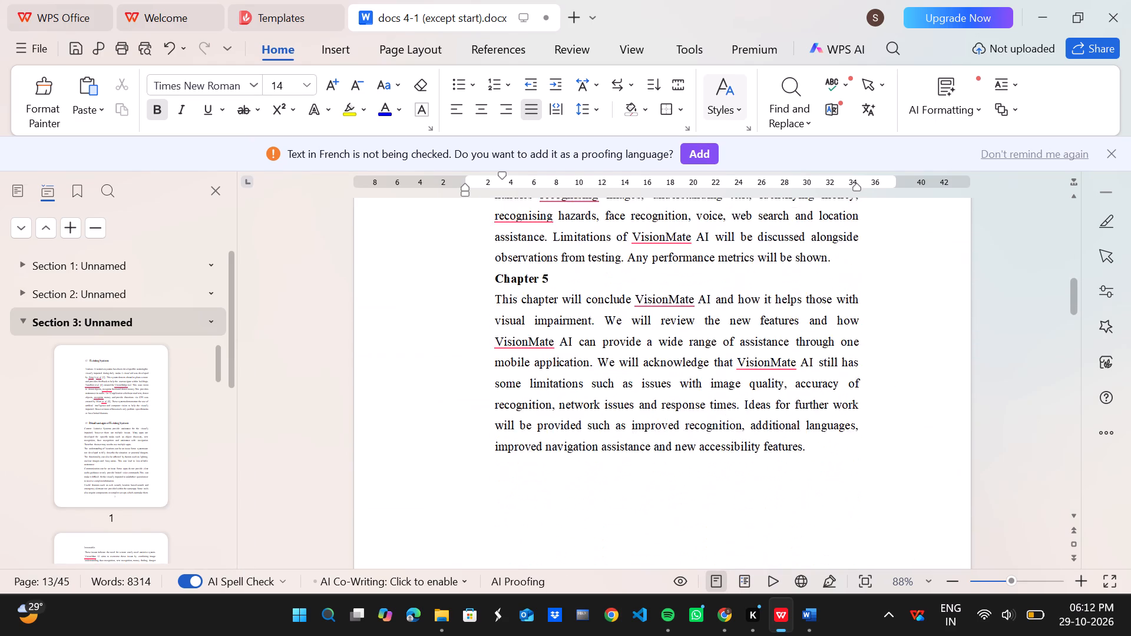
scroll(716, 385, "down", 6)
scroll(716, 385, "up", 3)
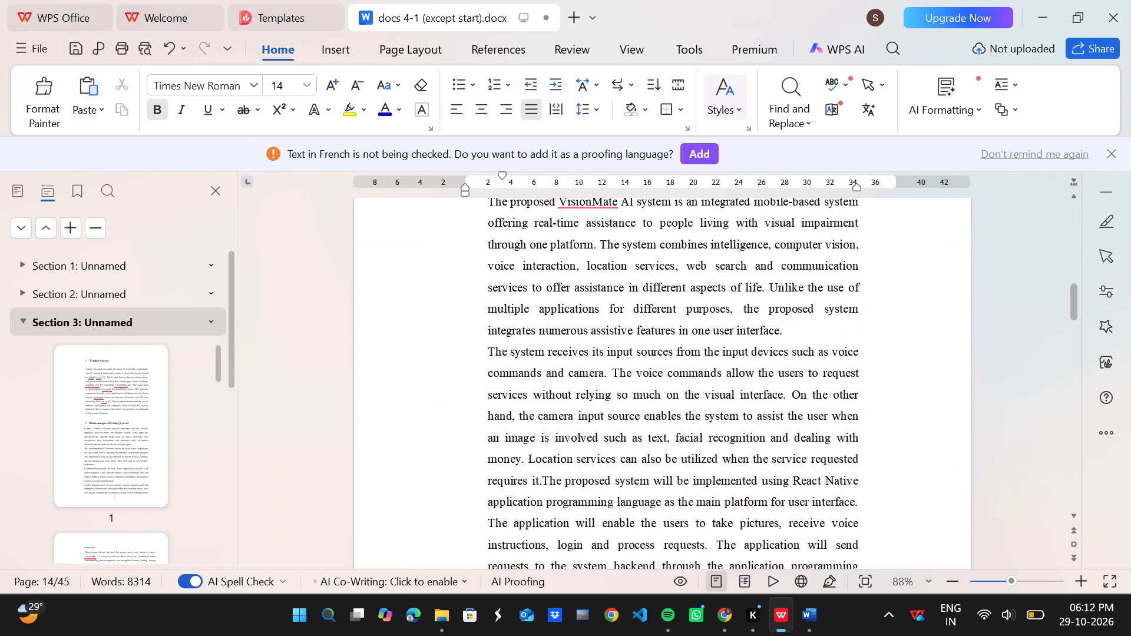
scroll(716, 385, "up", 3)
left_click(611, 326)
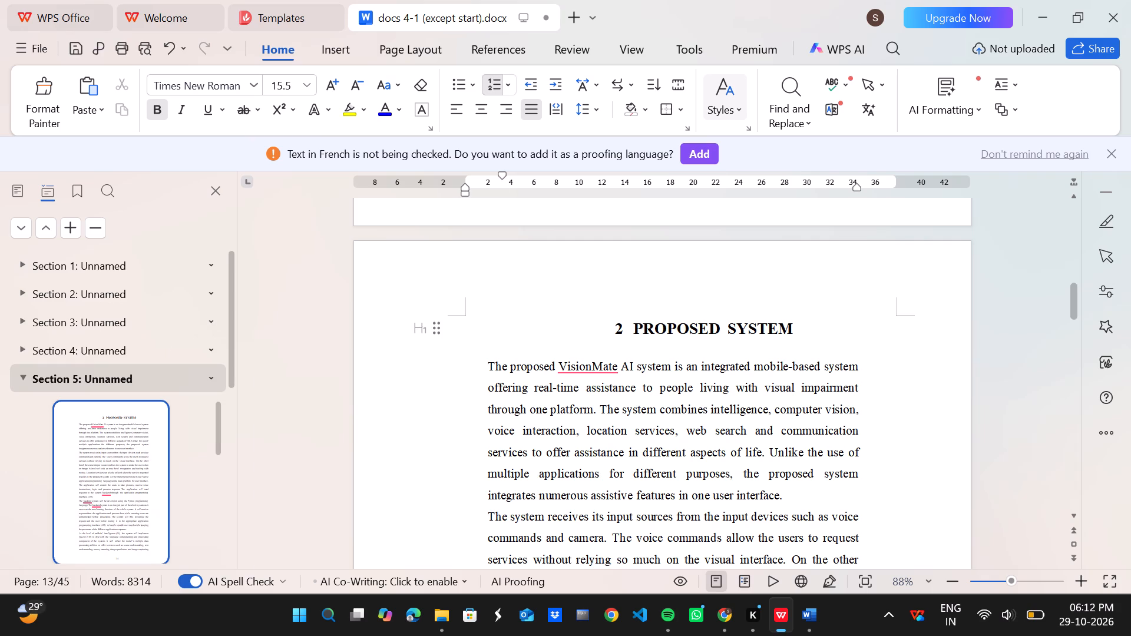
key("BackSpace")
key("BackSpace")
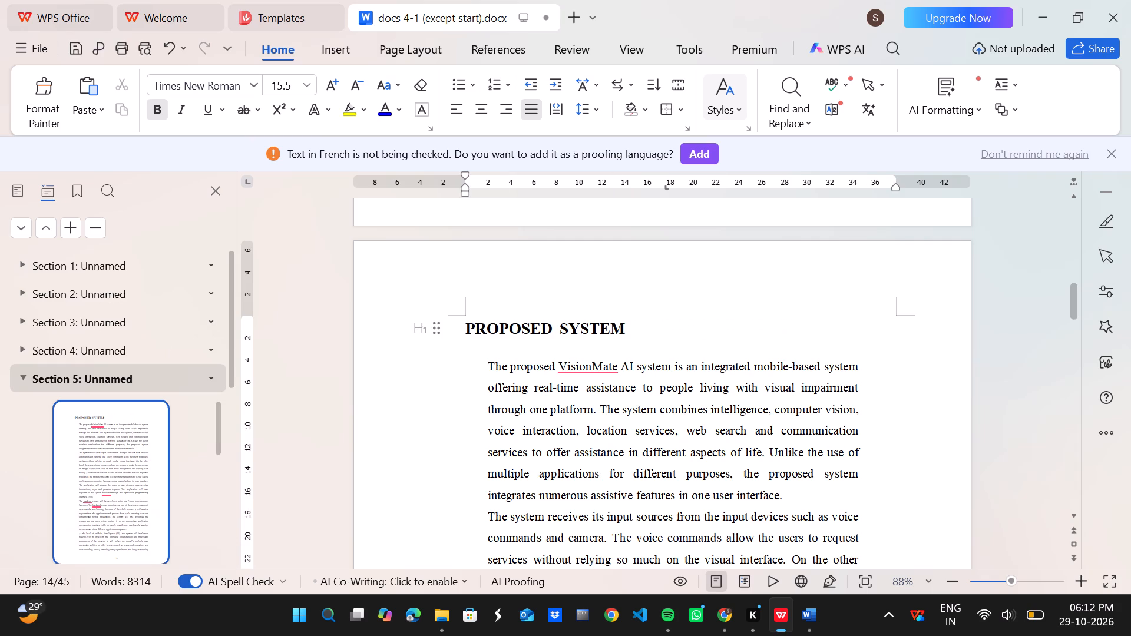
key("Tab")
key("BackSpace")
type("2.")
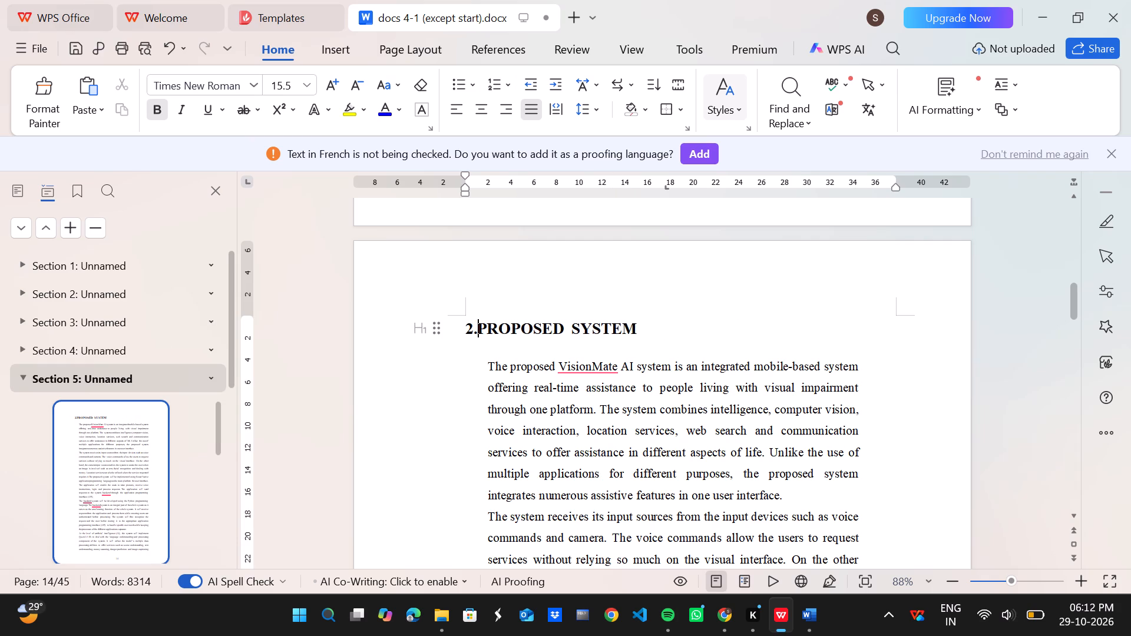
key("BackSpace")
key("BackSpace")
Indent the PROPOSED SYSTEM heading towards the page centre with spaces and number it "2." followed by a space.
key("space")
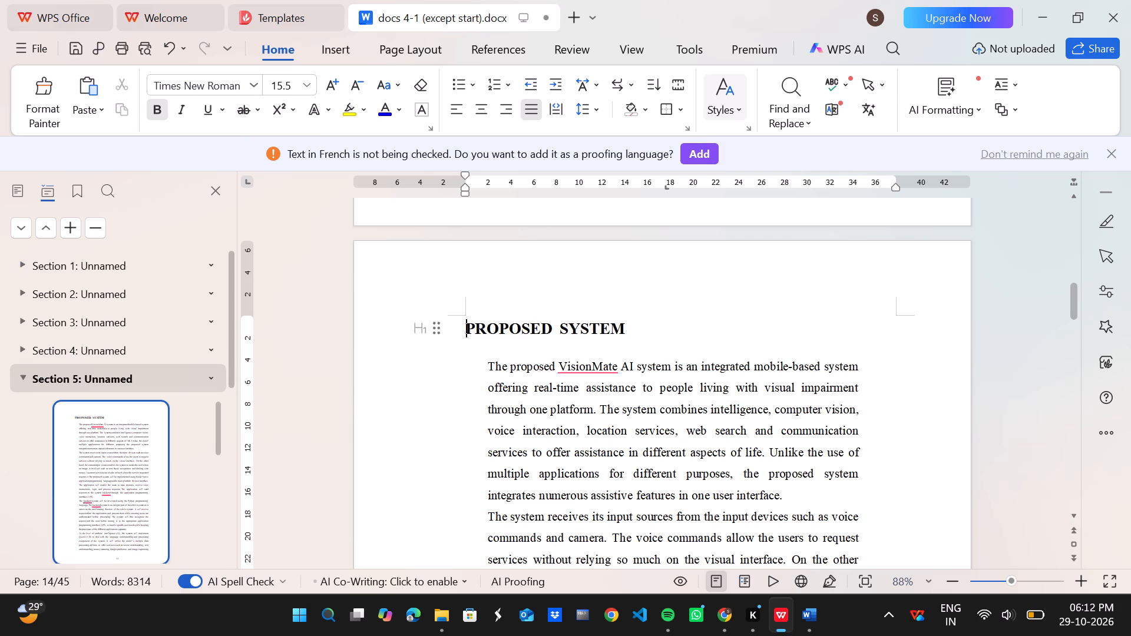
key("space")
key("space")
key("space")
key("space")
key("space")
key("space")
key("space")
key("space")
key("space")
key("space")
key("space")
key("space")
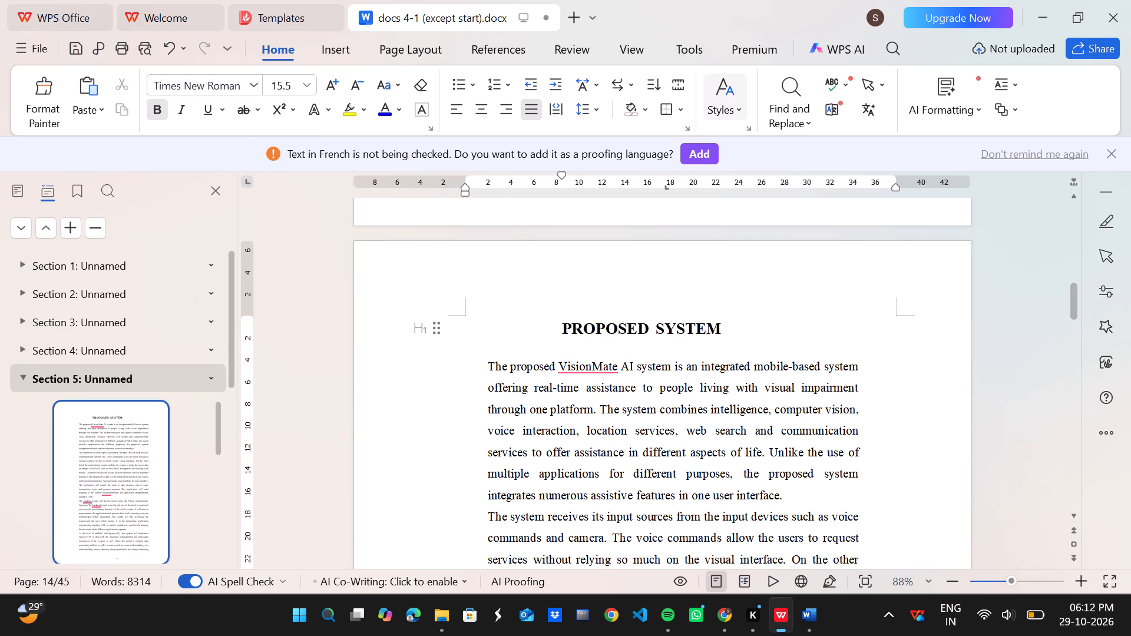
key("space")
type("2.")
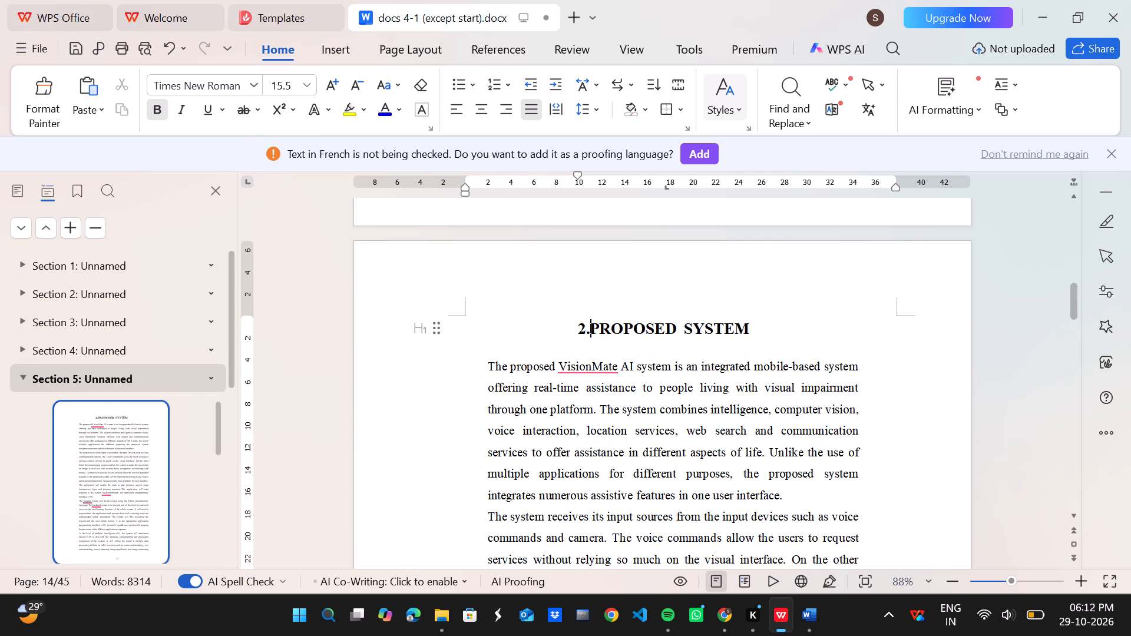
key("space")
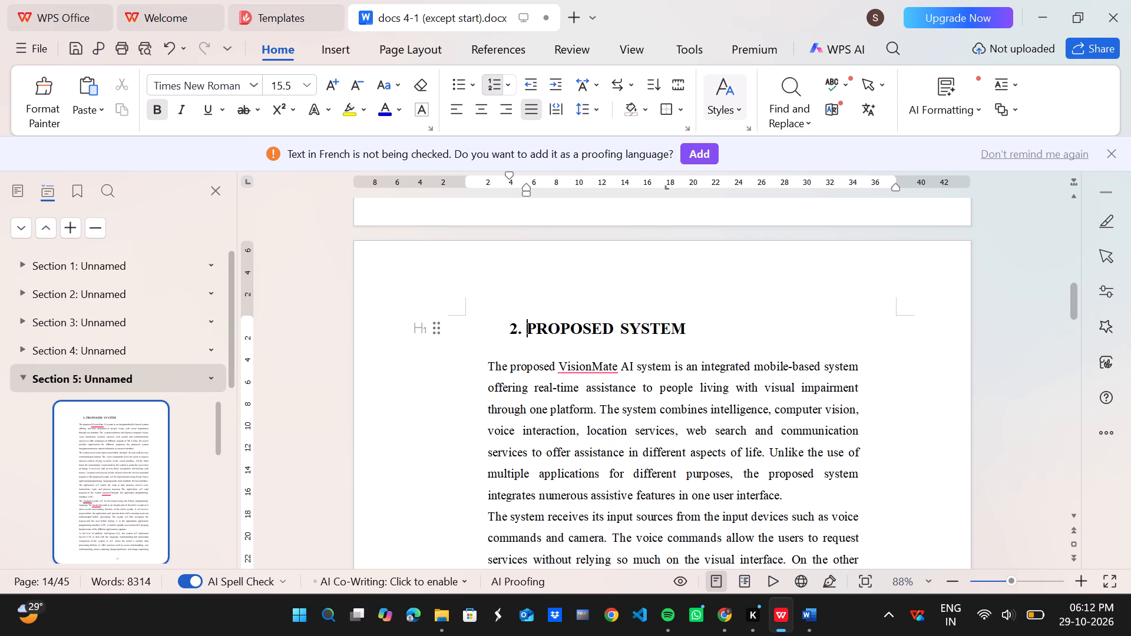
Remove the automatic number from the PROPOSED SYSTEM heading, indent it towards the page centre with spaces and put "2." directly before the text.
key("BackSpace")
key("space")
key("space")
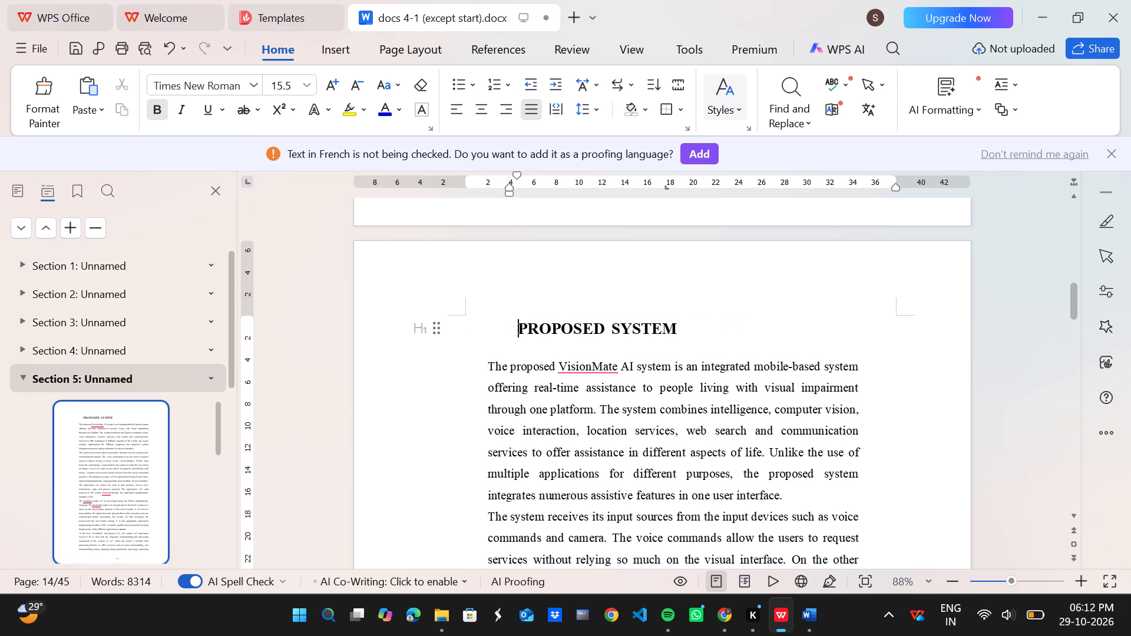
key("space")
key("space")
key("space")
key("space")
key("space")
key("space")
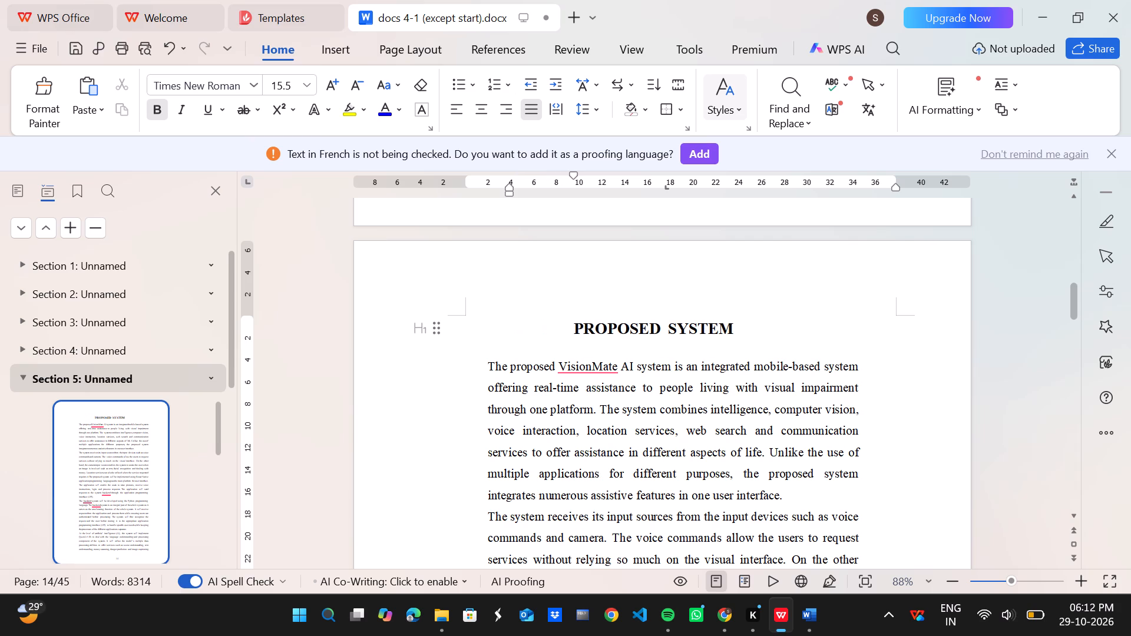
type("2.")
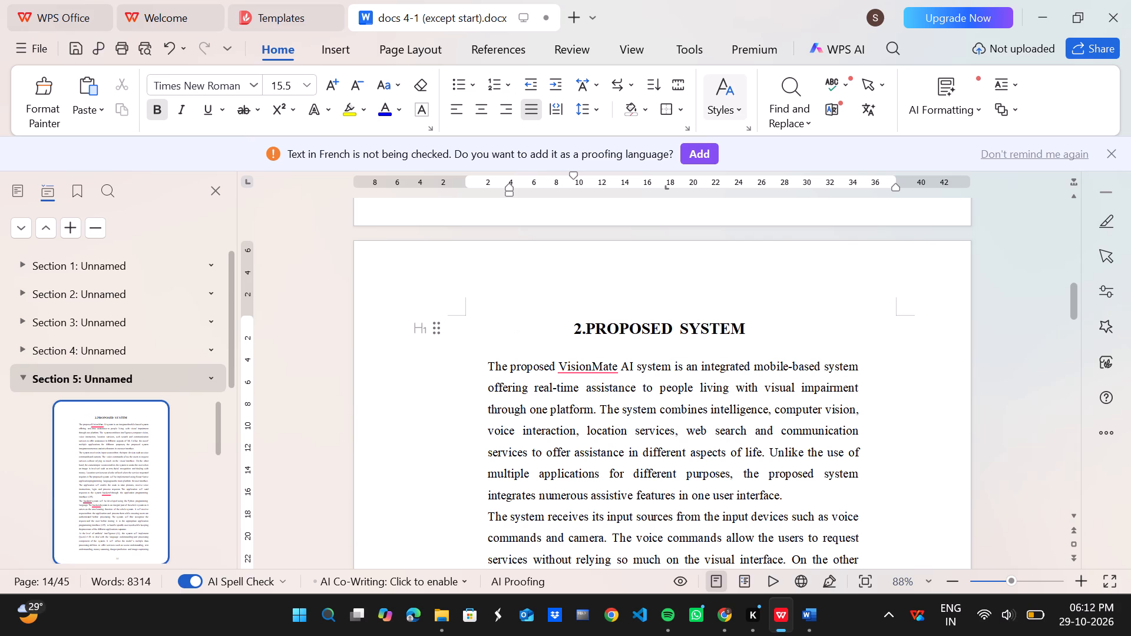
Shift the PROPOSED SYSTEM heading two more spaces towards the page centre, with "2." directly before the text.
scroll(865, 406, "down", 1)
key("BackSpace")
key("BackSpace")
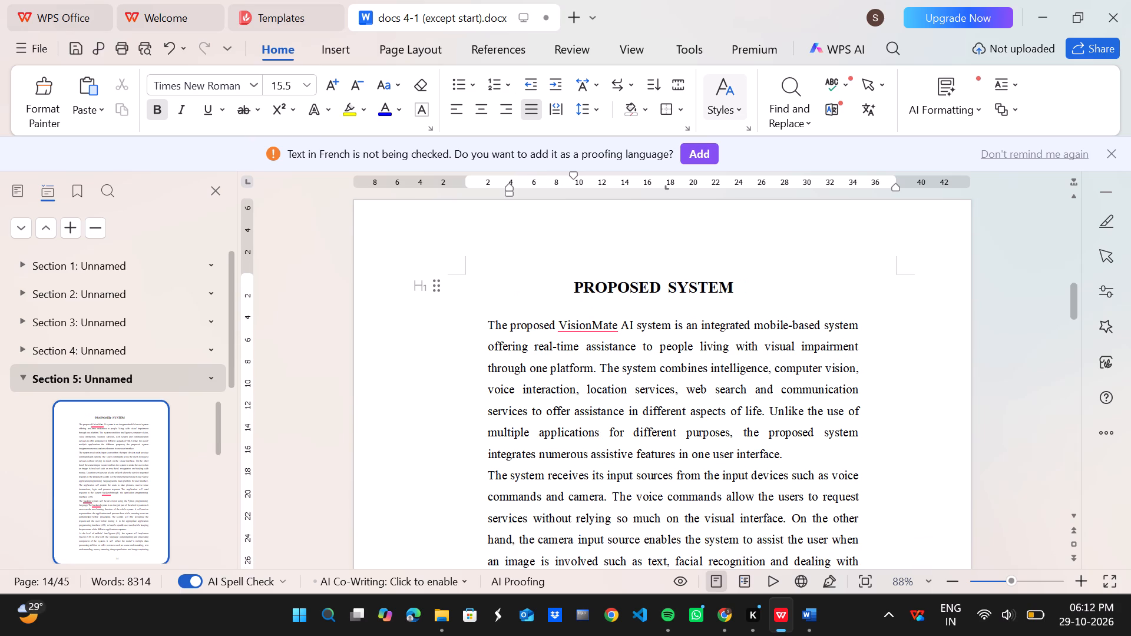
key("space")
key("space")
type("2.")
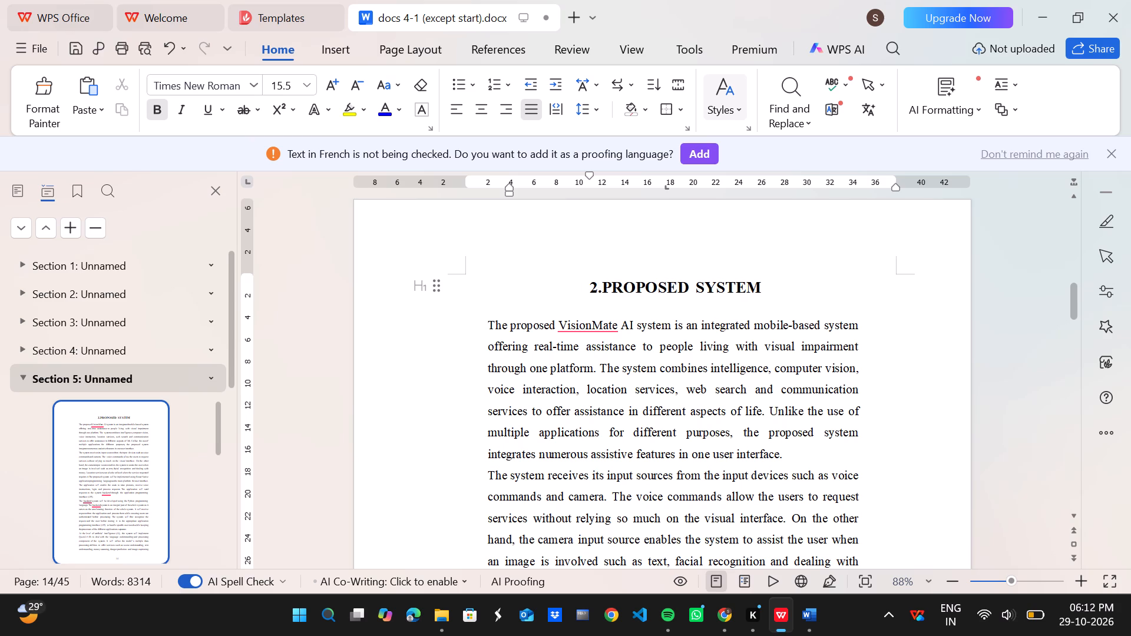
Check the chapter 2 pages, from the architecture diagram and algorithm listings through the Integration of Assistive Services section, for heading and layout consistency.
scroll(802, 489, "down", 6)
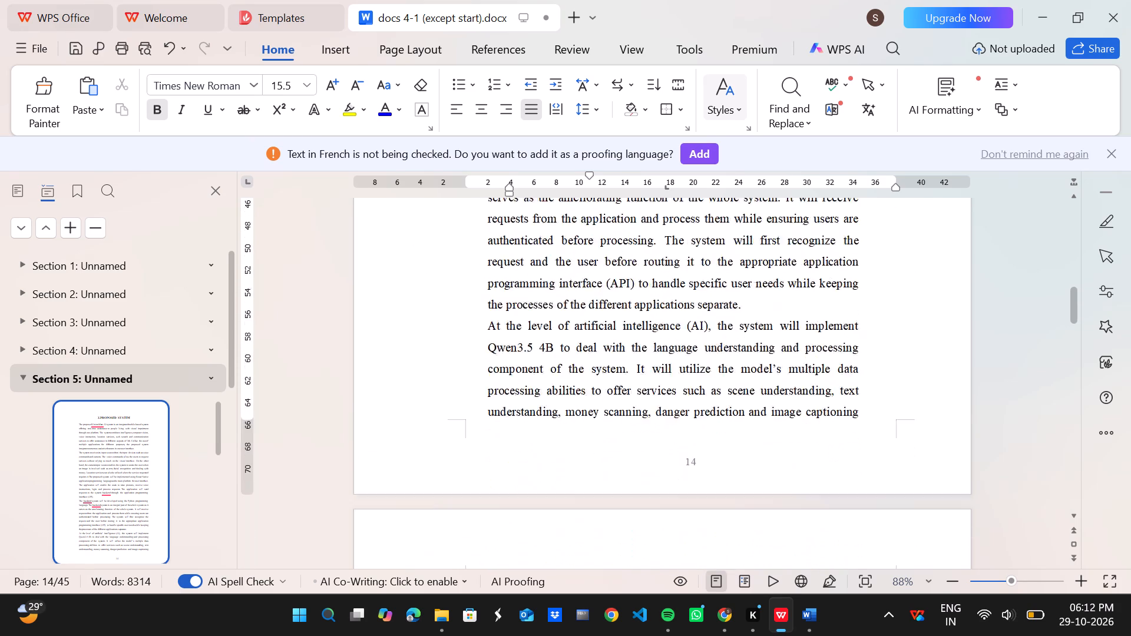
scroll(802, 489, "down", 10)
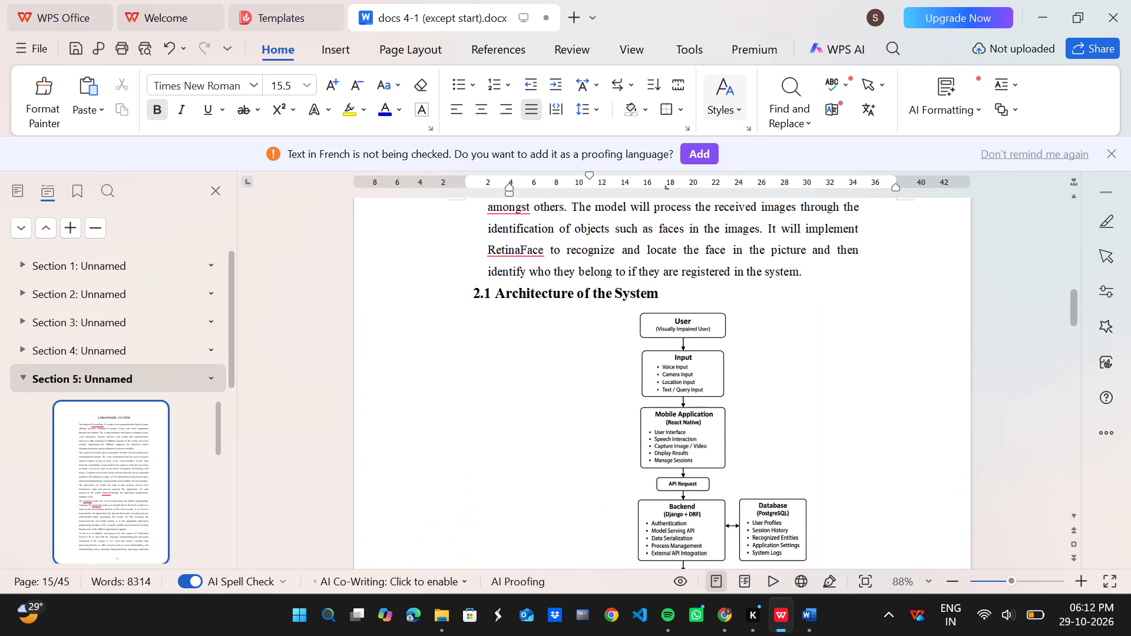
scroll(802, 489, "down", 7)
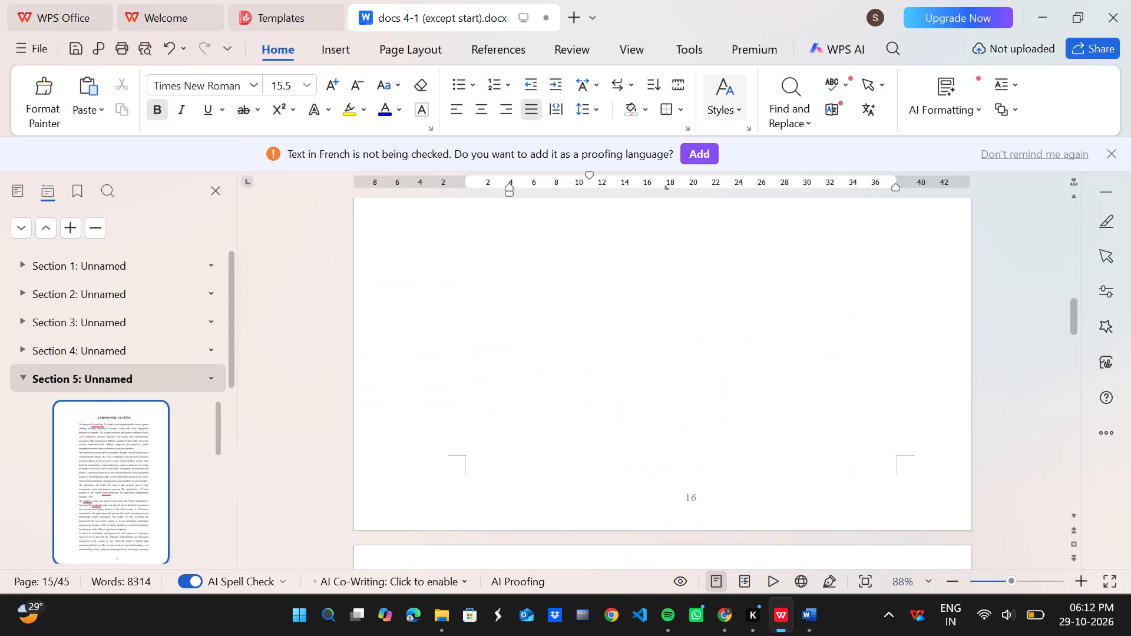
scroll(802, 489, "down", 1)
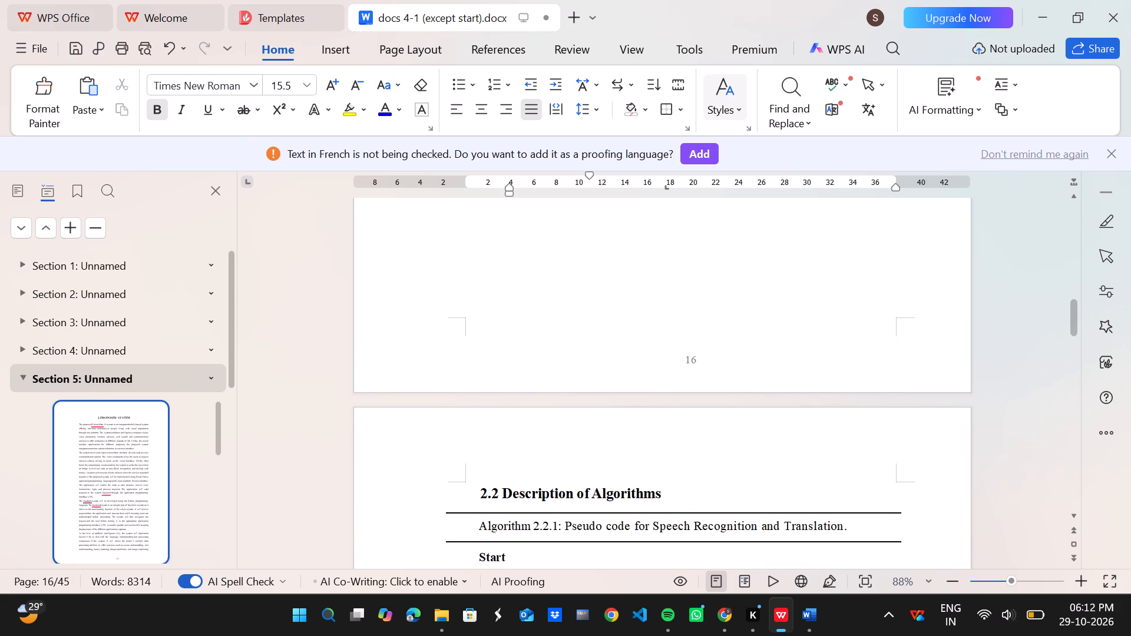
scroll(802, 489, "up", 8)
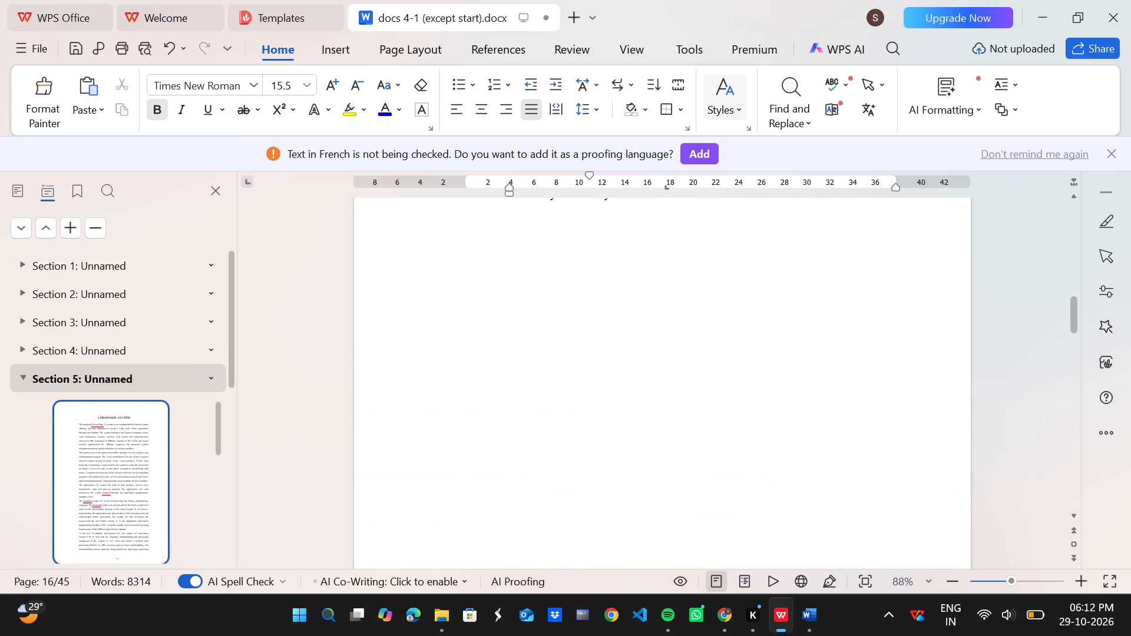
scroll(802, 489, "up", 1)
scroll(802, 489, "down", 19)
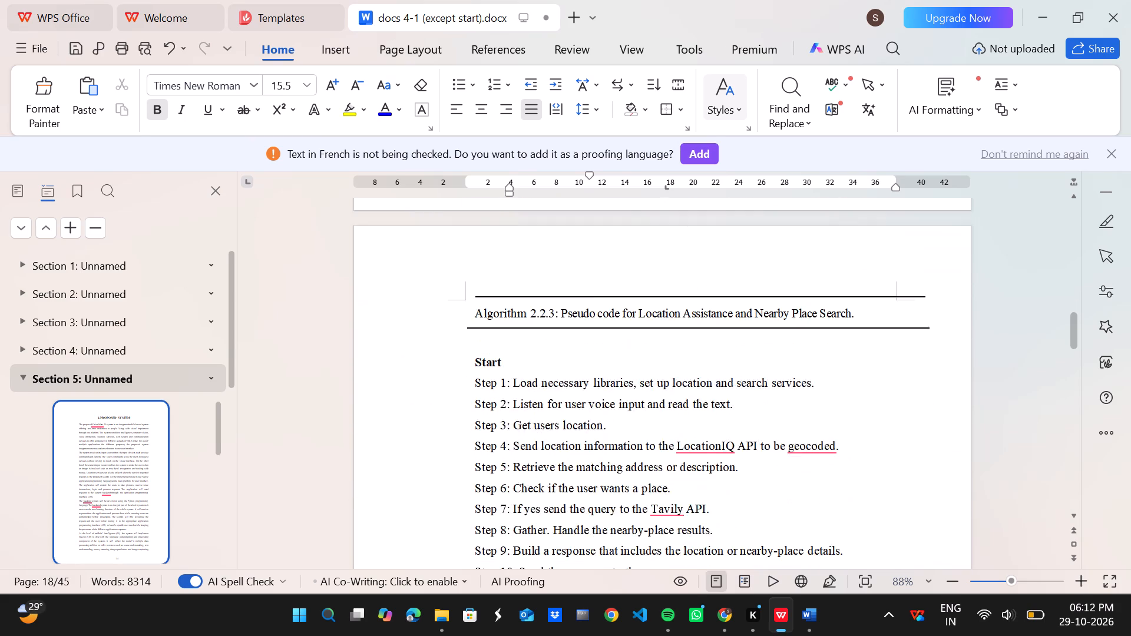
scroll(802, 489, "down", 11)
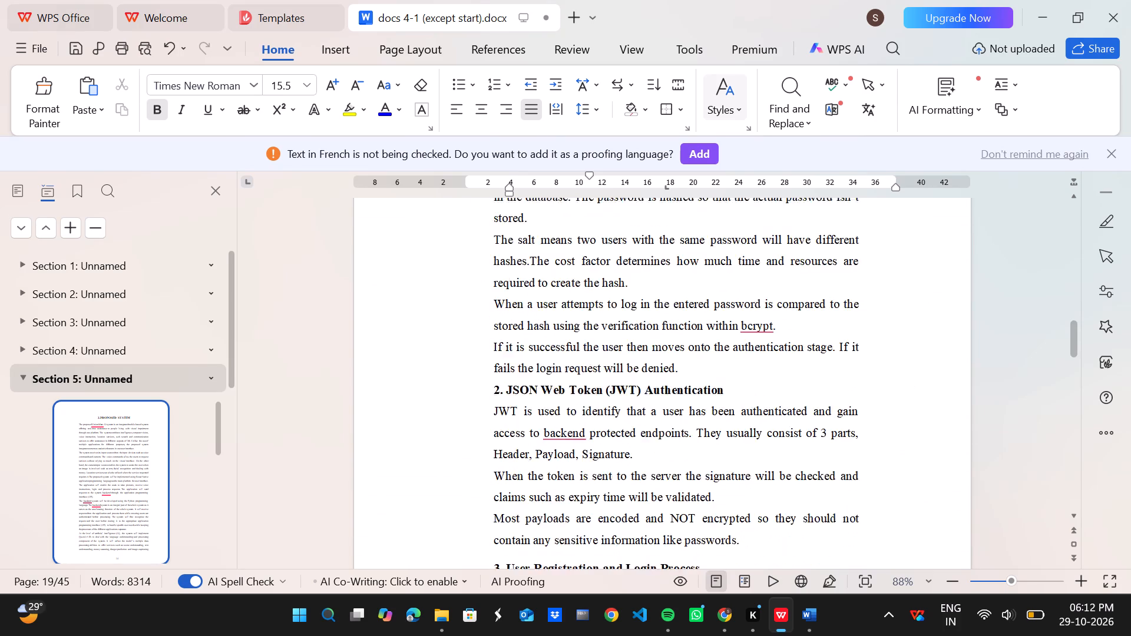
scroll(802, 489, "down", 11)
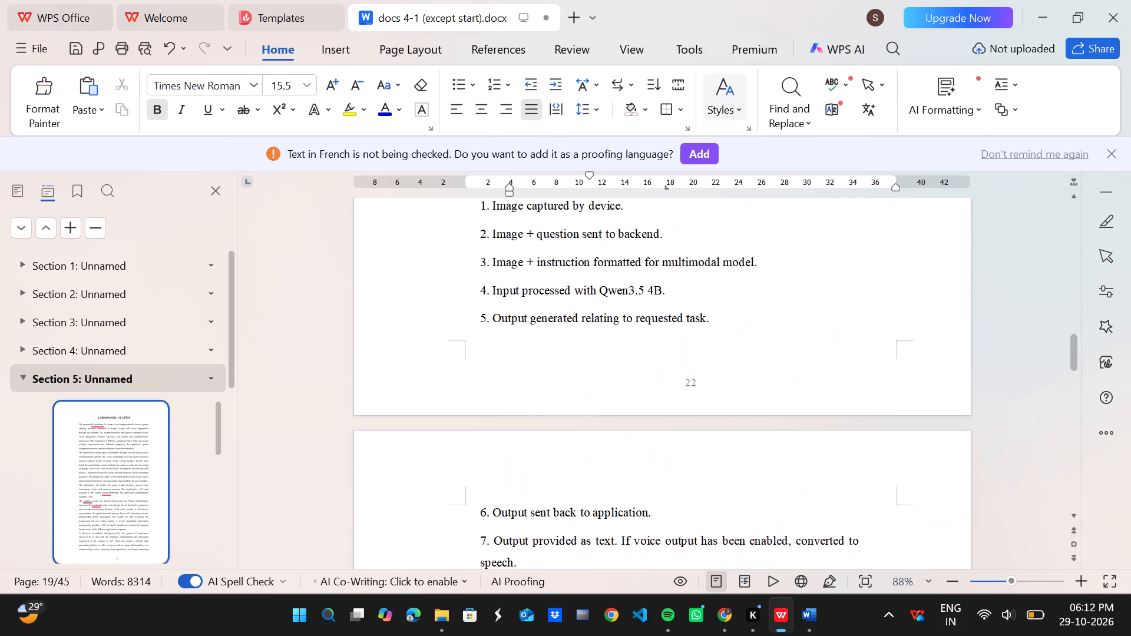
scroll(802, 489, "down", 11)
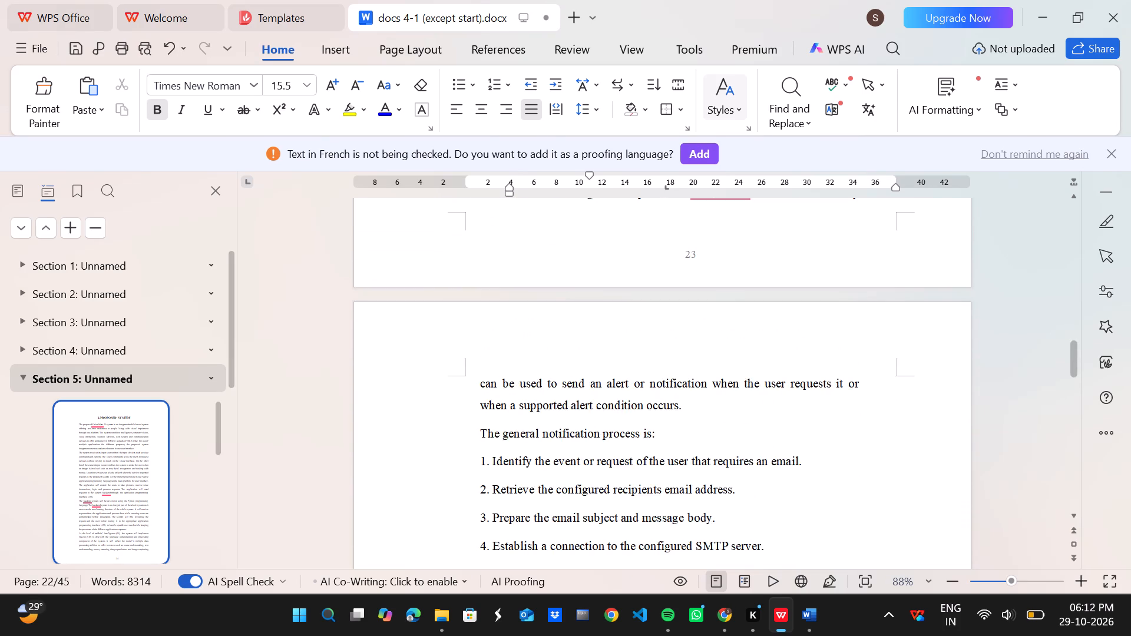
scroll(802, 489, "down", 10)
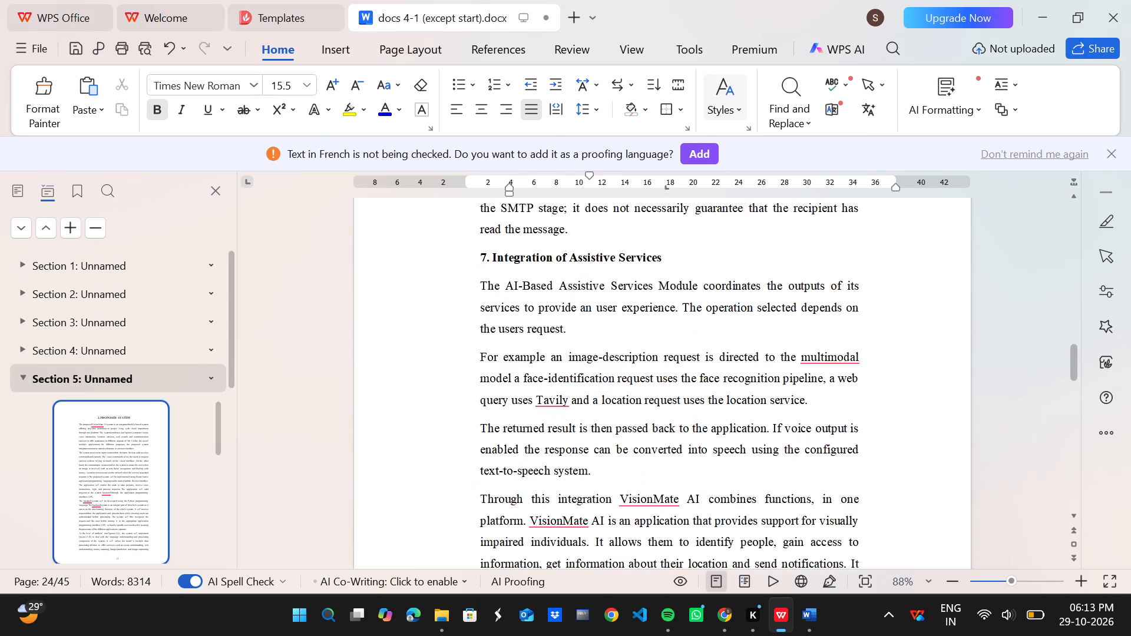
Check the headings, figures and page layout from the chapter 3 module descriptions and test case design through the 4.1 Comparative Study.
scroll(802, 489, "down", 10)
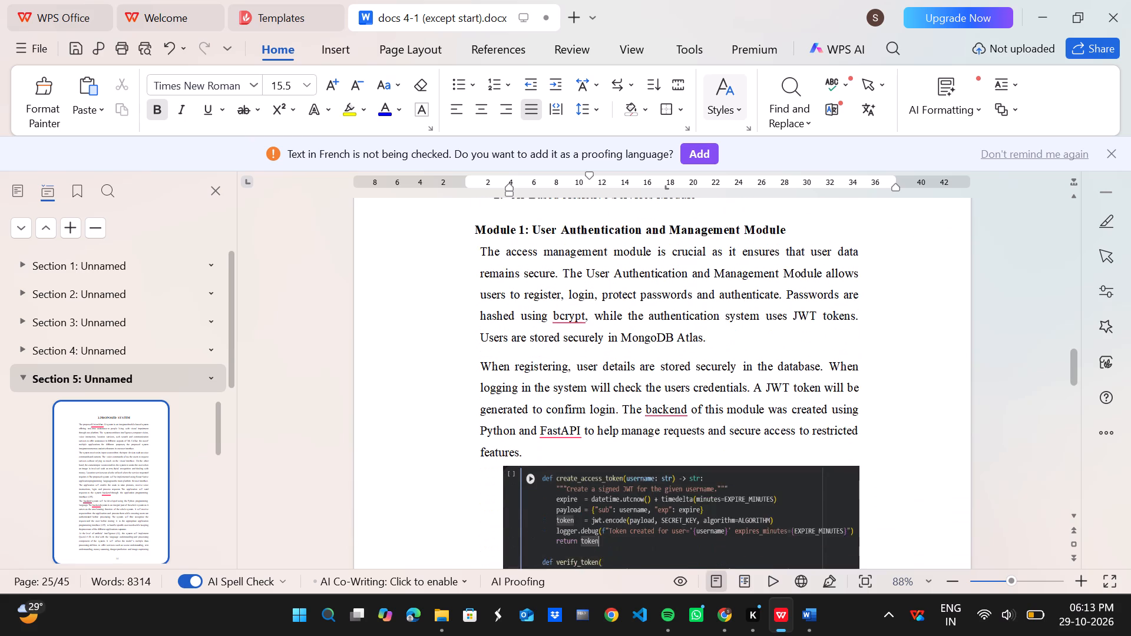
scroll(802, 489, "down", 10)
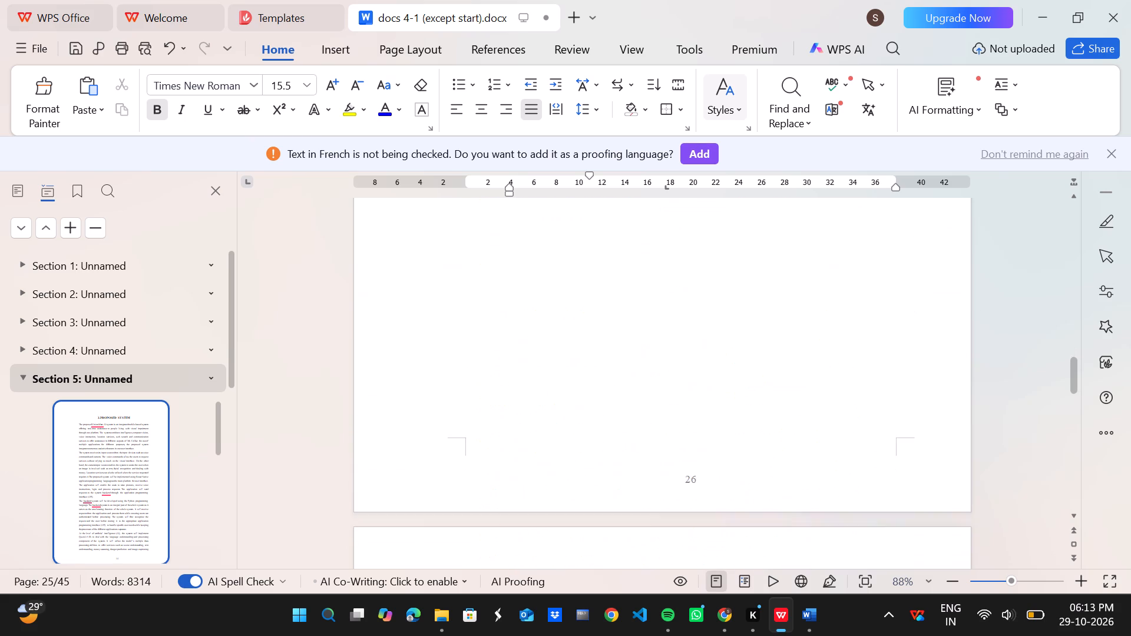
scroll(802, 489, "down", 11)
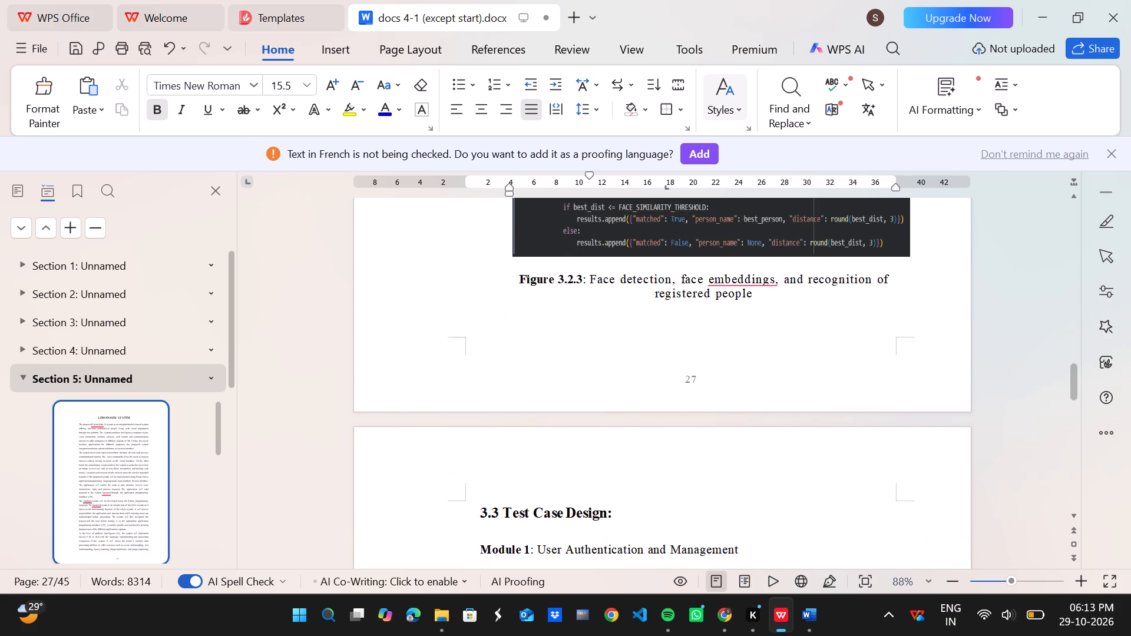
scroll(802, 489, "down", 10)
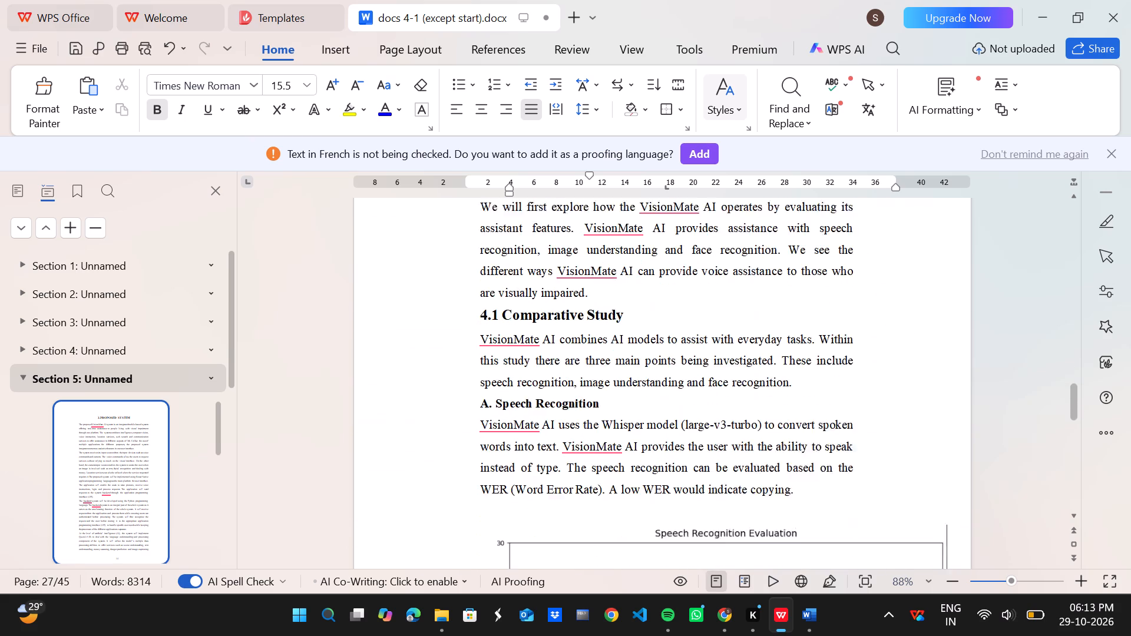
scroll(802, 489, "down", 4)
Save the docs 4-1 (except start) report.
key("ctrl+s")
key("ctrl+s")
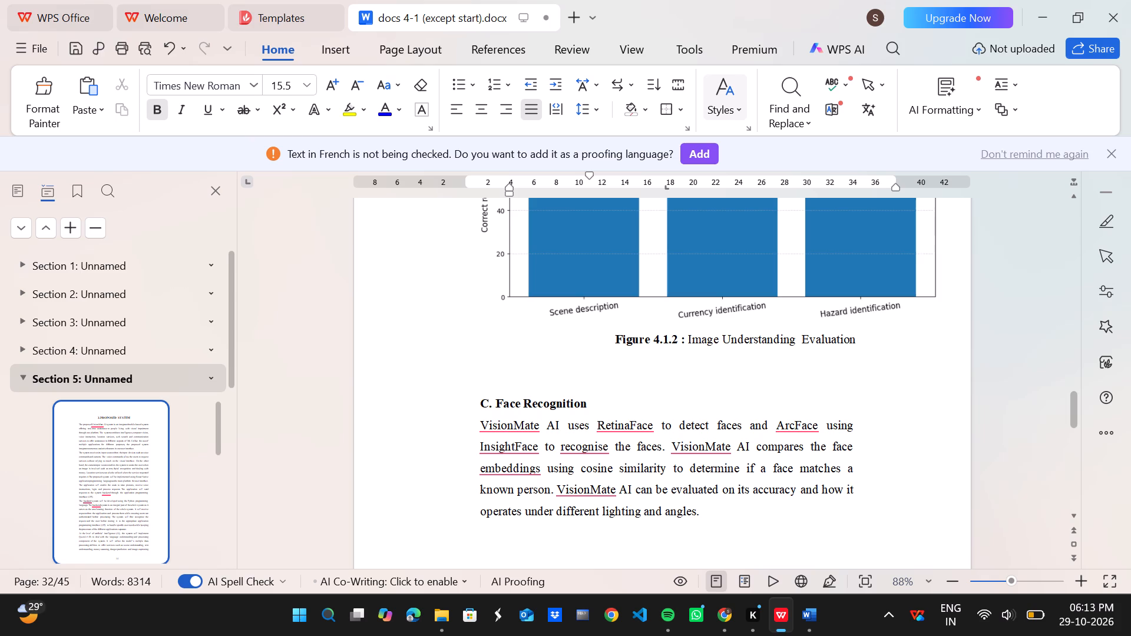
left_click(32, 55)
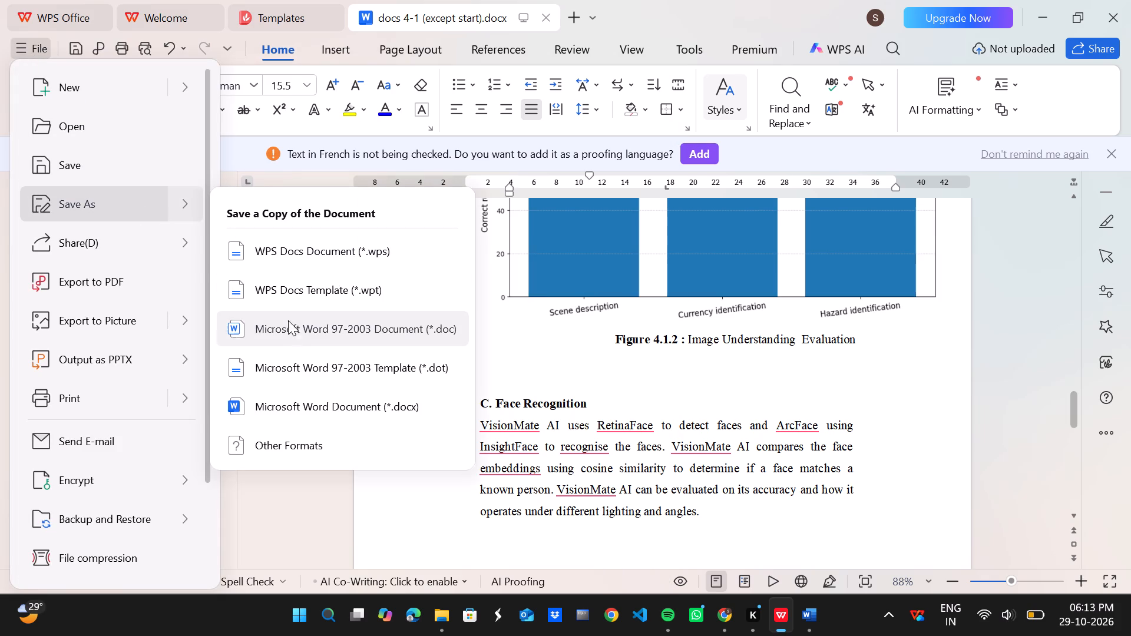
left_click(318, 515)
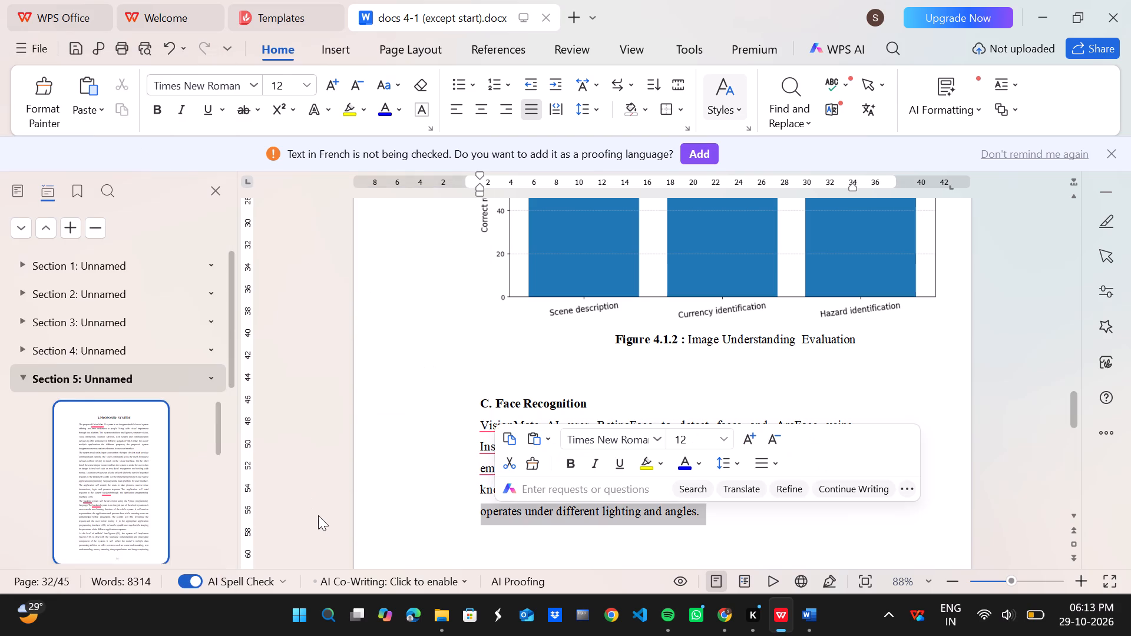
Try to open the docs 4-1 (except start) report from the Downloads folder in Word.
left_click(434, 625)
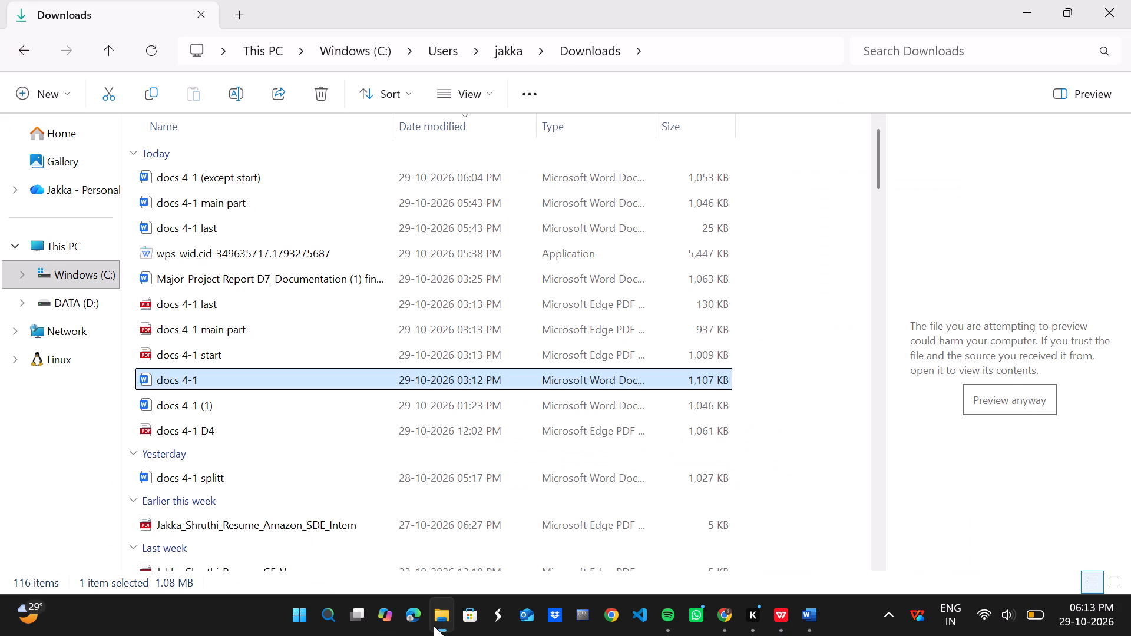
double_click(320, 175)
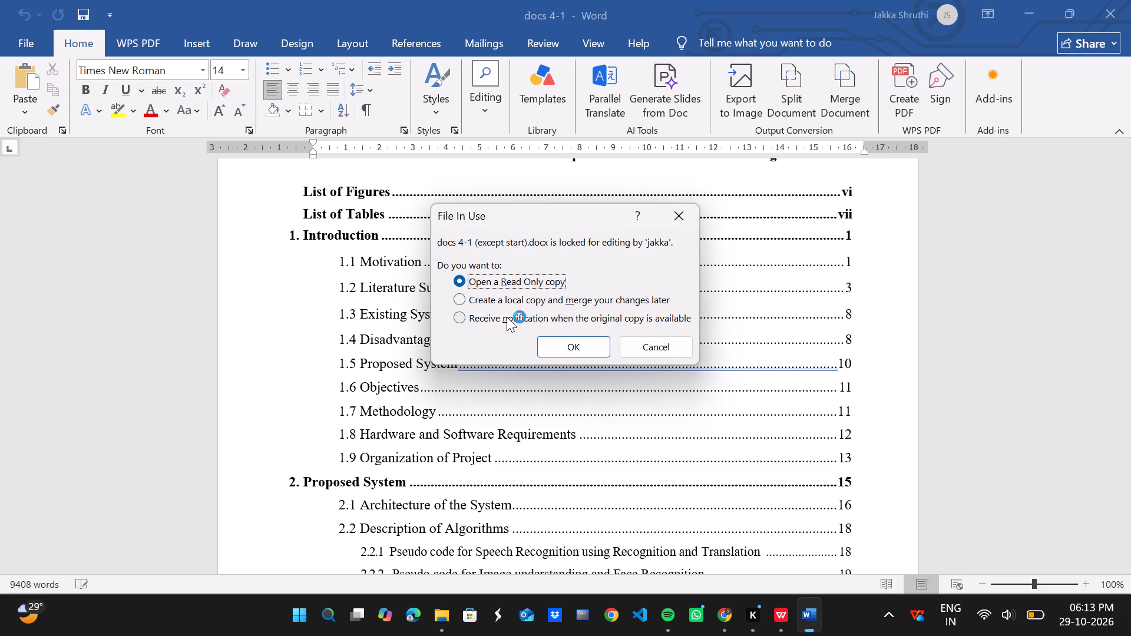